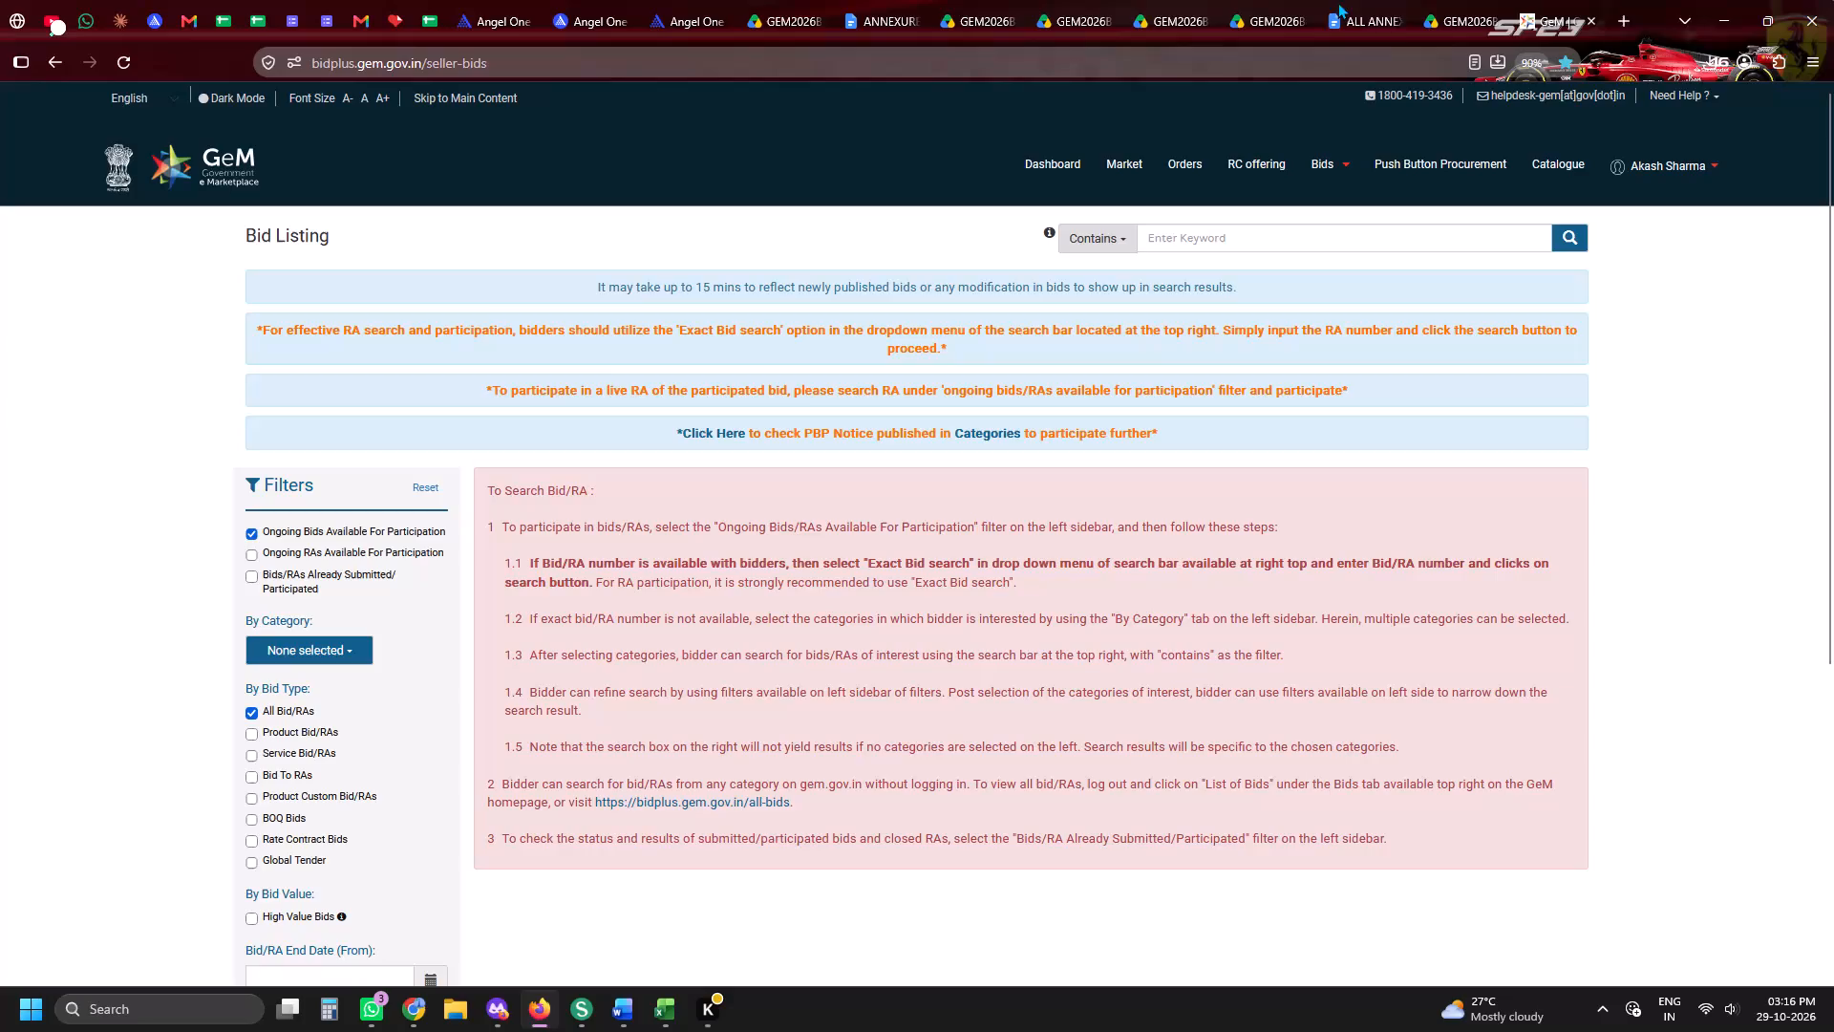
Close the unpinned Angel One, annexure document and GEM2026 Drive folder tabs, keeping the GeM bid listing tab.
{"action": "left_click", "coordinate": [526, 0]}
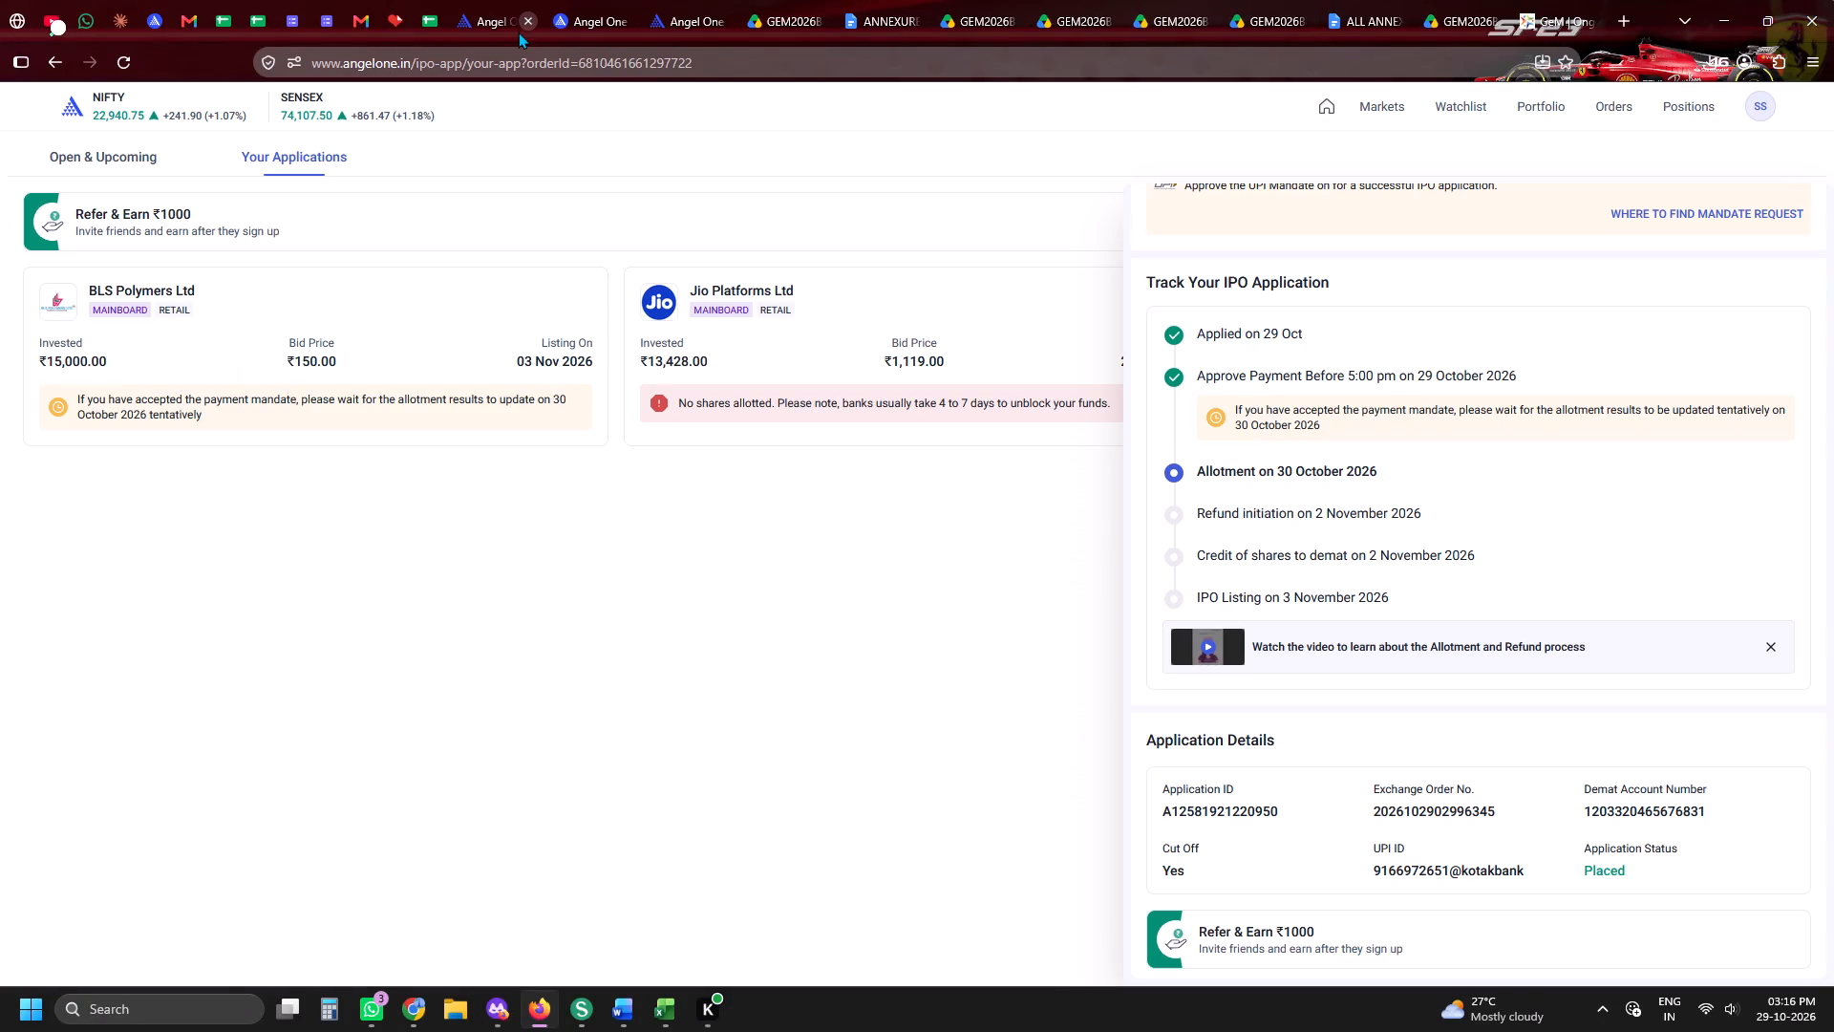
{"action": "triple_click", "coordinate": [522, 25]}
{"action": "triple_click", "coordinate": [522, 22]}
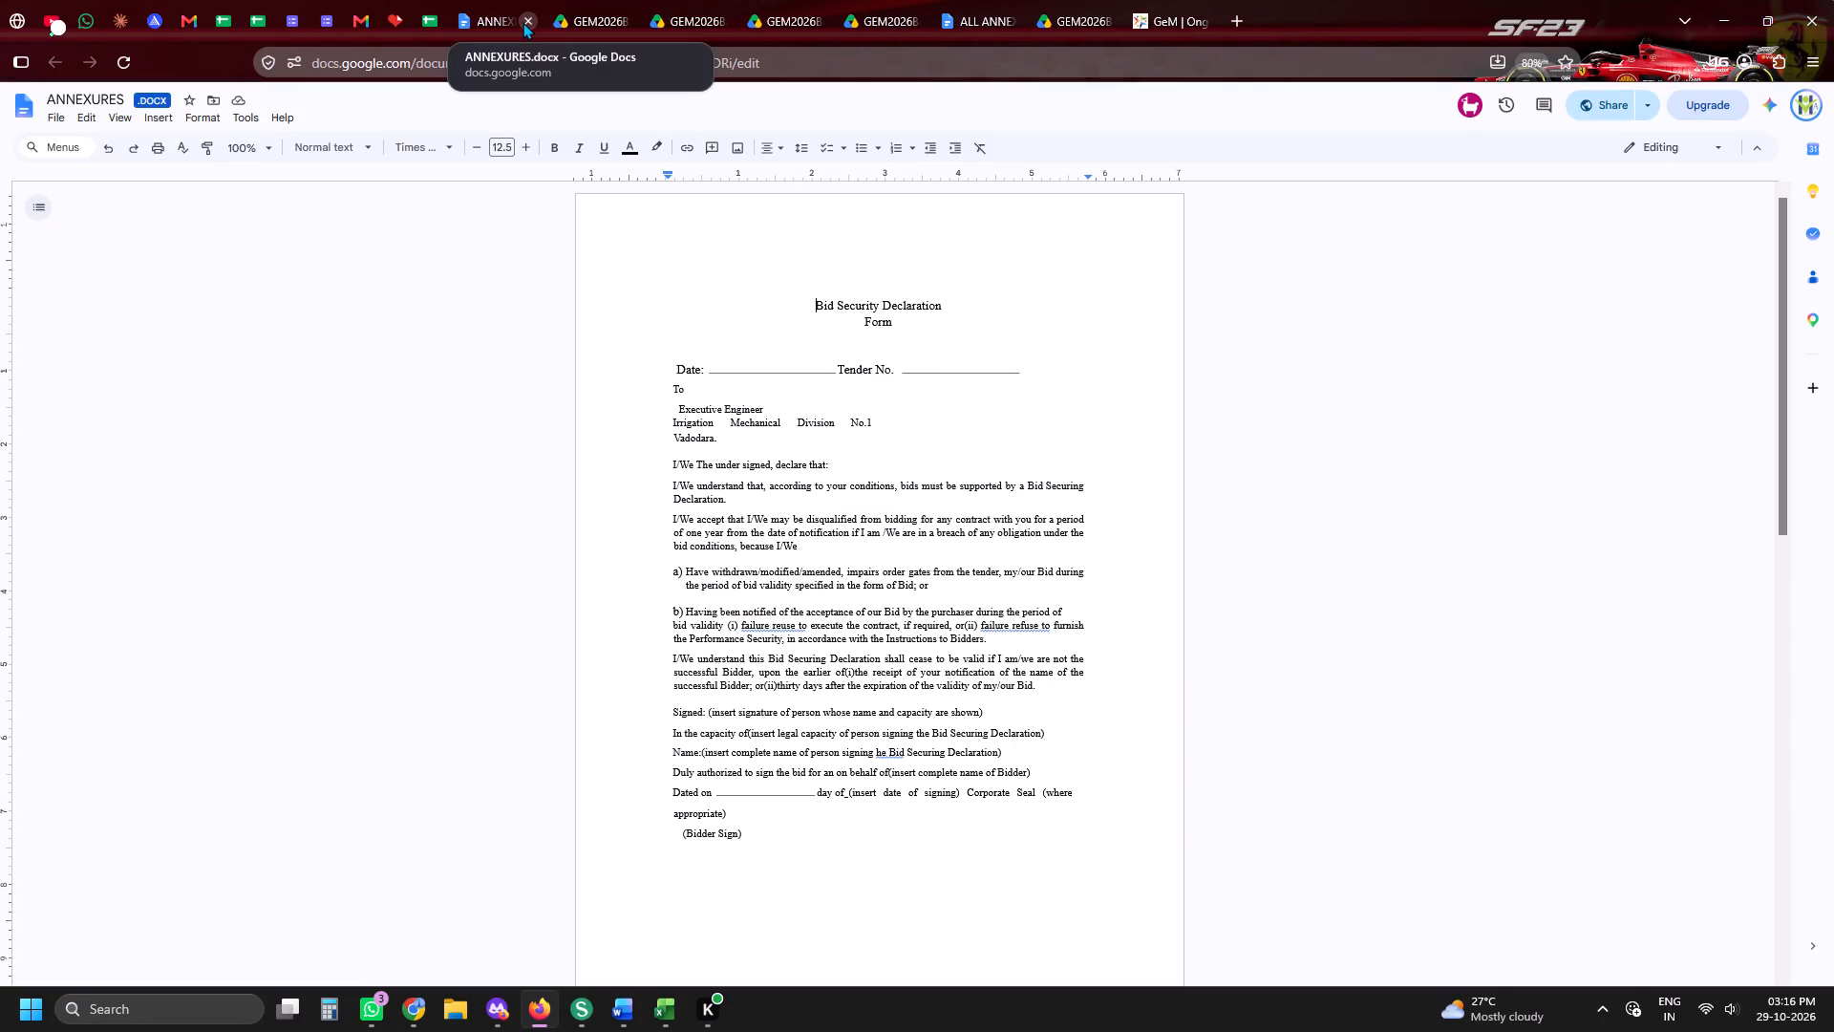
{"action": "triple_click", "coordinate": [522, 22]}
{"action": "triple_click", "coordinate": [522, 22]}
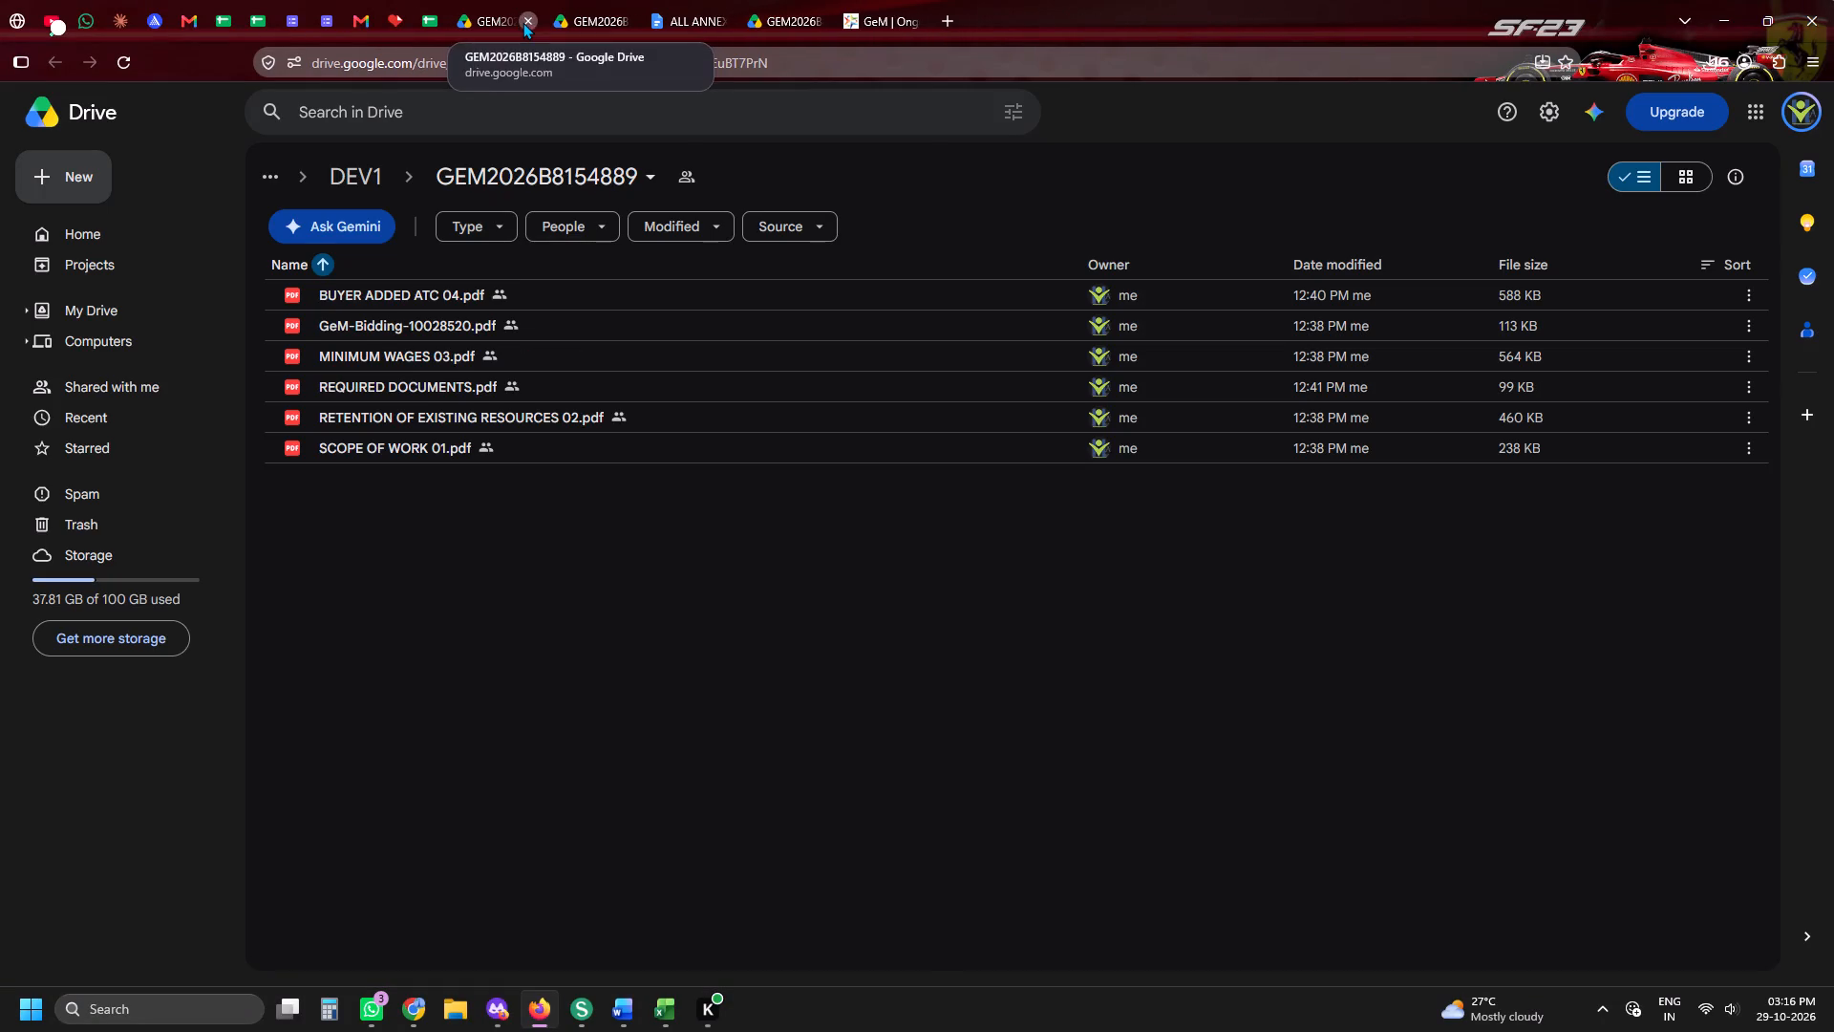
{"action": "double_click", "coordinate": [522, 22]}
{"action": "left_click", "coordinate": [522, 22]}
{"action": "left_click", "coordinate": [522, 22]}
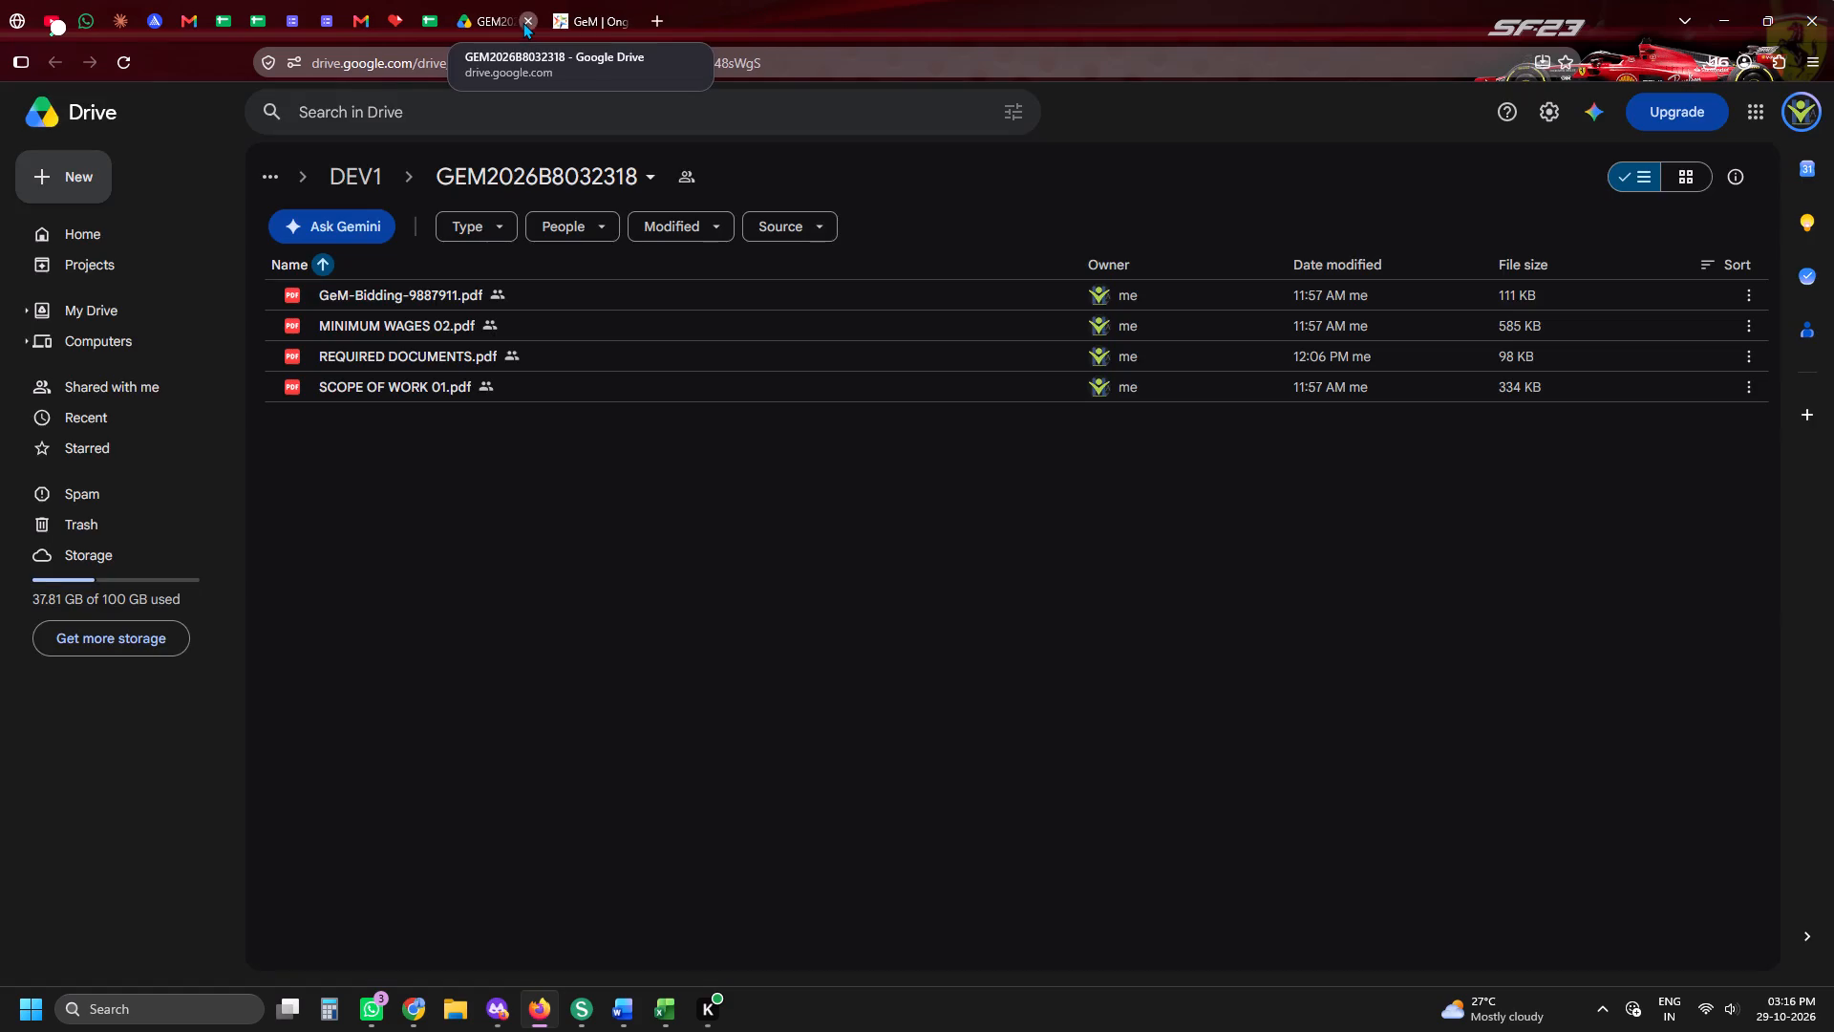
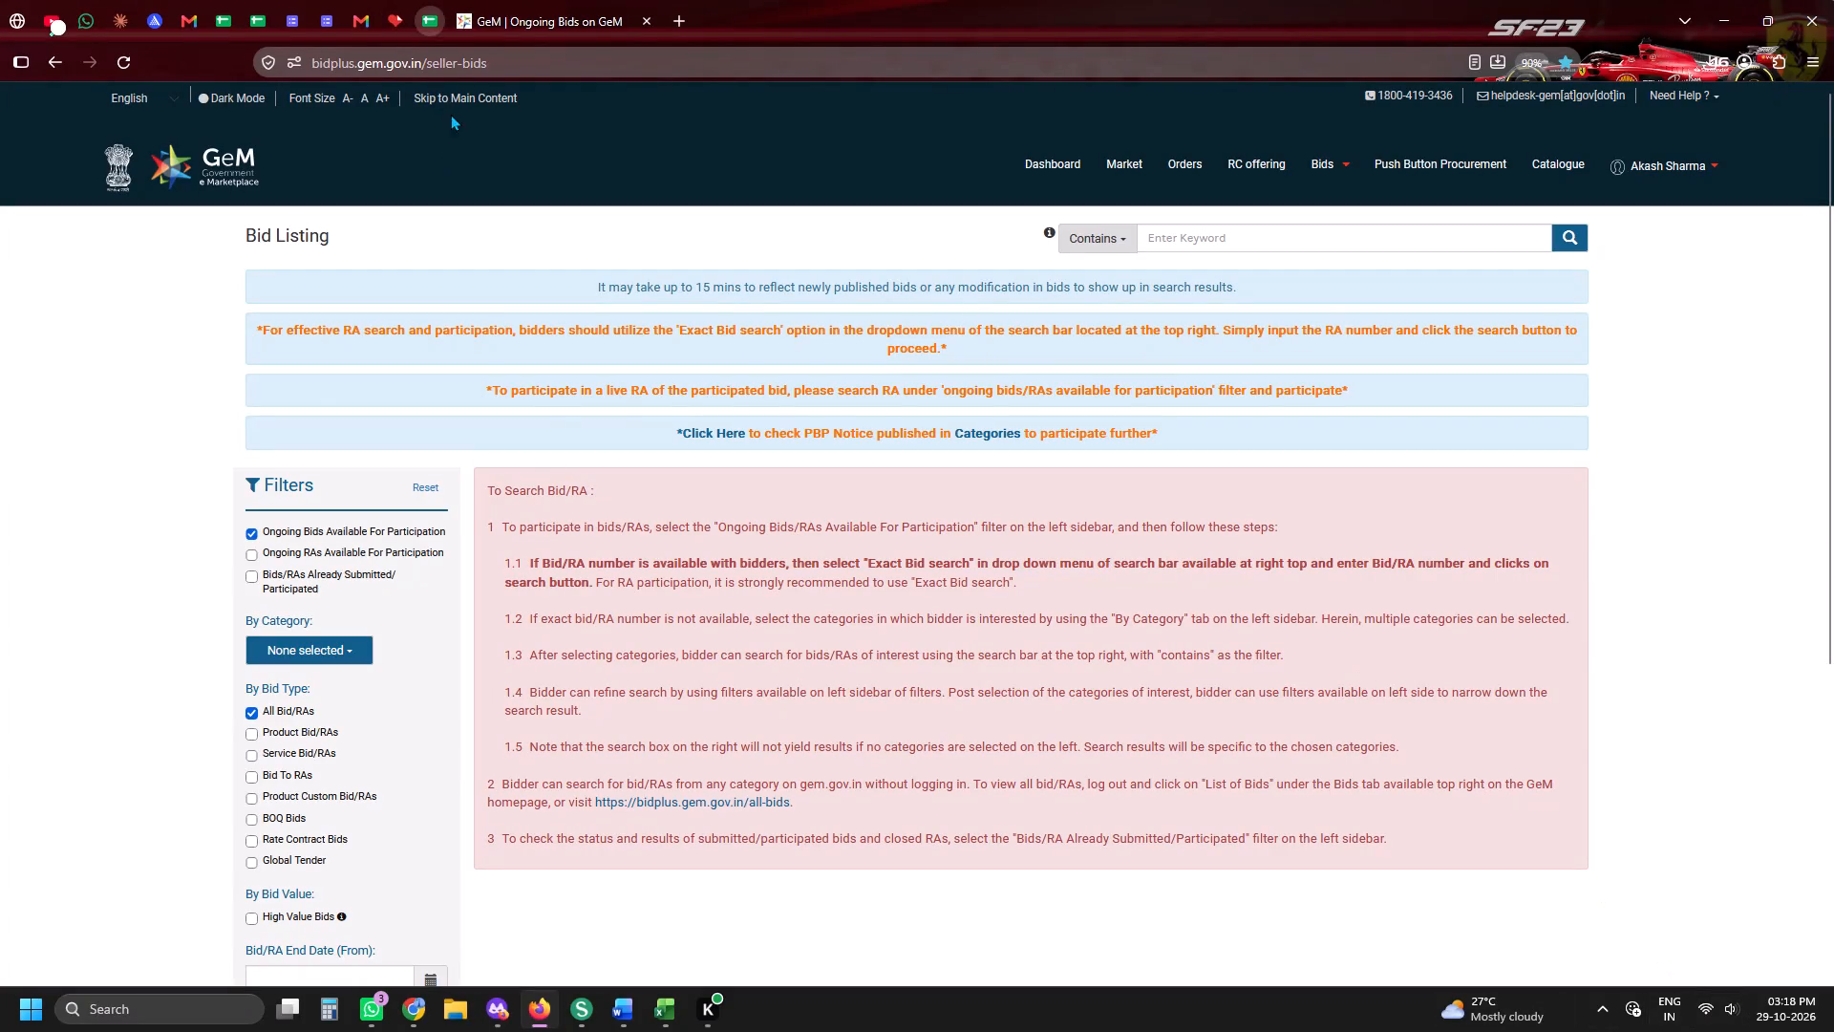
Switch to the Daily Tender Sheet 2026 and examine the Harshnath Human Services Fill Date column for the latest tender rows.
{"action": "left_click", "coordinate": [461, 0]}
{"action": "left_click", "coordinate": [436, 0]}
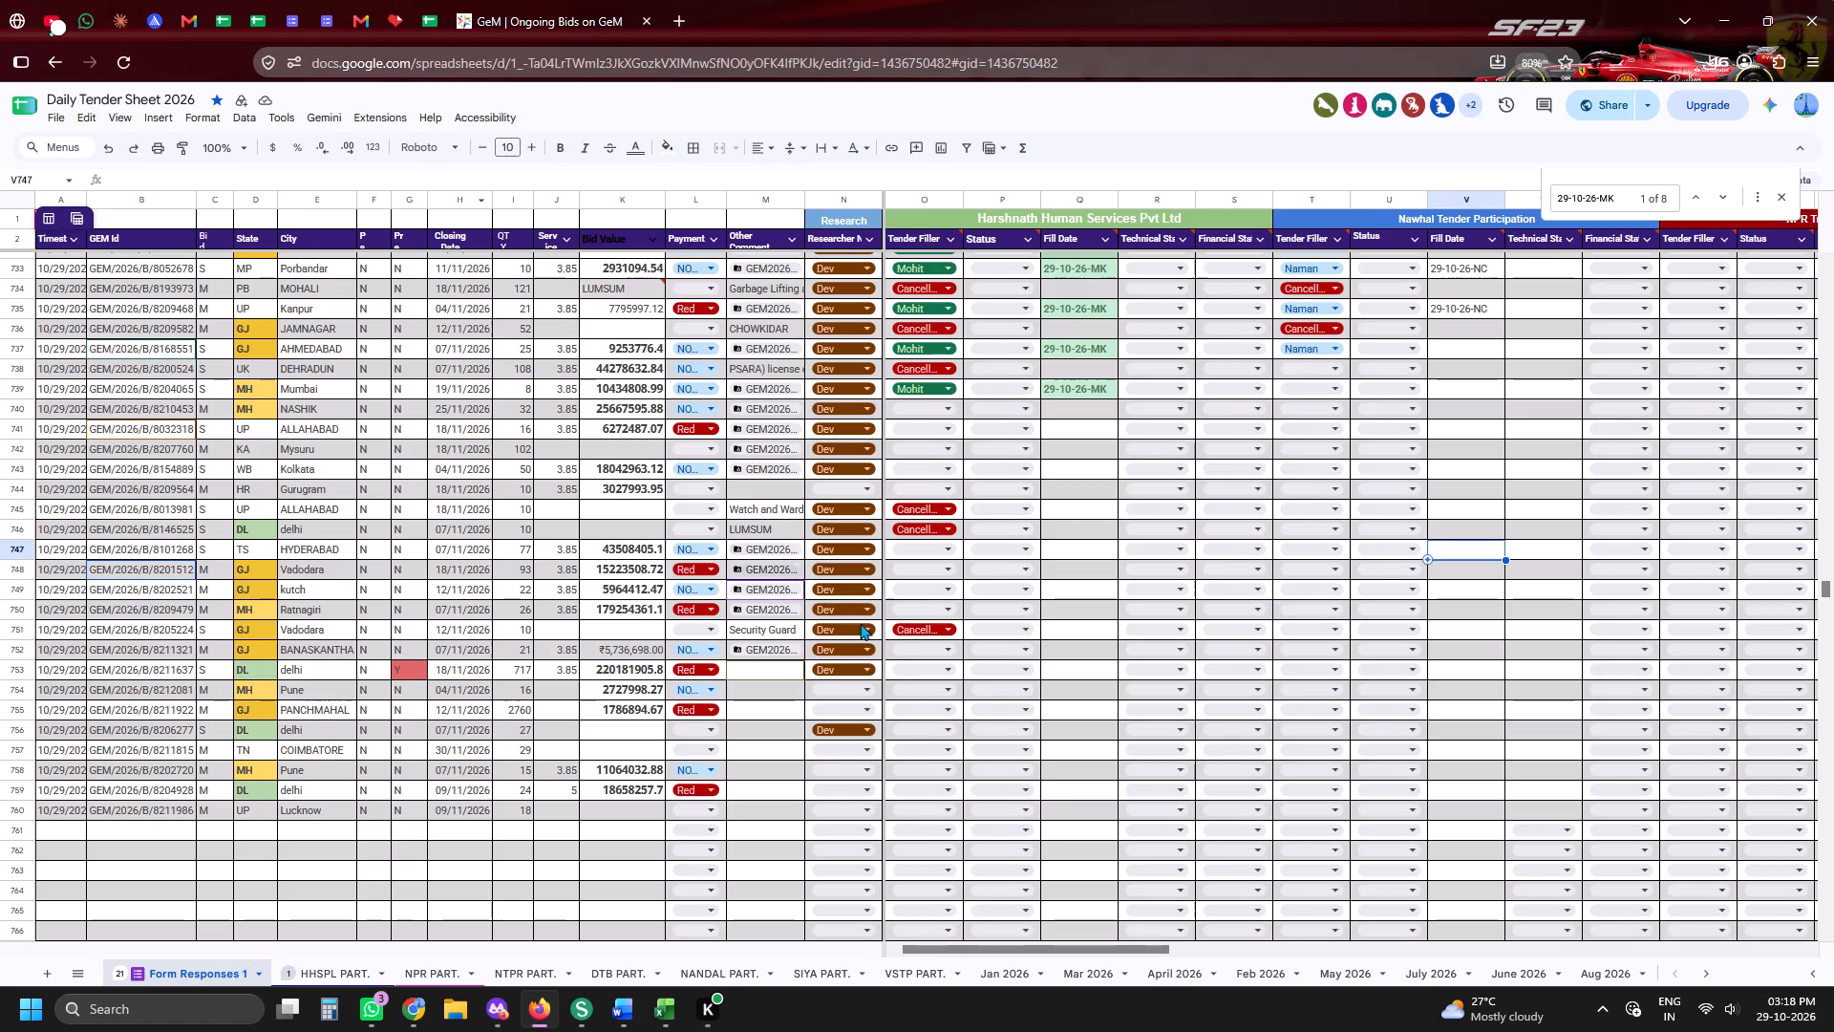
{"action": "left_click", "coordinate": [1068, 512]}
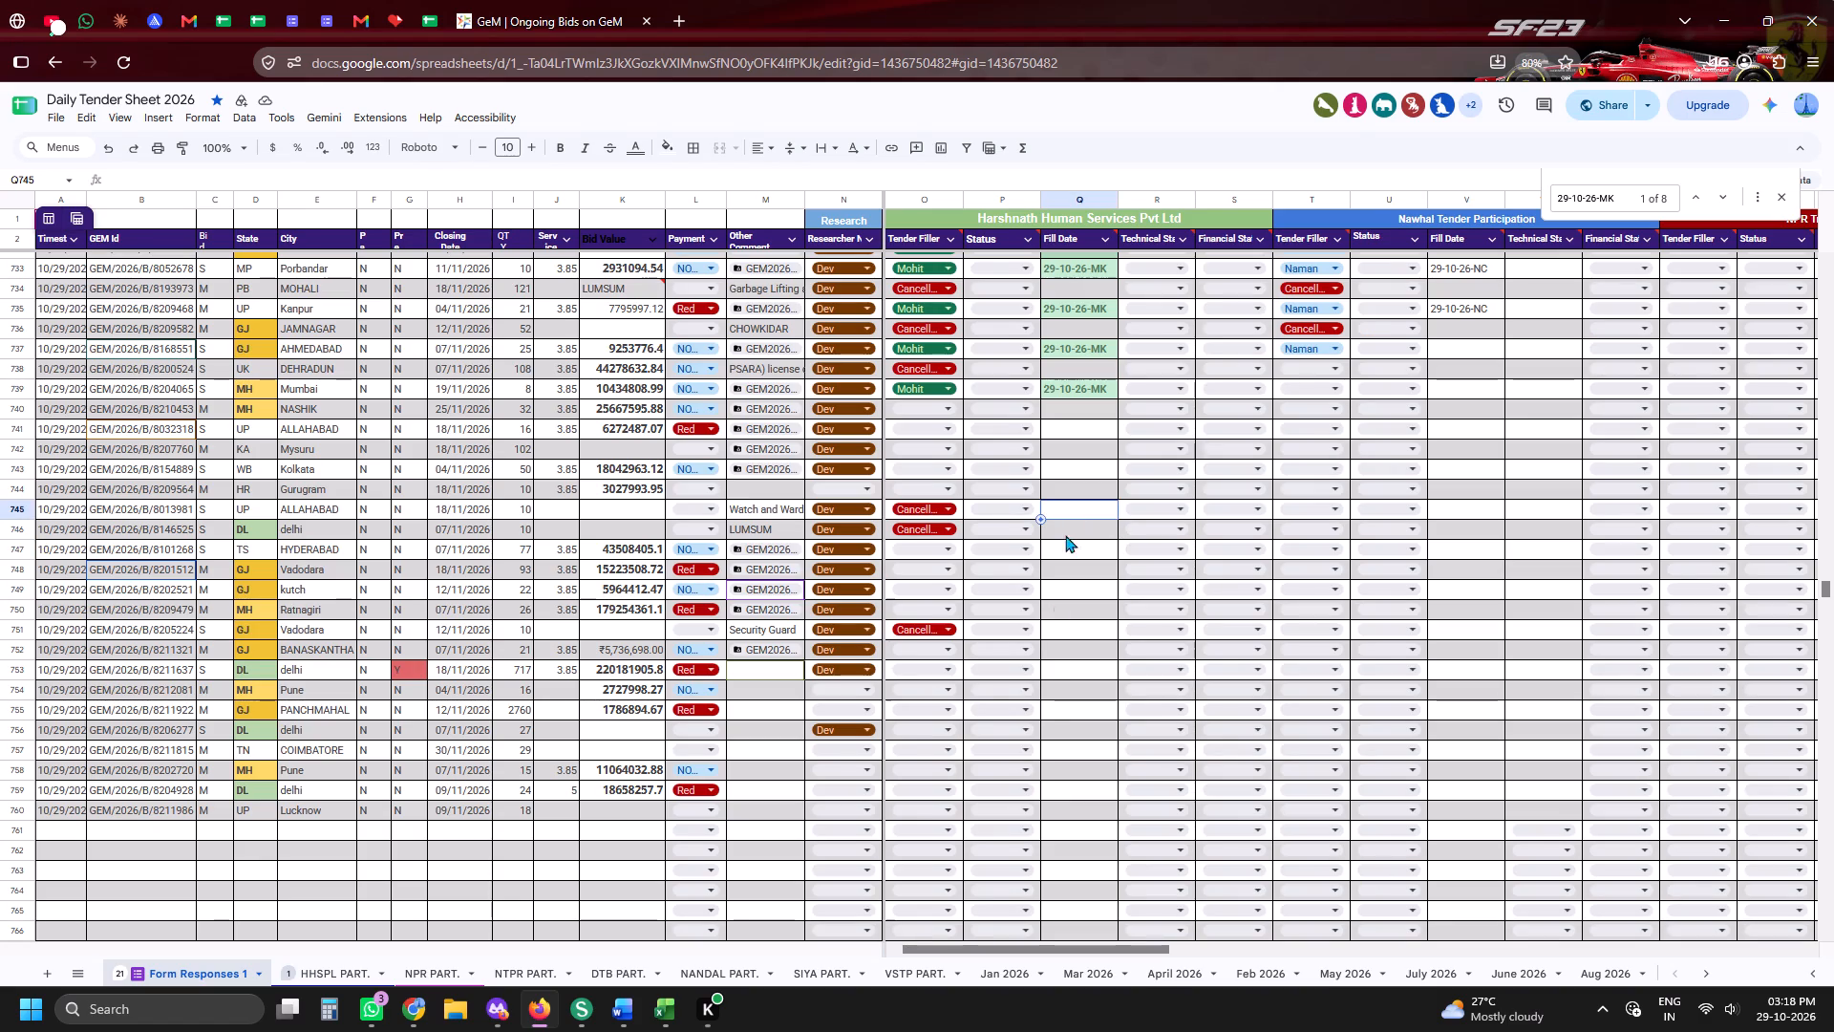
{"action": "left_click", "coordinate": [1045, 713]}
{"action": "left_click", "coordinate": [1052, 755]}
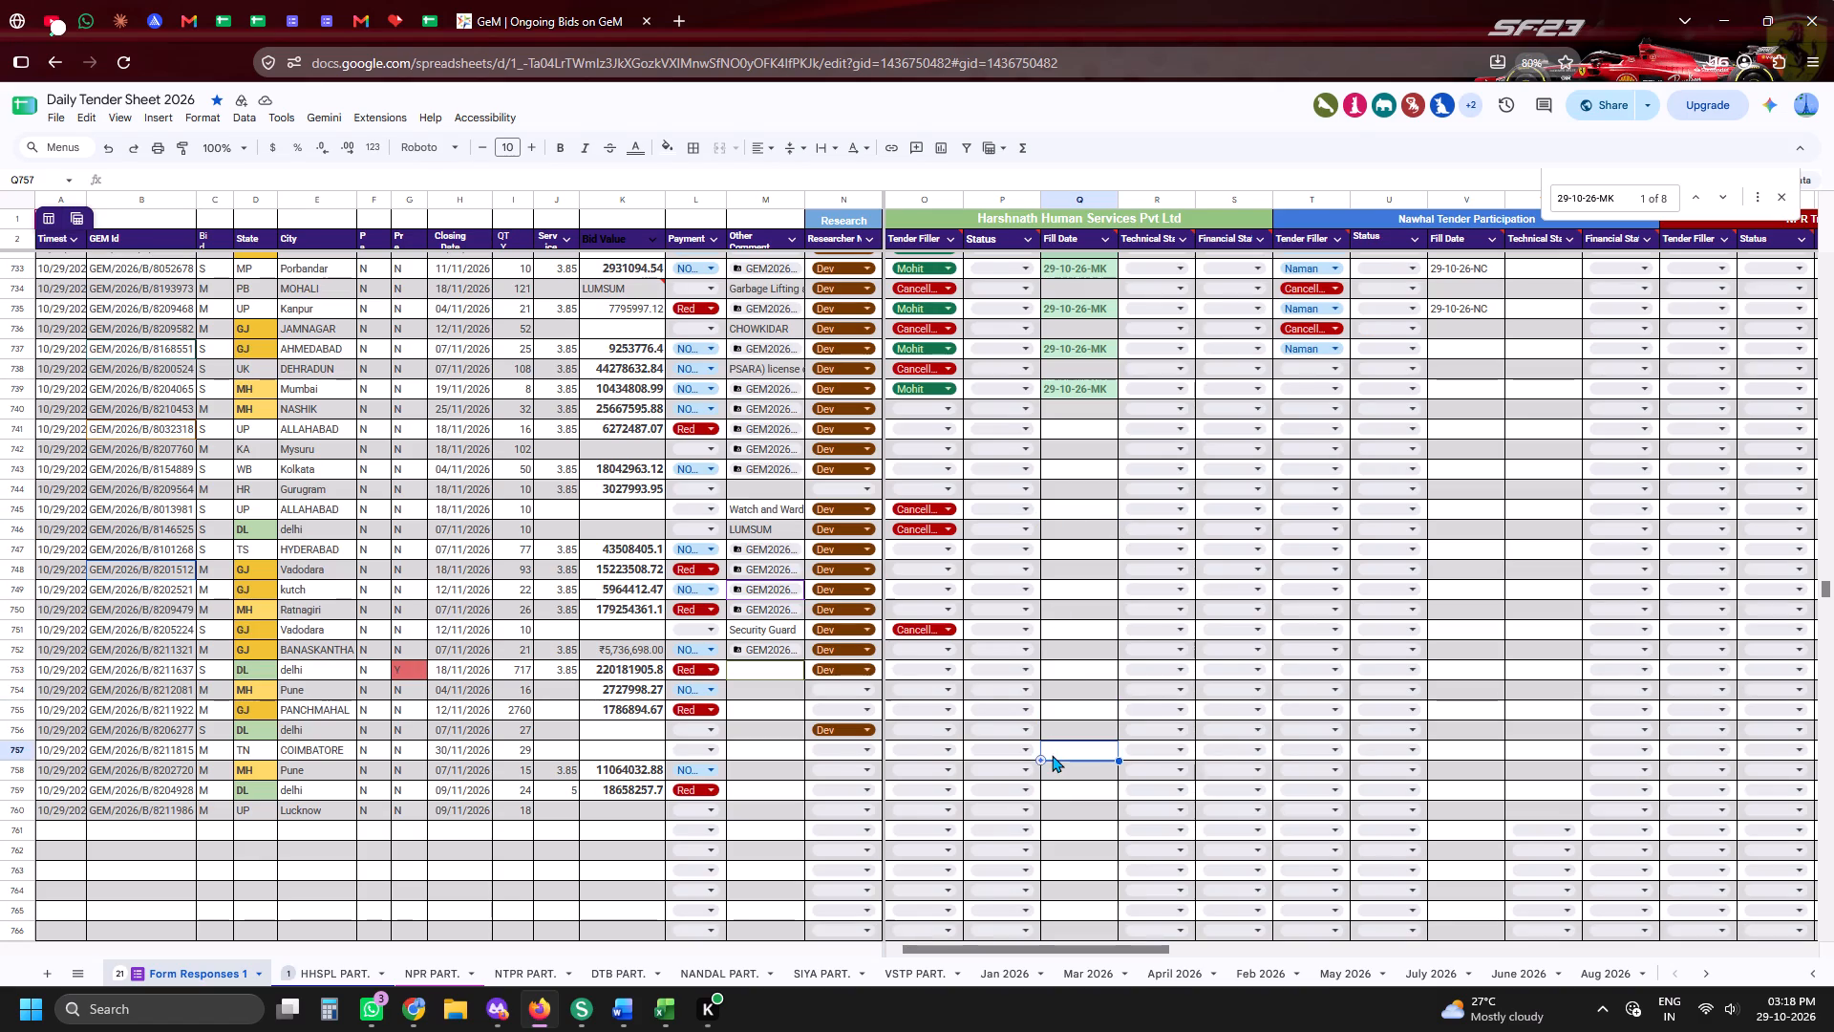
{"action": "left_click", "coordinate": [1054, 590]}
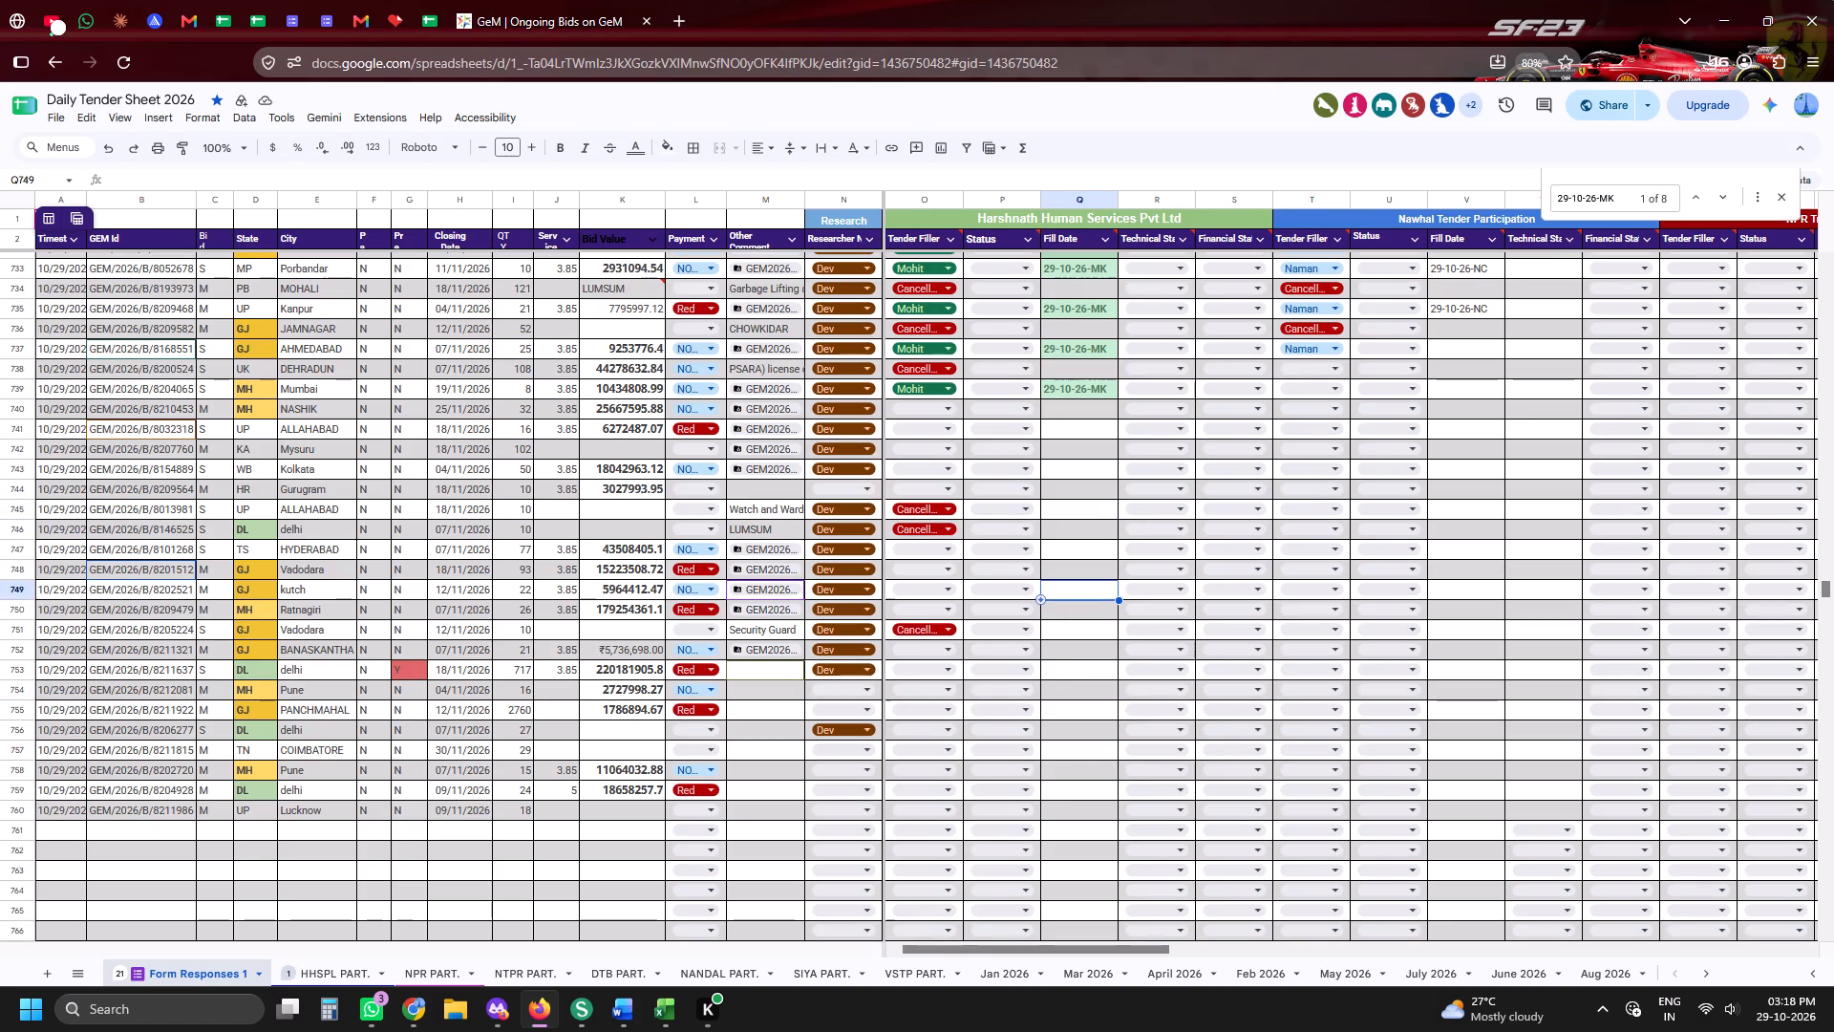
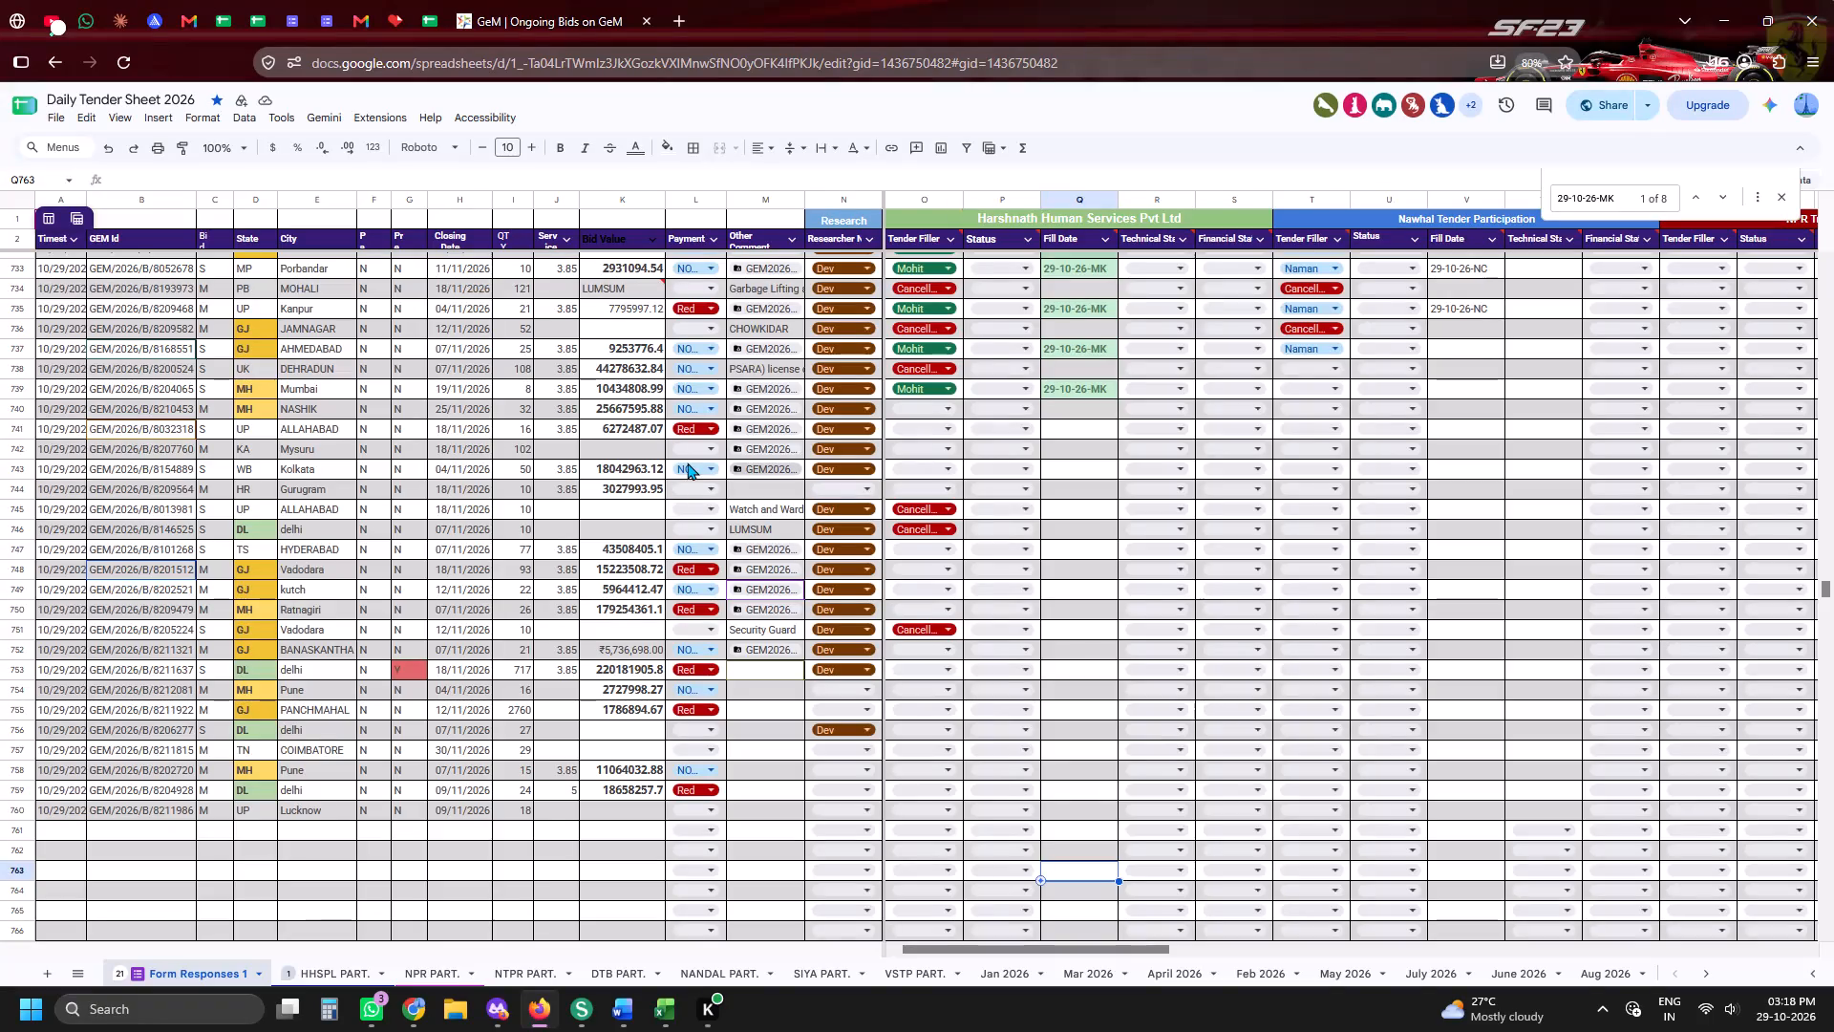
Open the linked Drive folder for bid GEM/2026/B/8032318 in row 741, plus a blank browser tab.
{"action": "left_click", "coordinate": [0, 424]}
{"action": "left_click", "coordinate": [922, 439]}
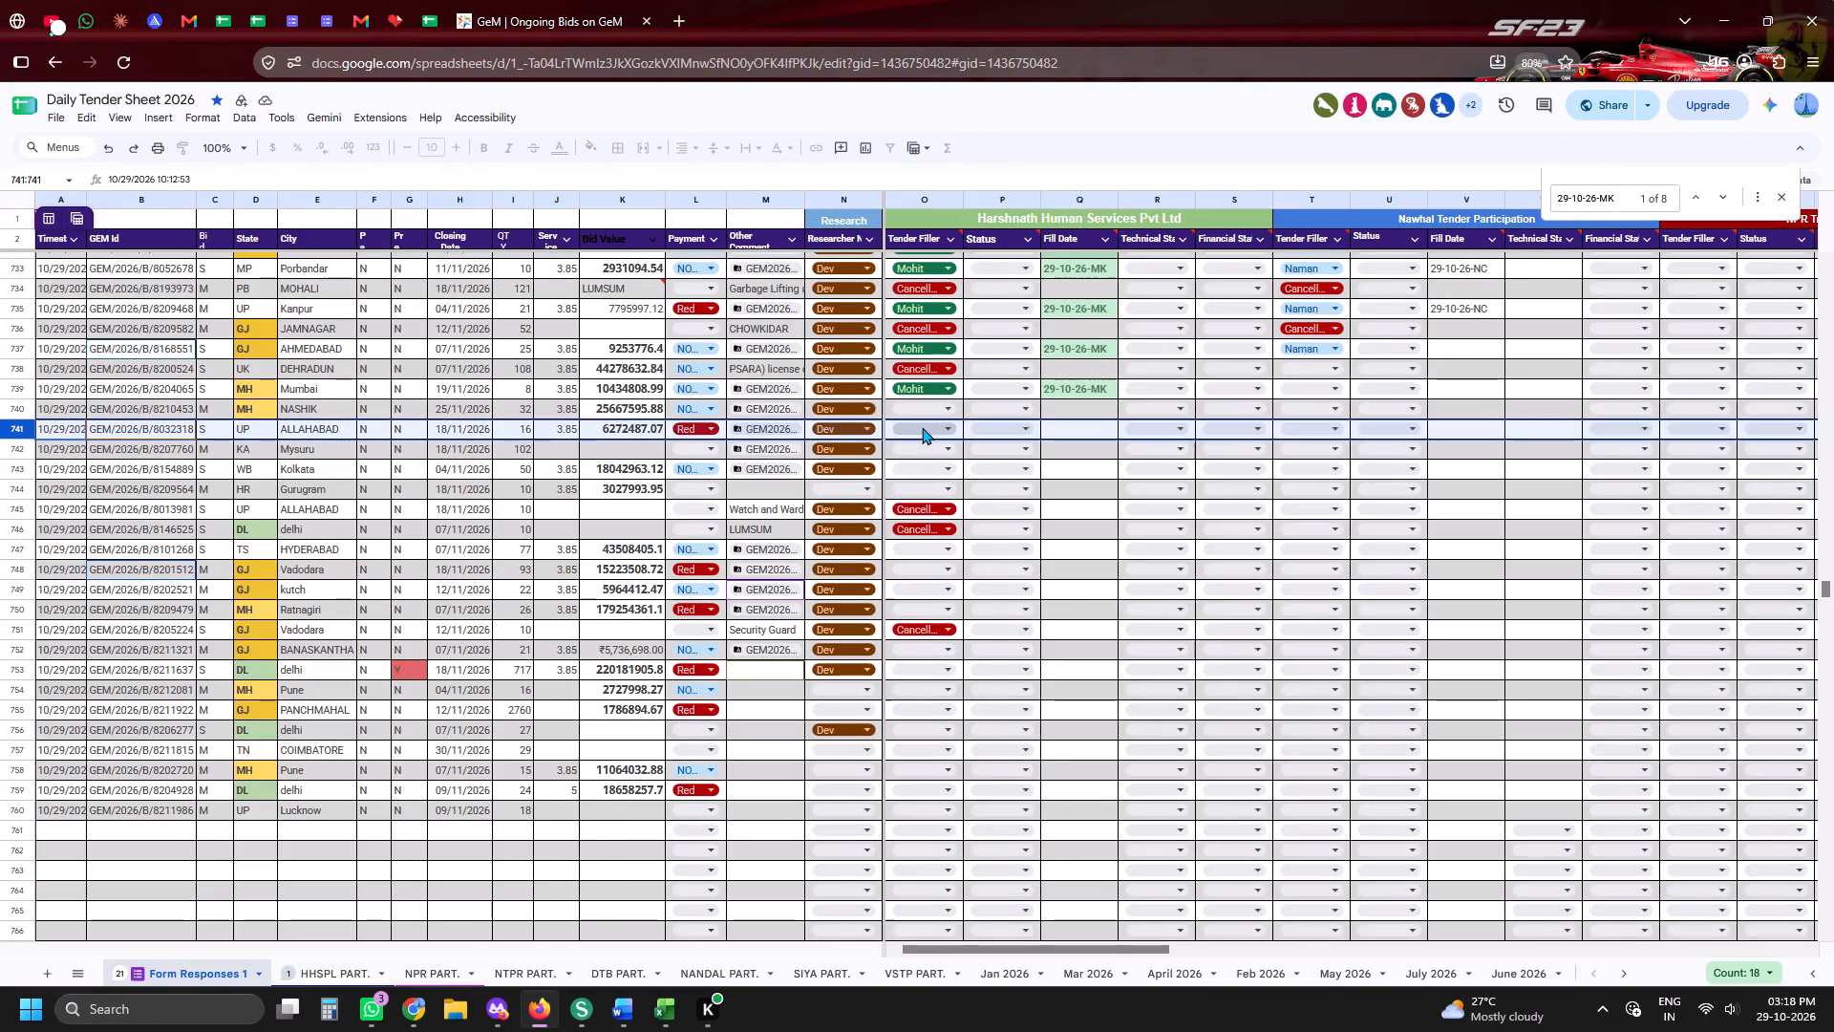
{"action": "left_click", "coordinate": [922, 426]}
{"action": "left_click", "coordinate": [768, 429]}
{"action": "double_click", "coordinate": [786, 455]}
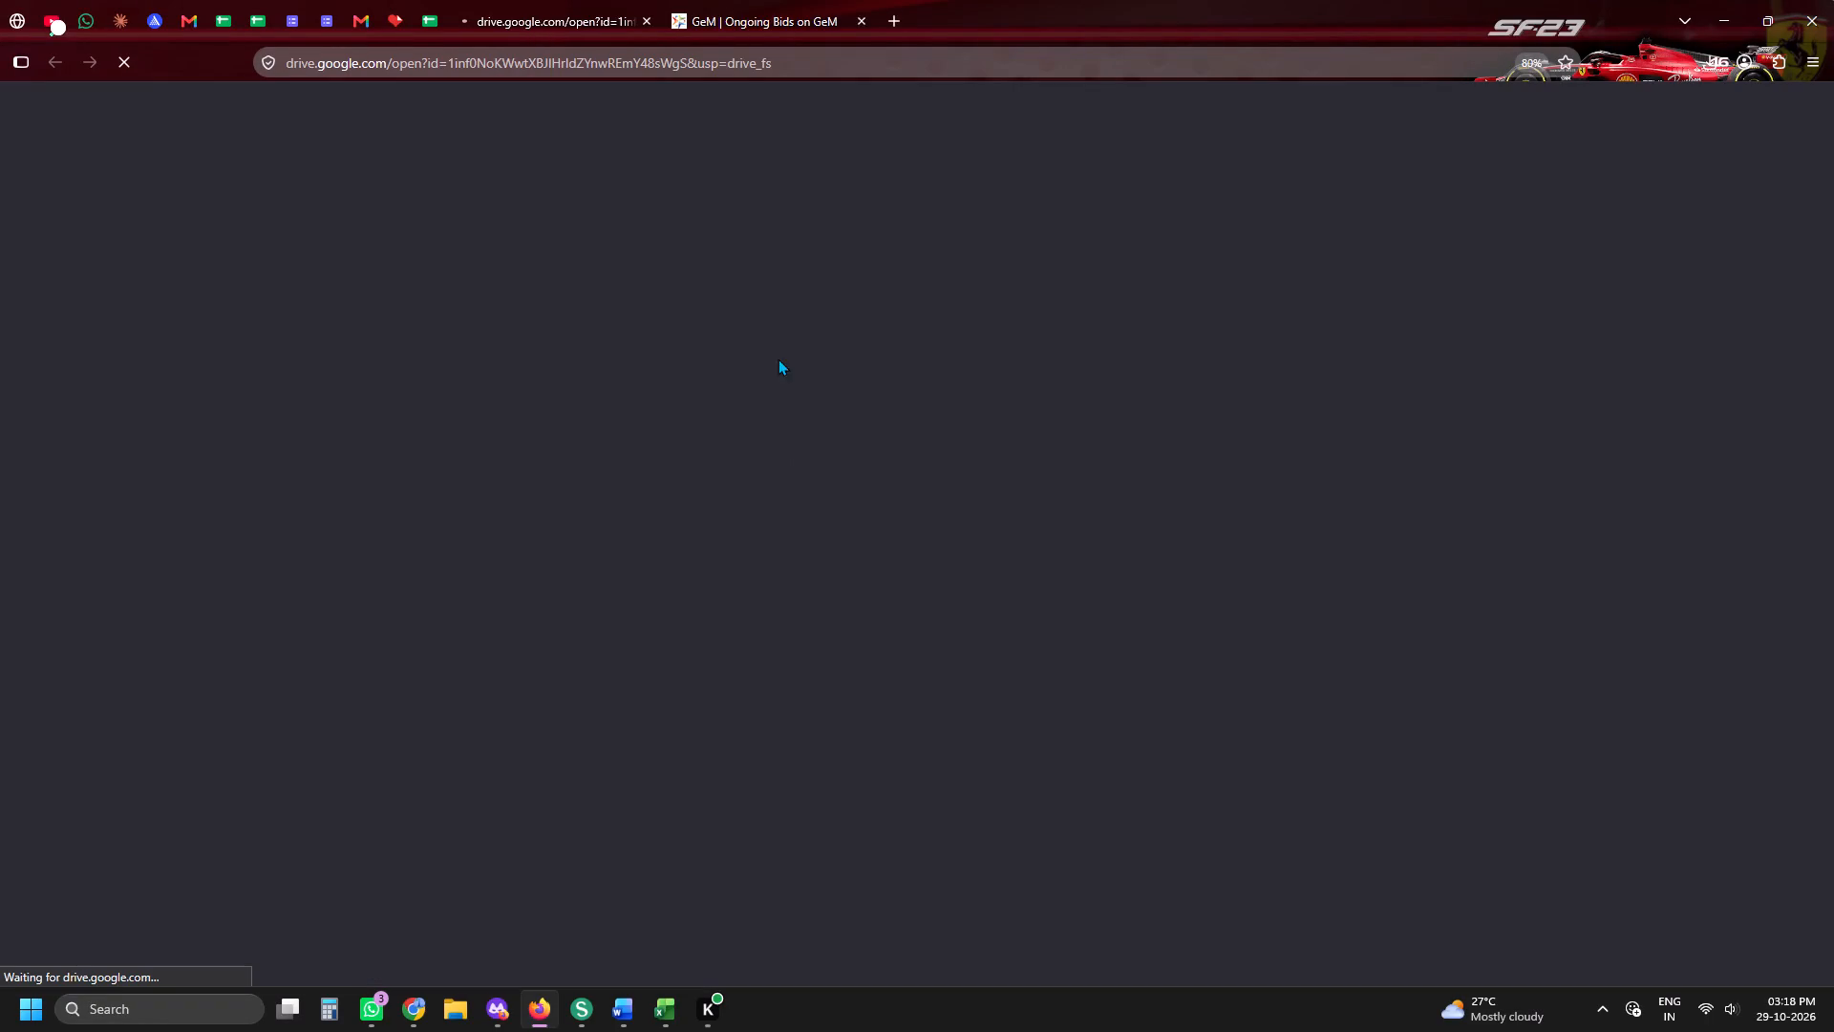
{"action": "left_click", "coordinate": [649, 0]}
{"action": "left_click", "coordinate": [882, 0]}
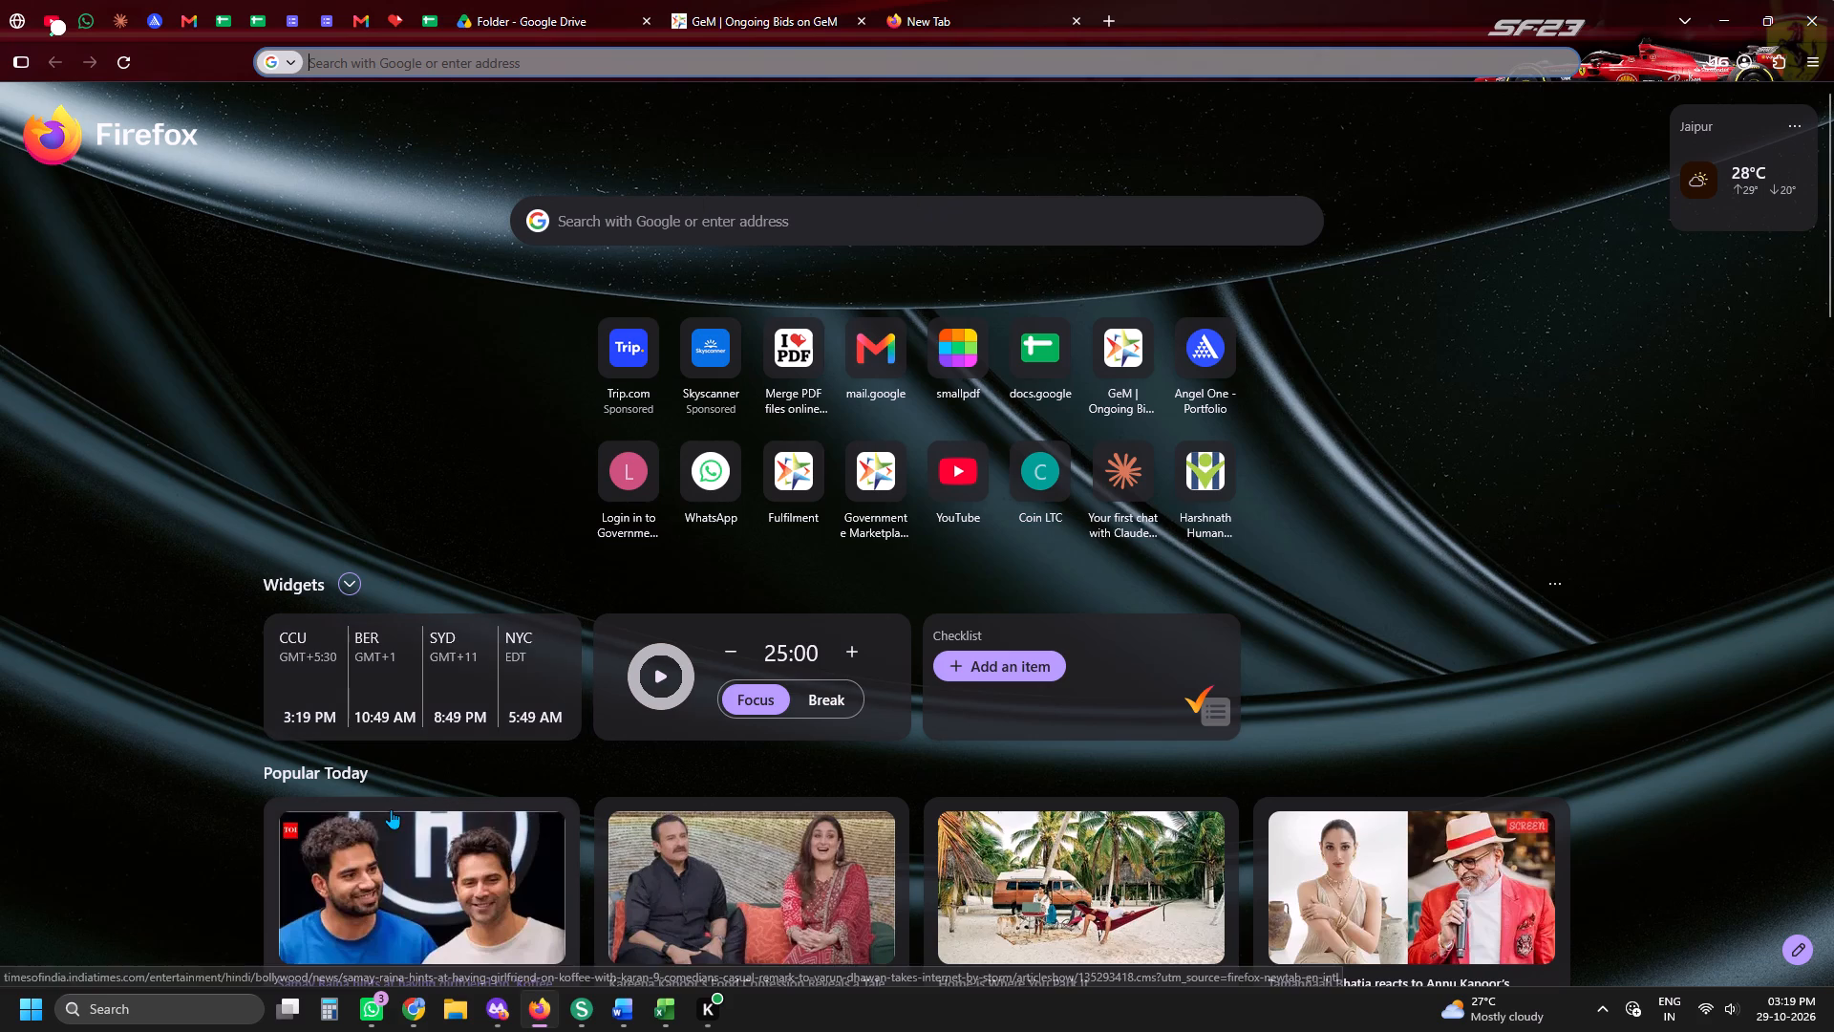
{"action": "left_click", "coordinate": [471, 0]}
In the Daily Tender Sheet, enter MK as the Harshnath Human Services Tender Filler for bid GEM/2026/B/8032318 in row 741.
{"action": "left_click", "coordinate": [836, 0]}
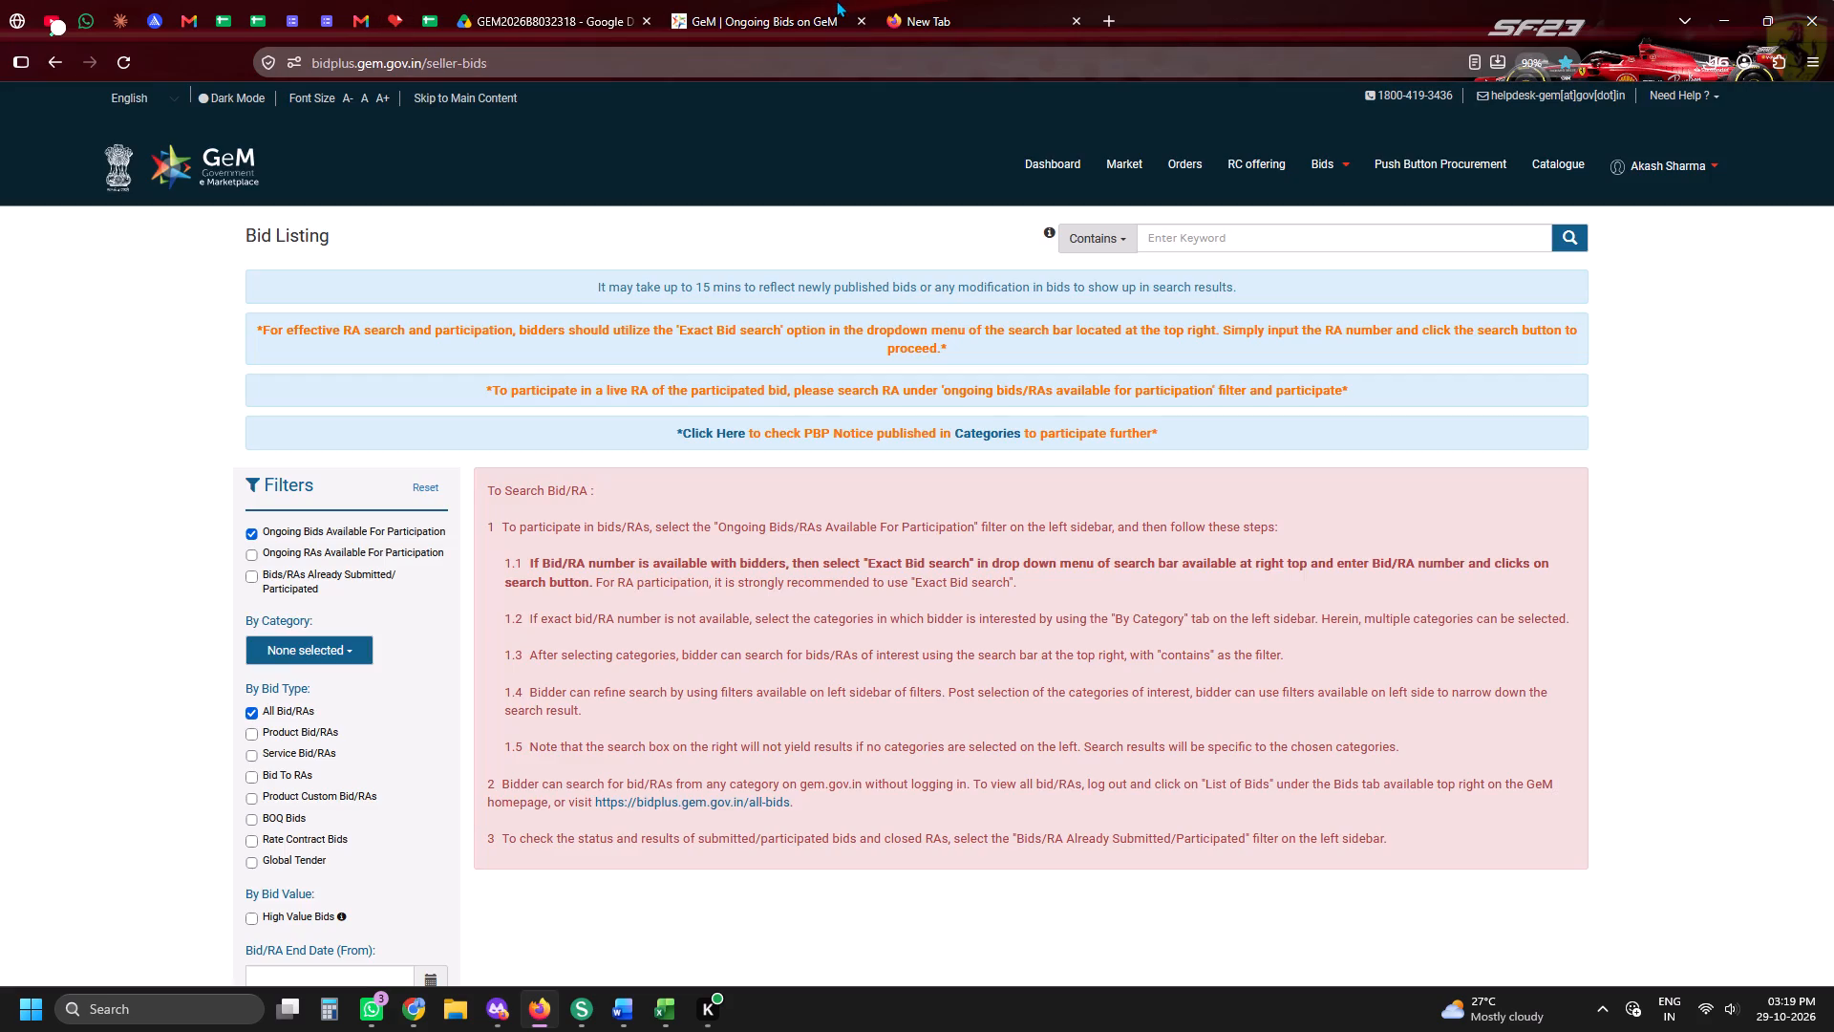
{"action": "left_click", "coordinate": [399, 0]}
{"action": "left_click", "coordinate": [444, 14]}
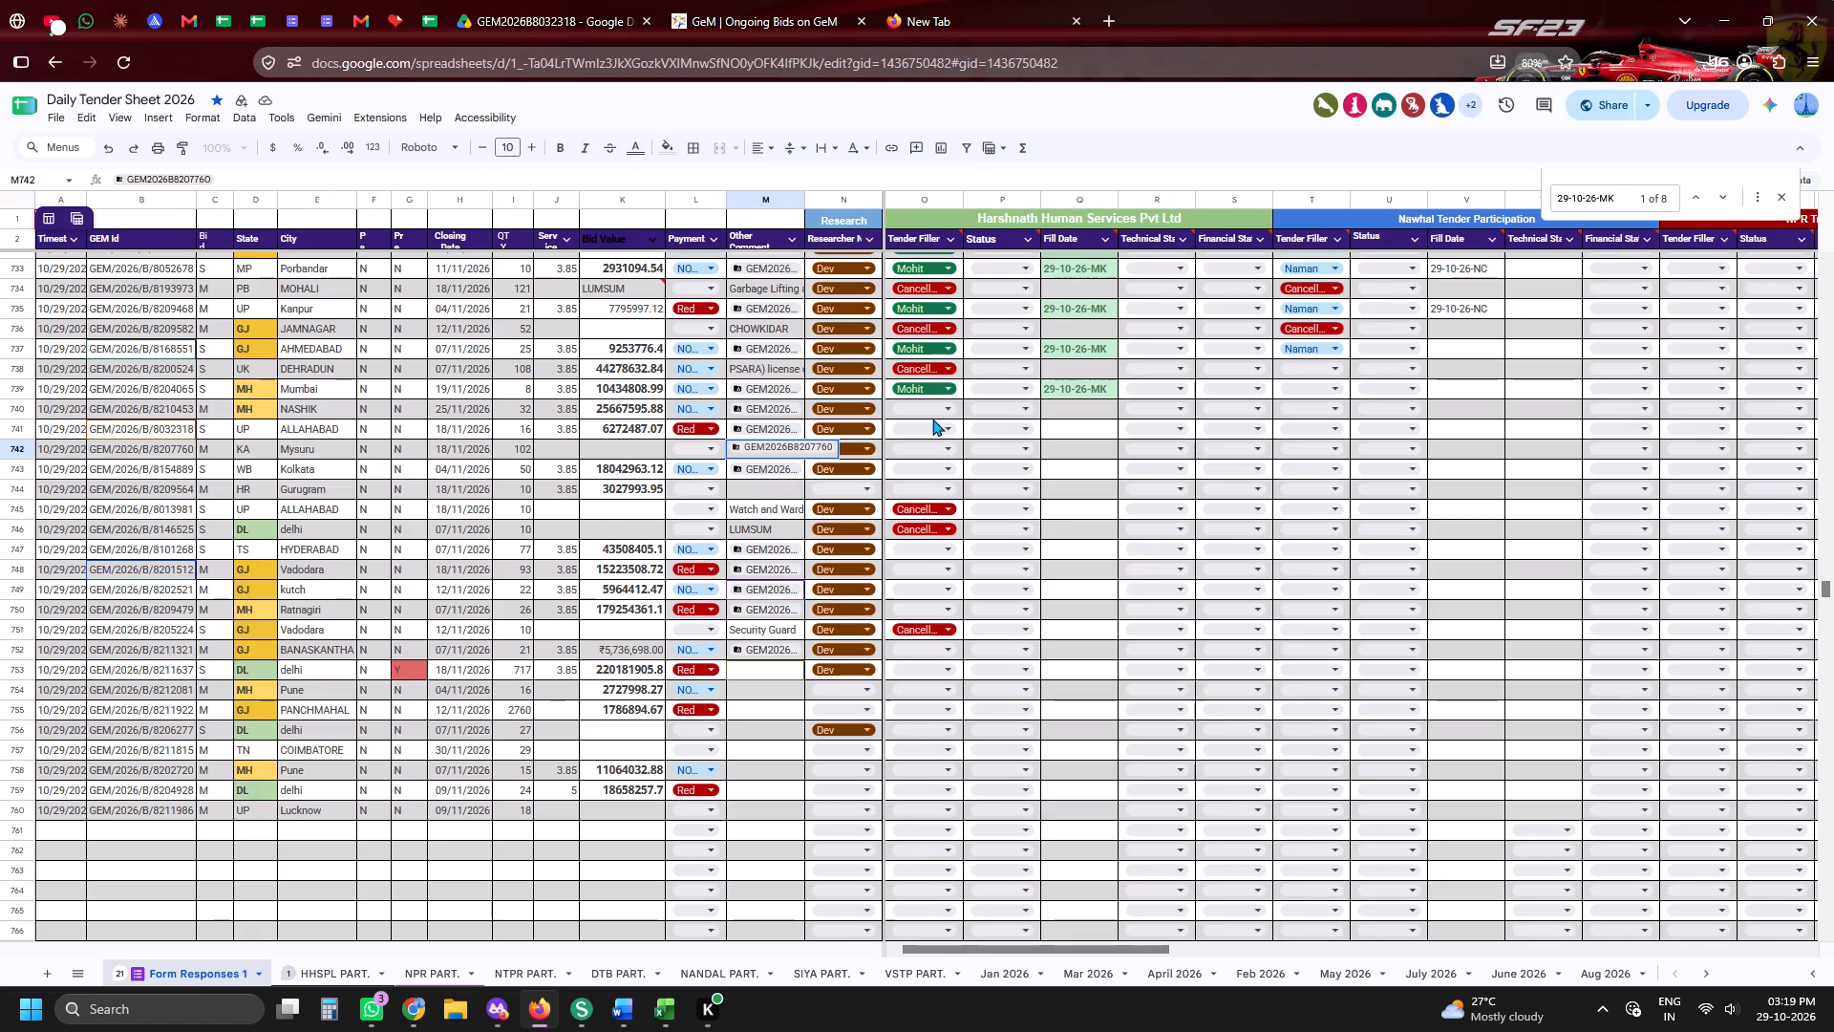
{"action": "left_click", "coordinate": [931, 449]}
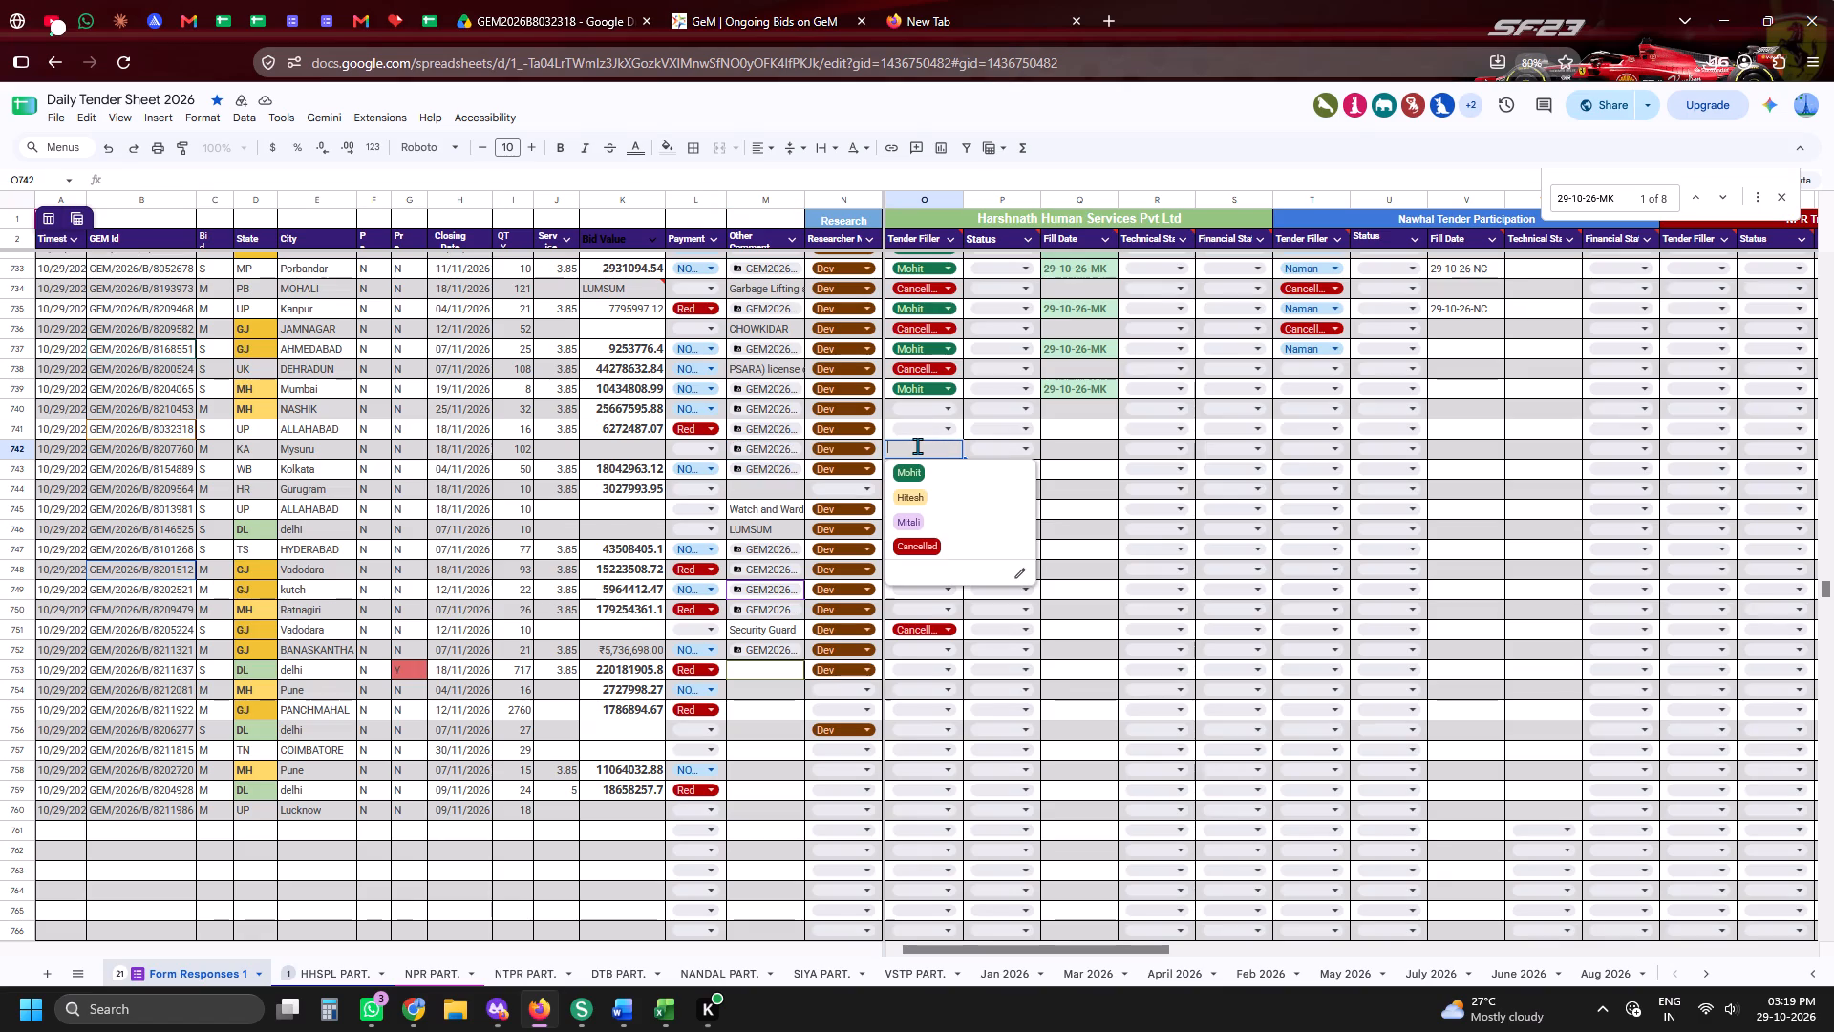
{"action": "left_click", "coordinate": [0, 425]}
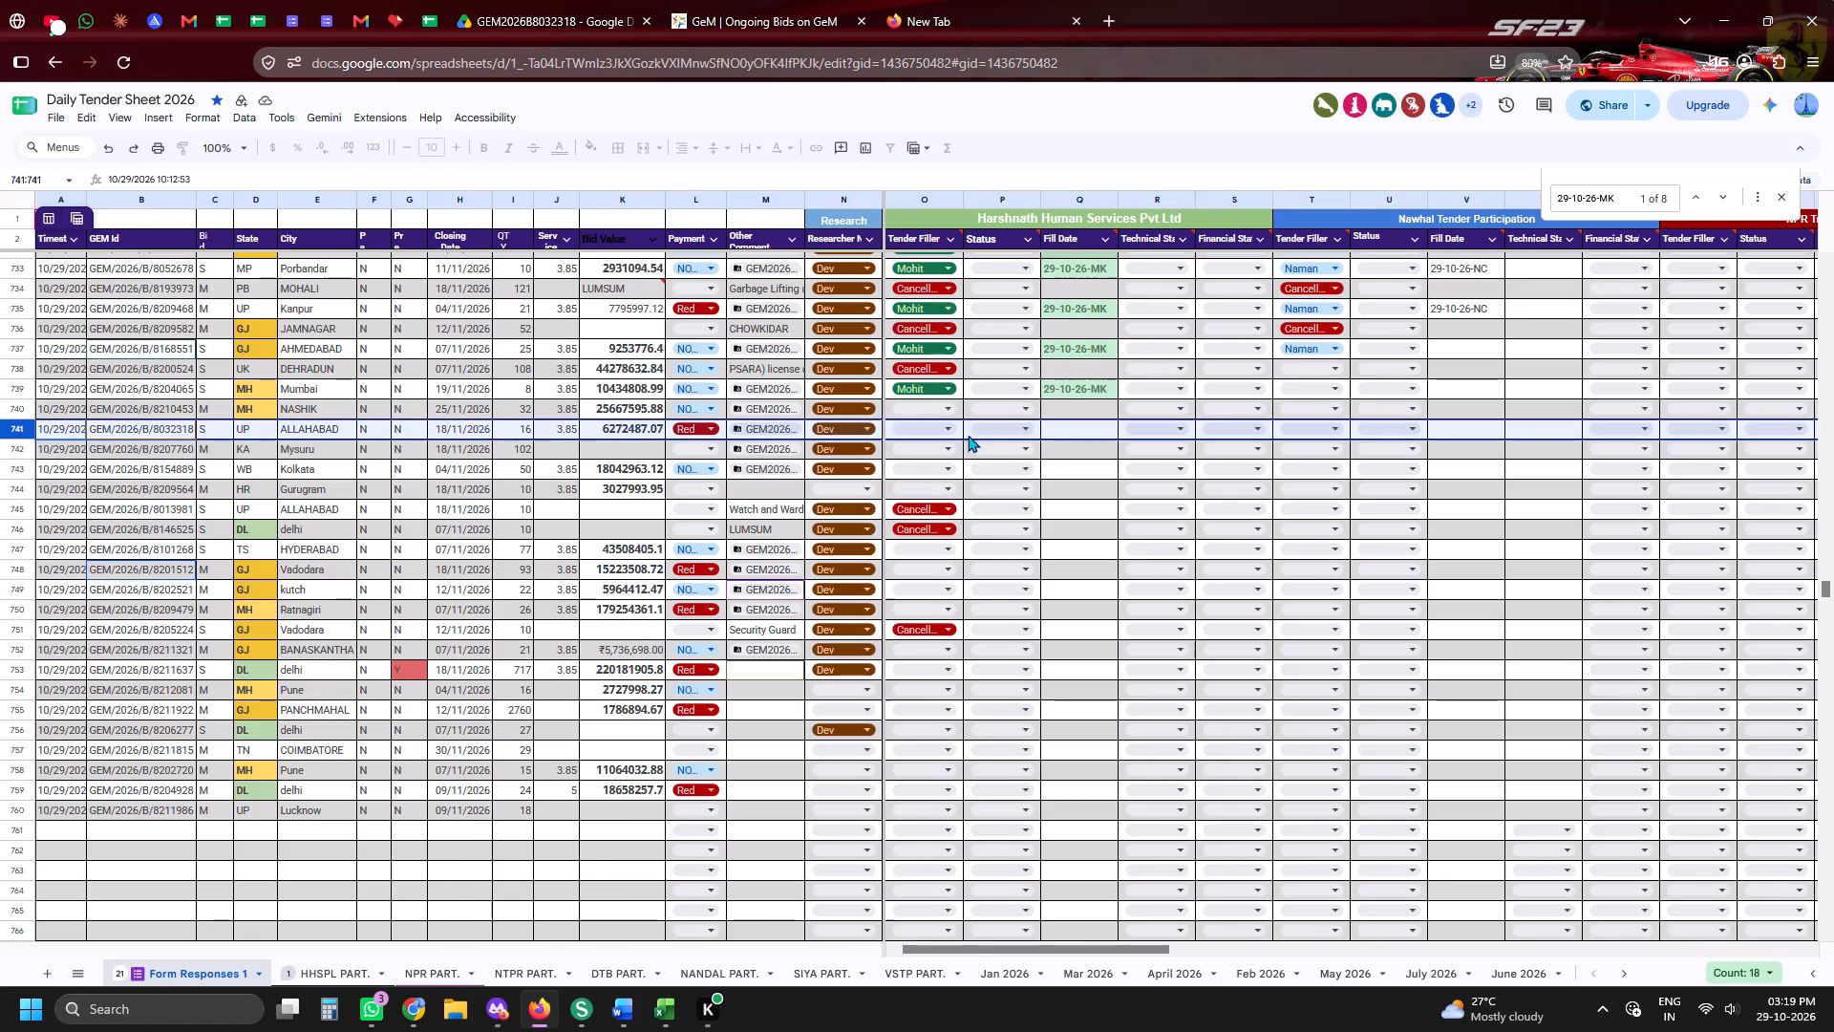
{"action": "left_click", "coordinate": [949, 433]}
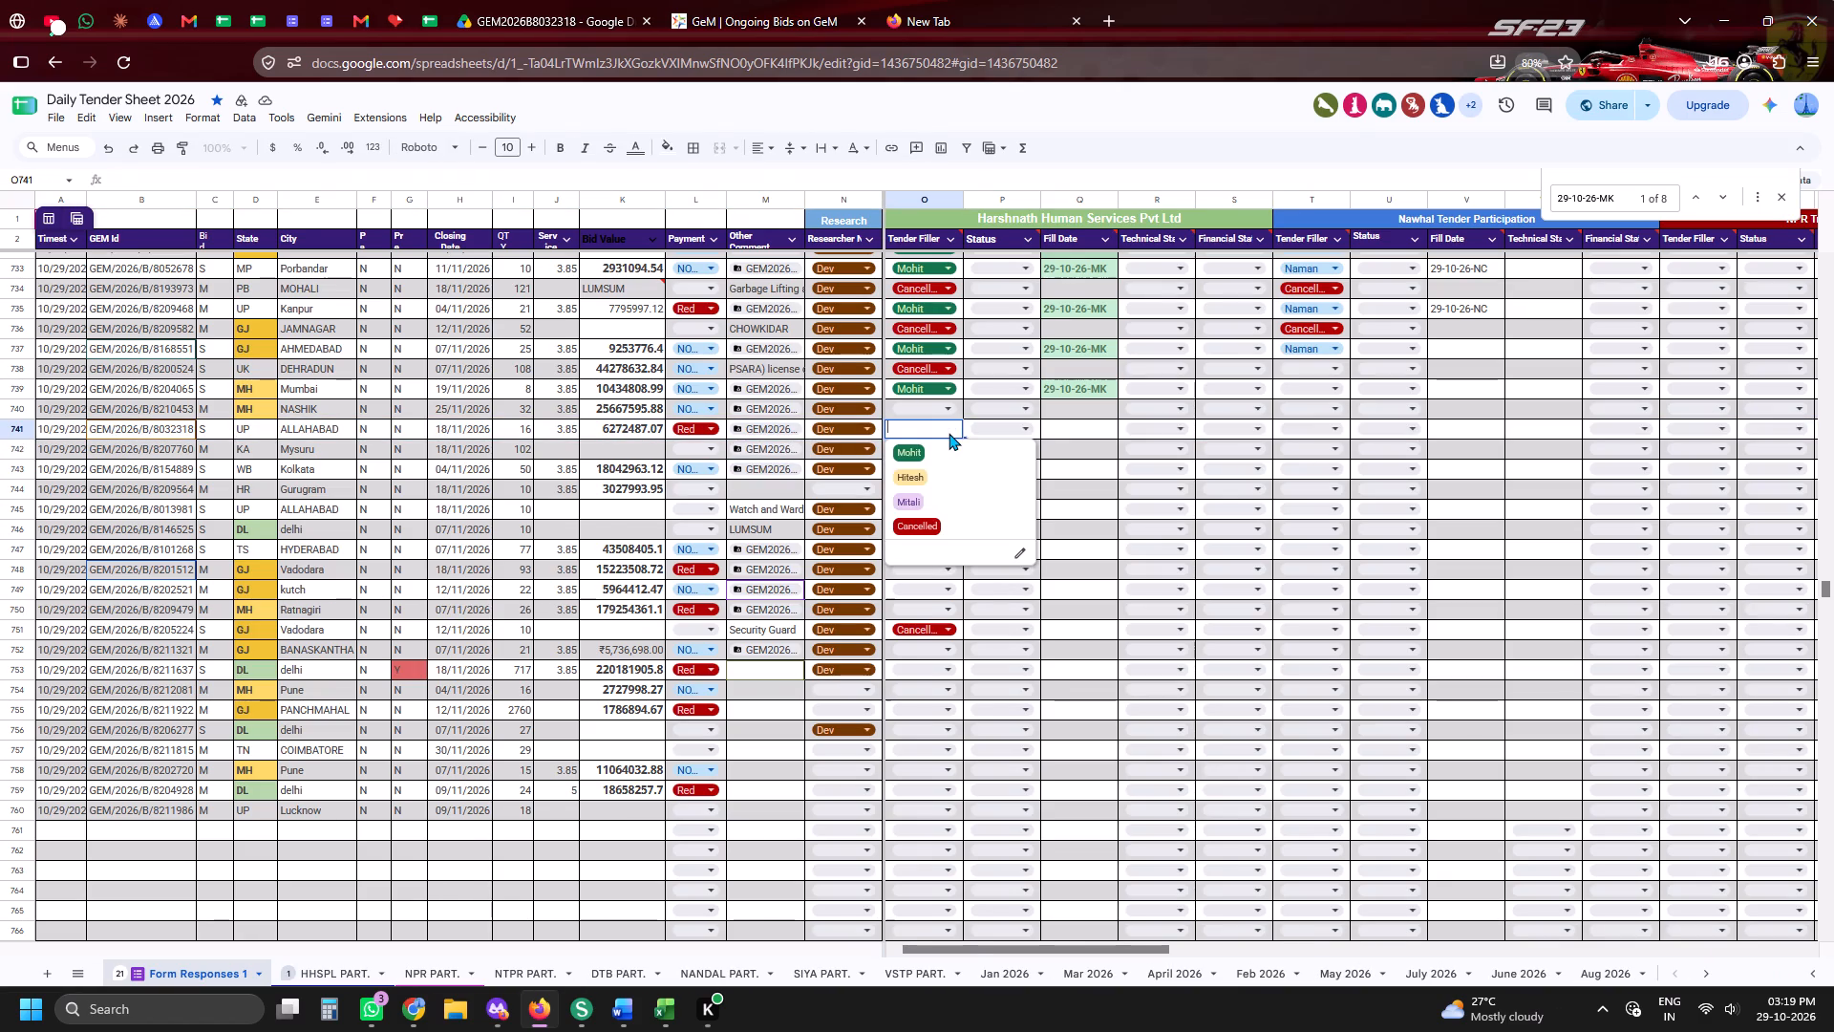
{"action": "type", "text": "MK"}
{"action": "key", "text": "Tab"}
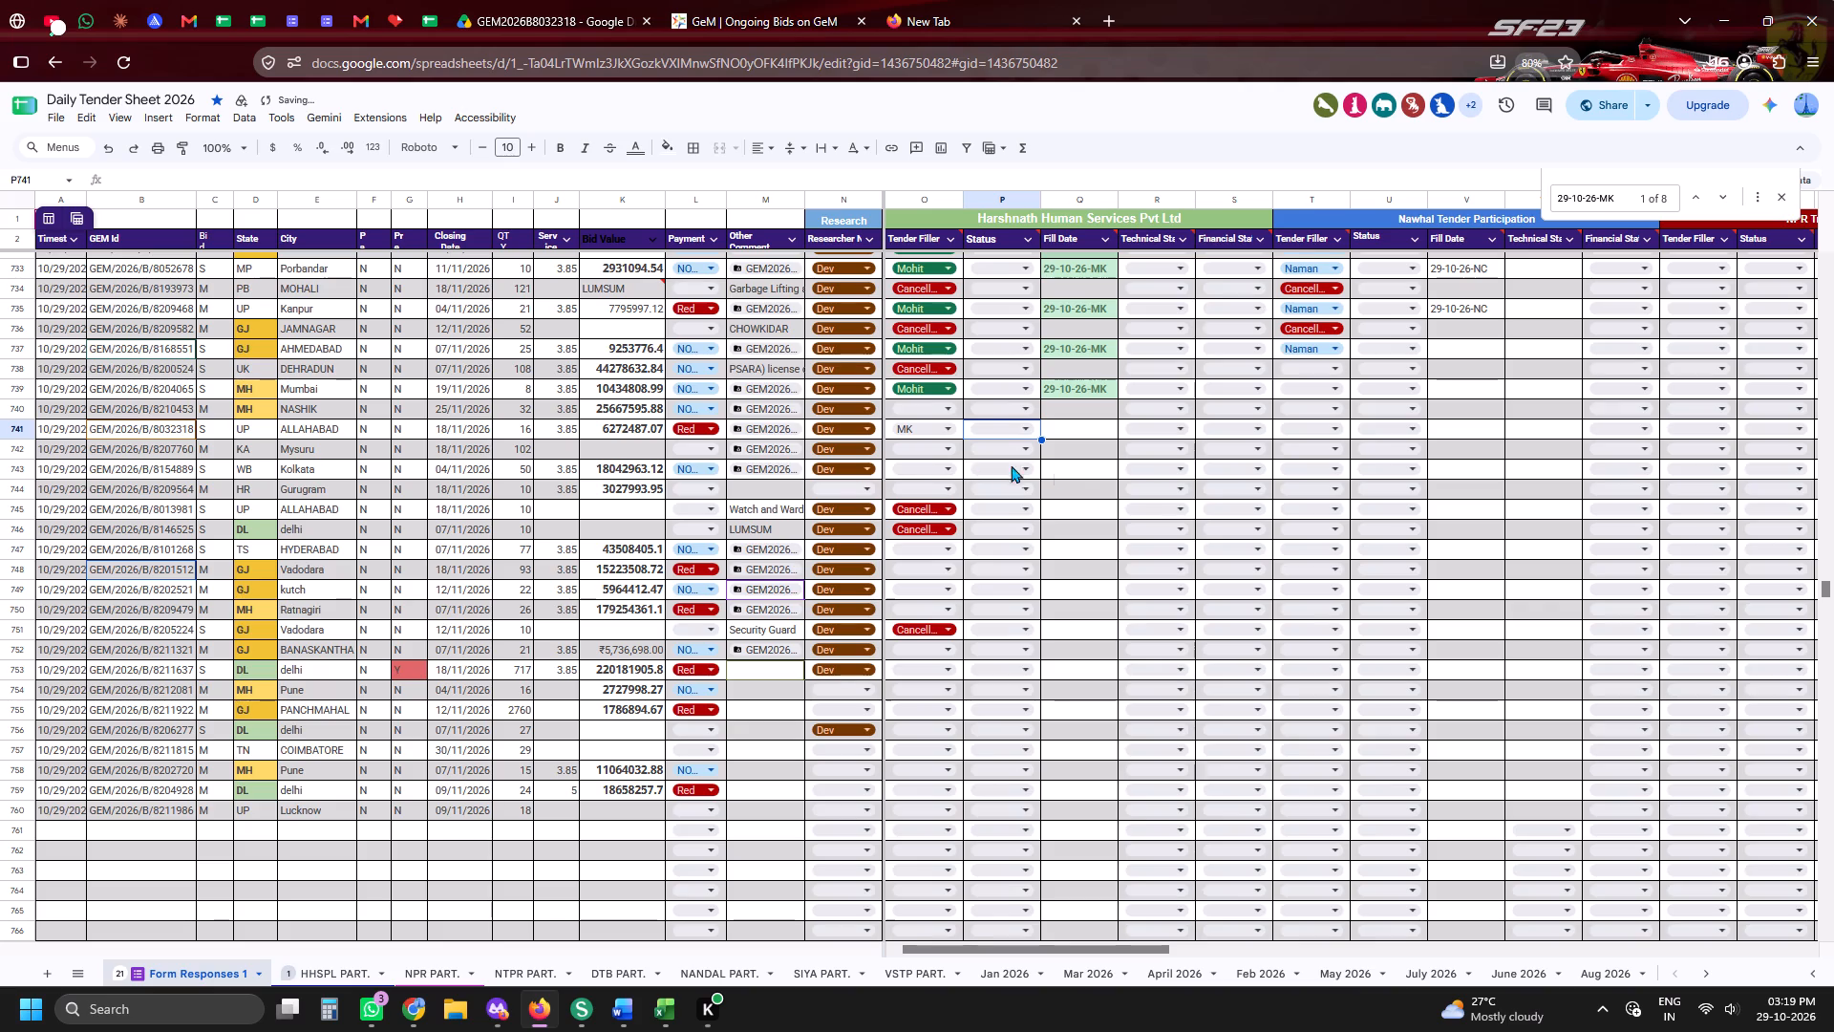
Copy the fill date 29-10-26-MK from row 739 into the Harshnath Human Services Fill Date cell of row 741.
{"action": "left_click", "coordinate": [1092, 393]}
{"action": "key", "text": "ctrl+c"}
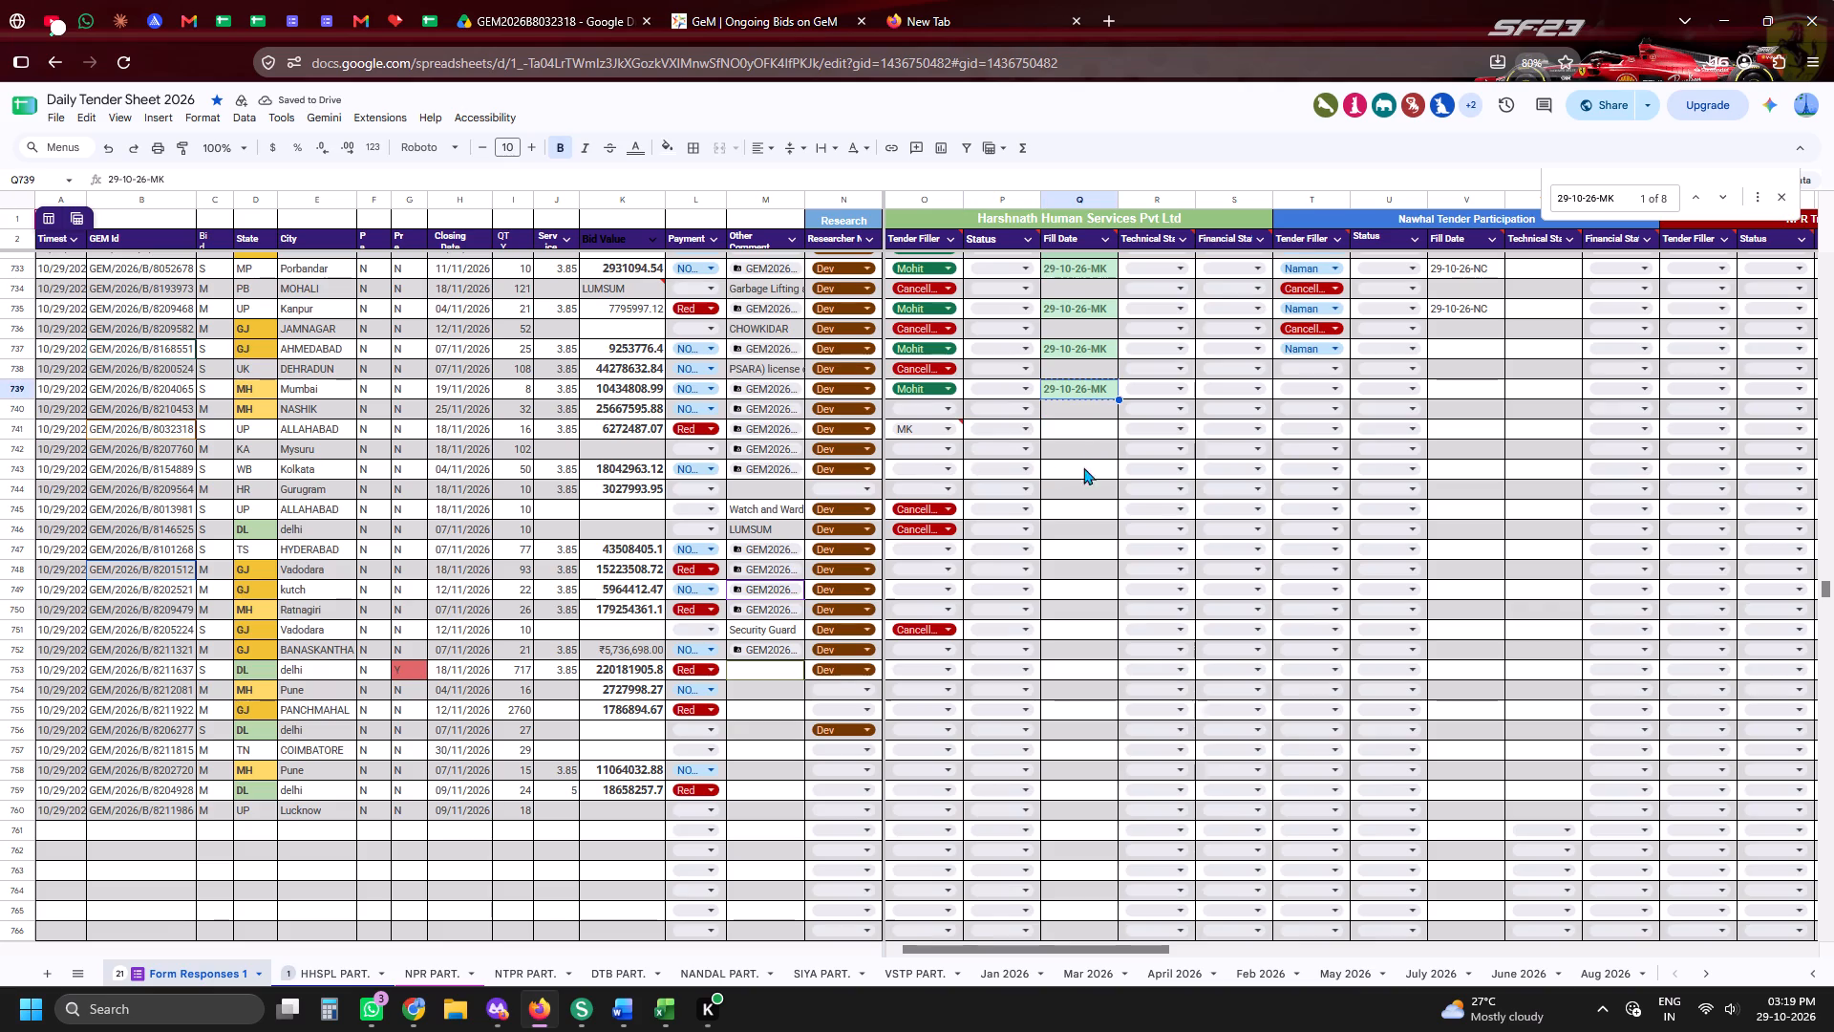
{"action": "left_click", "coordinate": [1086, 426]}
{"action": "key", "text": "ctrl+v"}
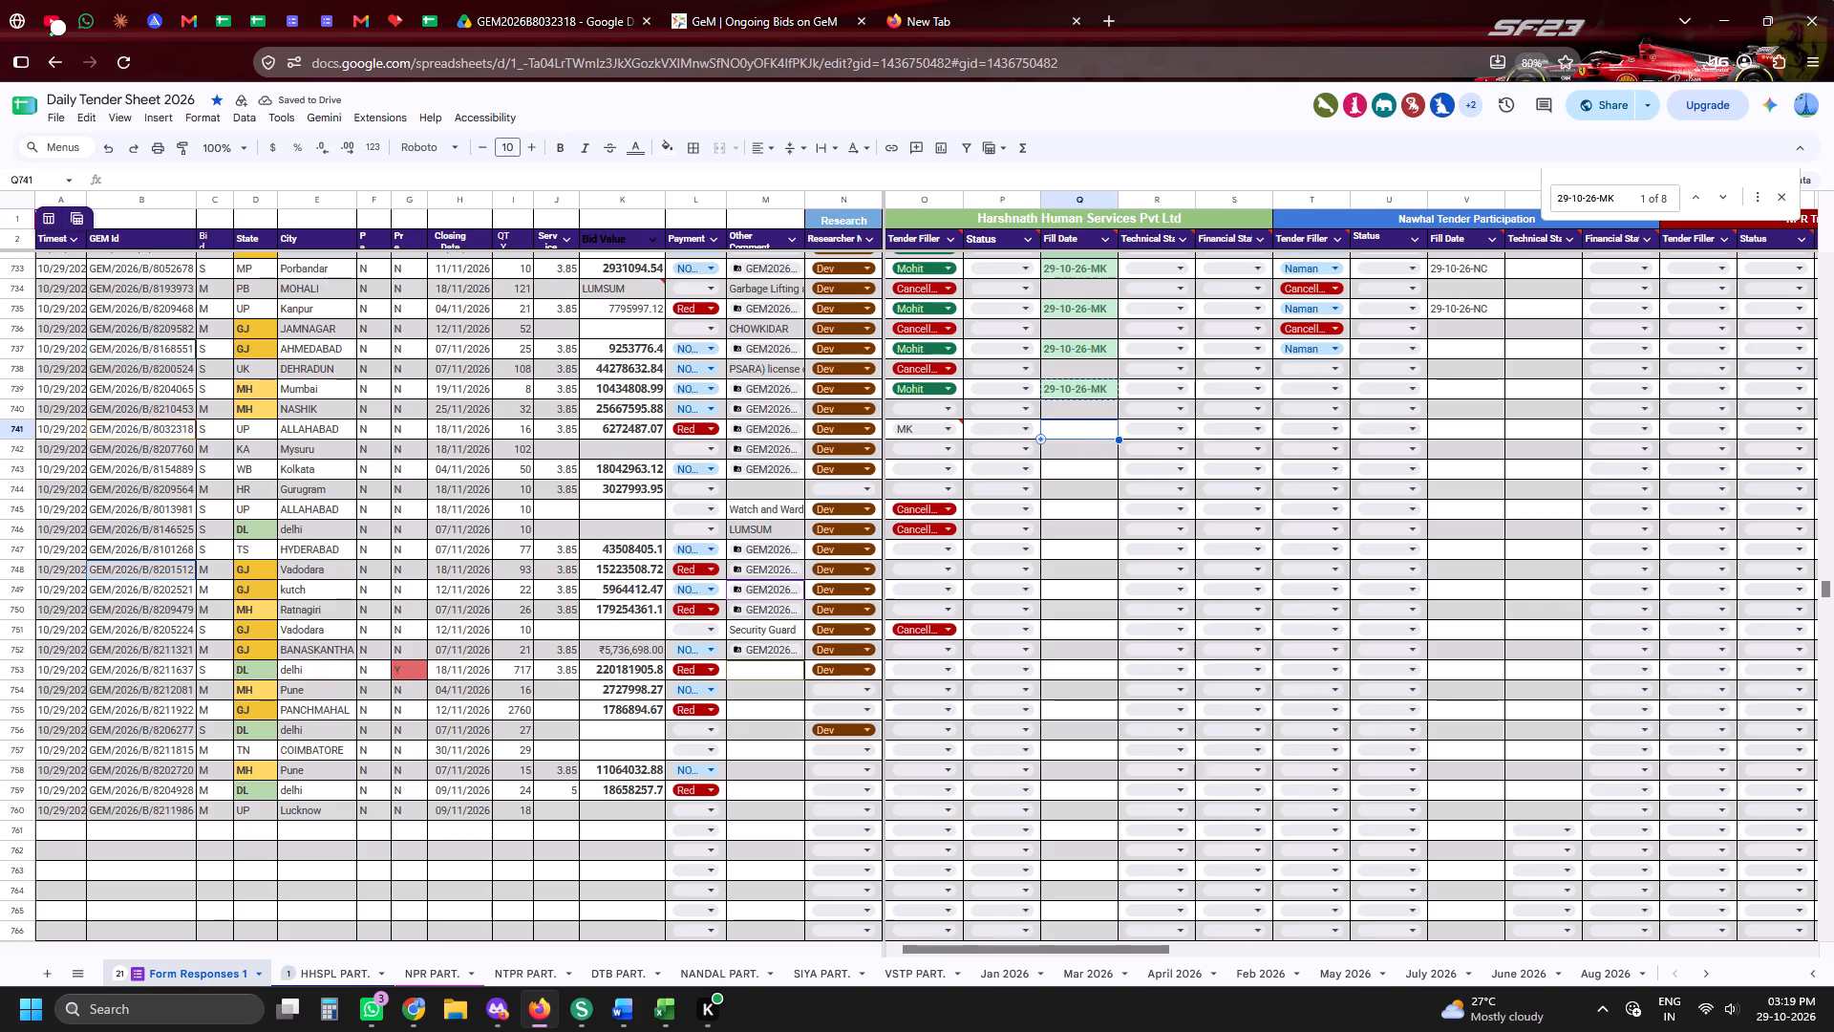
Copy bid number GEM/2026/B/8032318 from row 741 and run an Exact Bid Search for it in the GeM bid listing.
{"action": "left_click", "coordinate": [0, 432]}
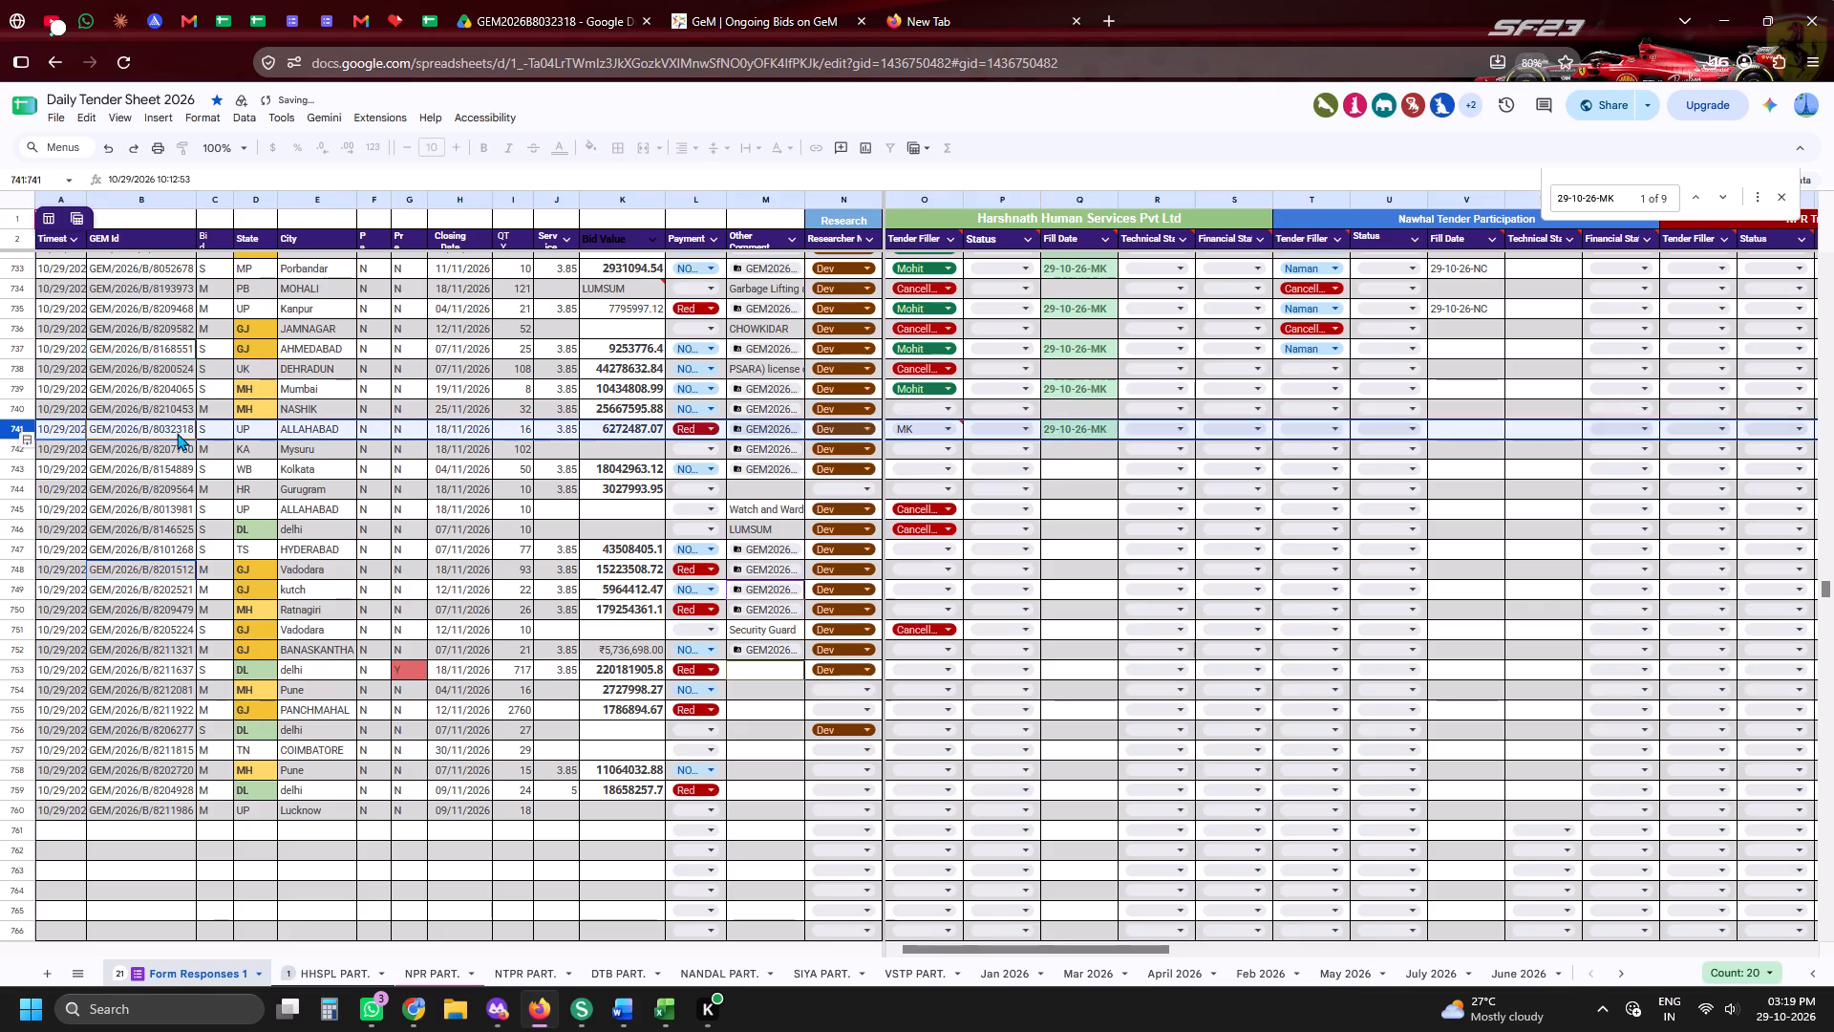
{"action": "left_click", "coordinate": [182, 428]}
{"action": "key", "text": "ctrl+c"}
{"action": "key", "text": "ctrl+c"}
{"action": "key", "text": "ctrl+c"}
{"action": "left_click", "coordinate": [762, 0]}
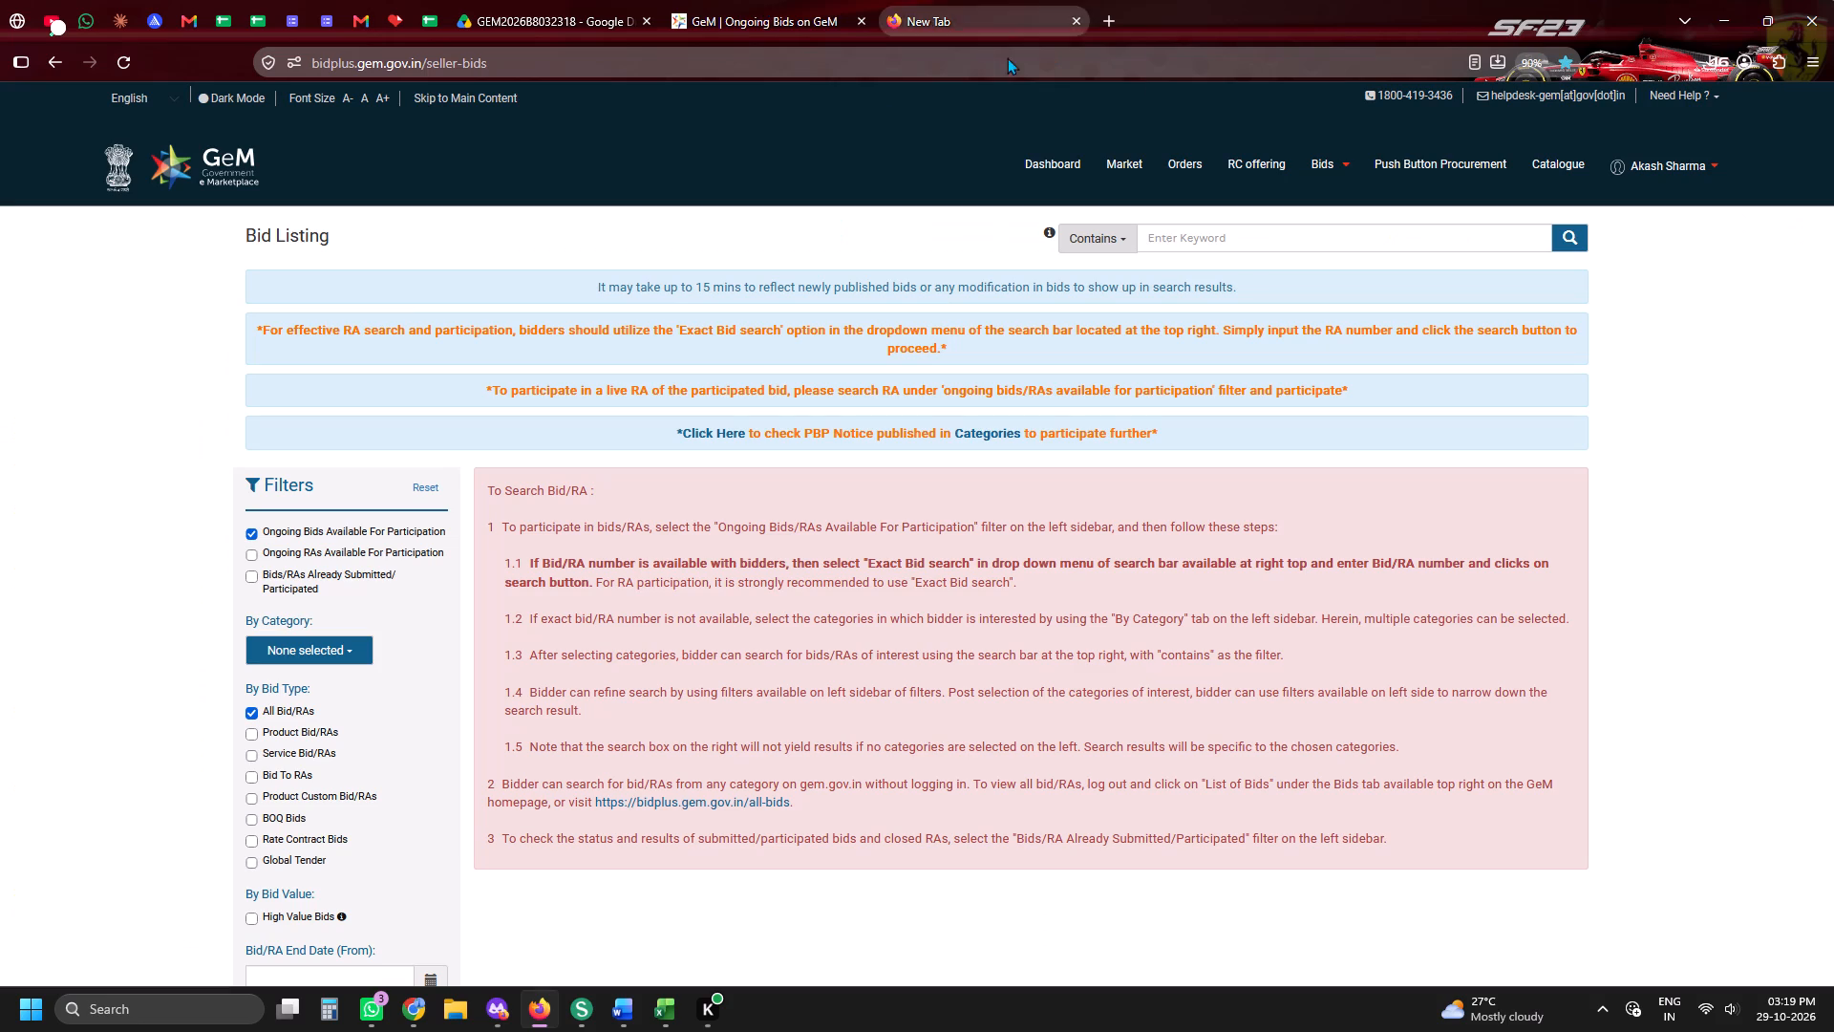
{"action": "left_click", "coordinate": [1177, 246]}
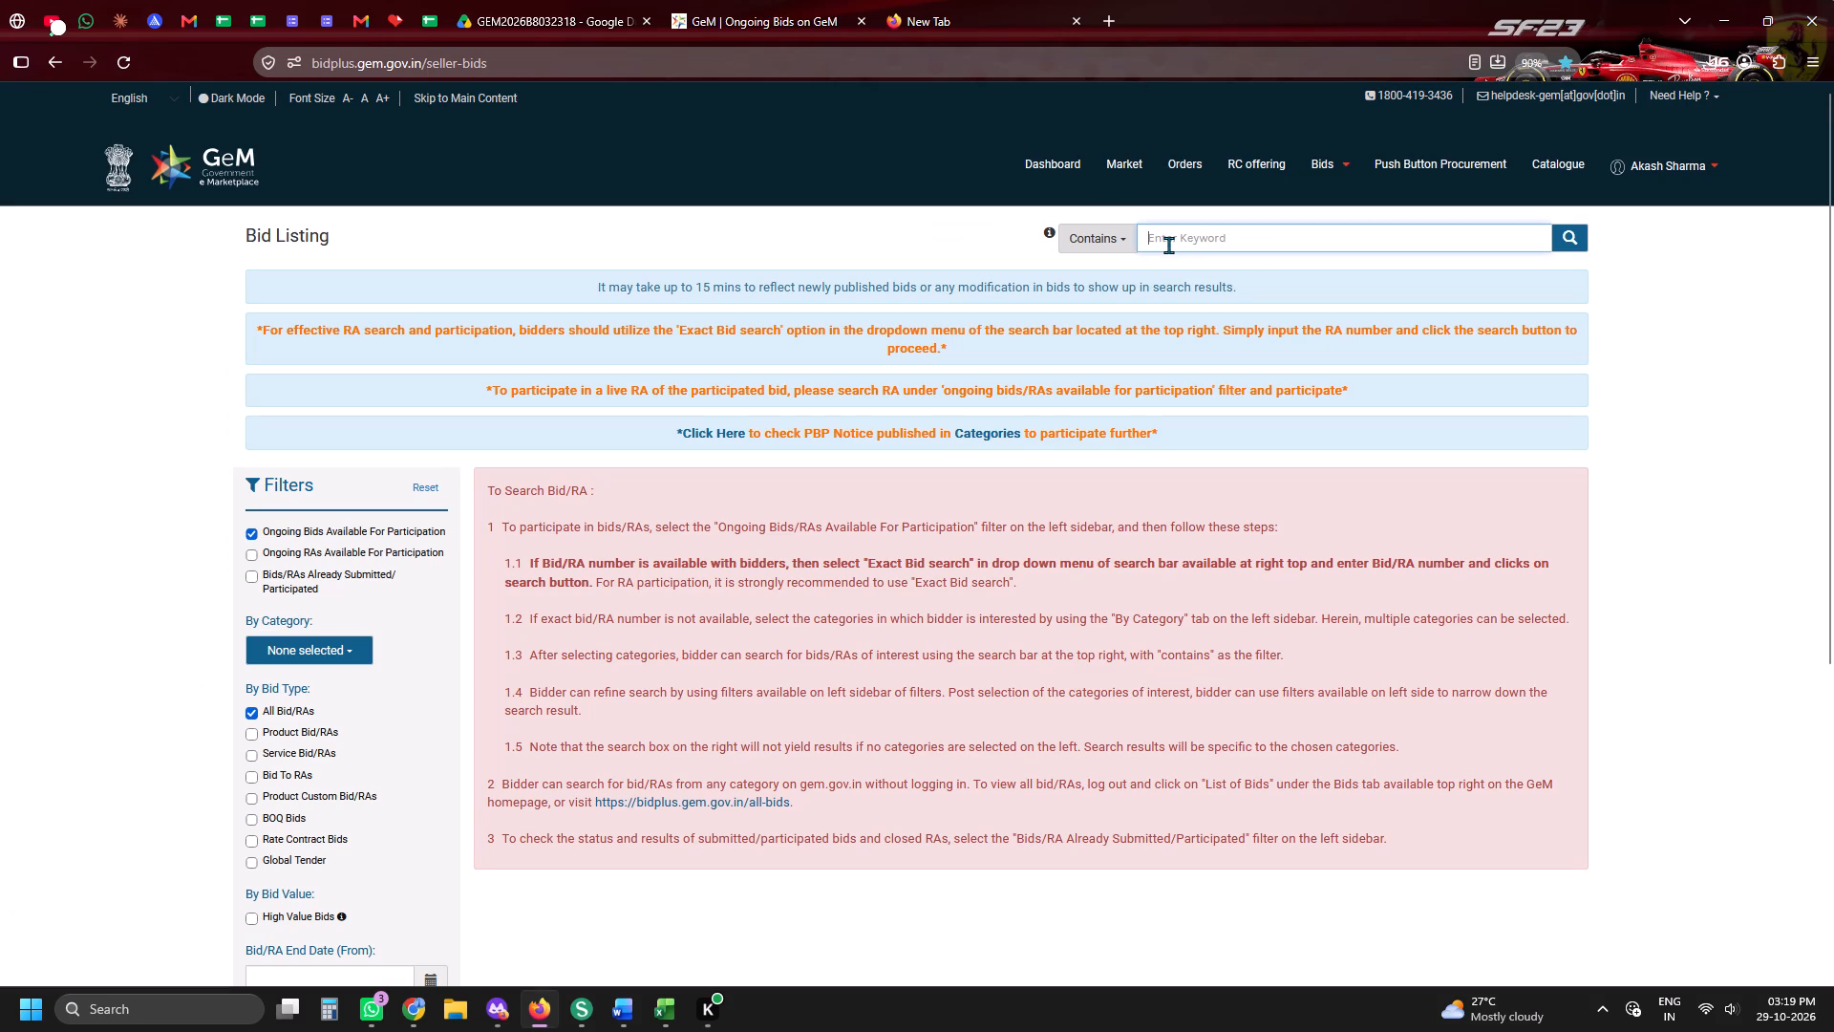
{"action": "key", "text": "ctrl+v"}
{"action": "left_click", "coordinate": [1116, 231]}
{"action": "left_click", "coordinate": [1120, 339]}
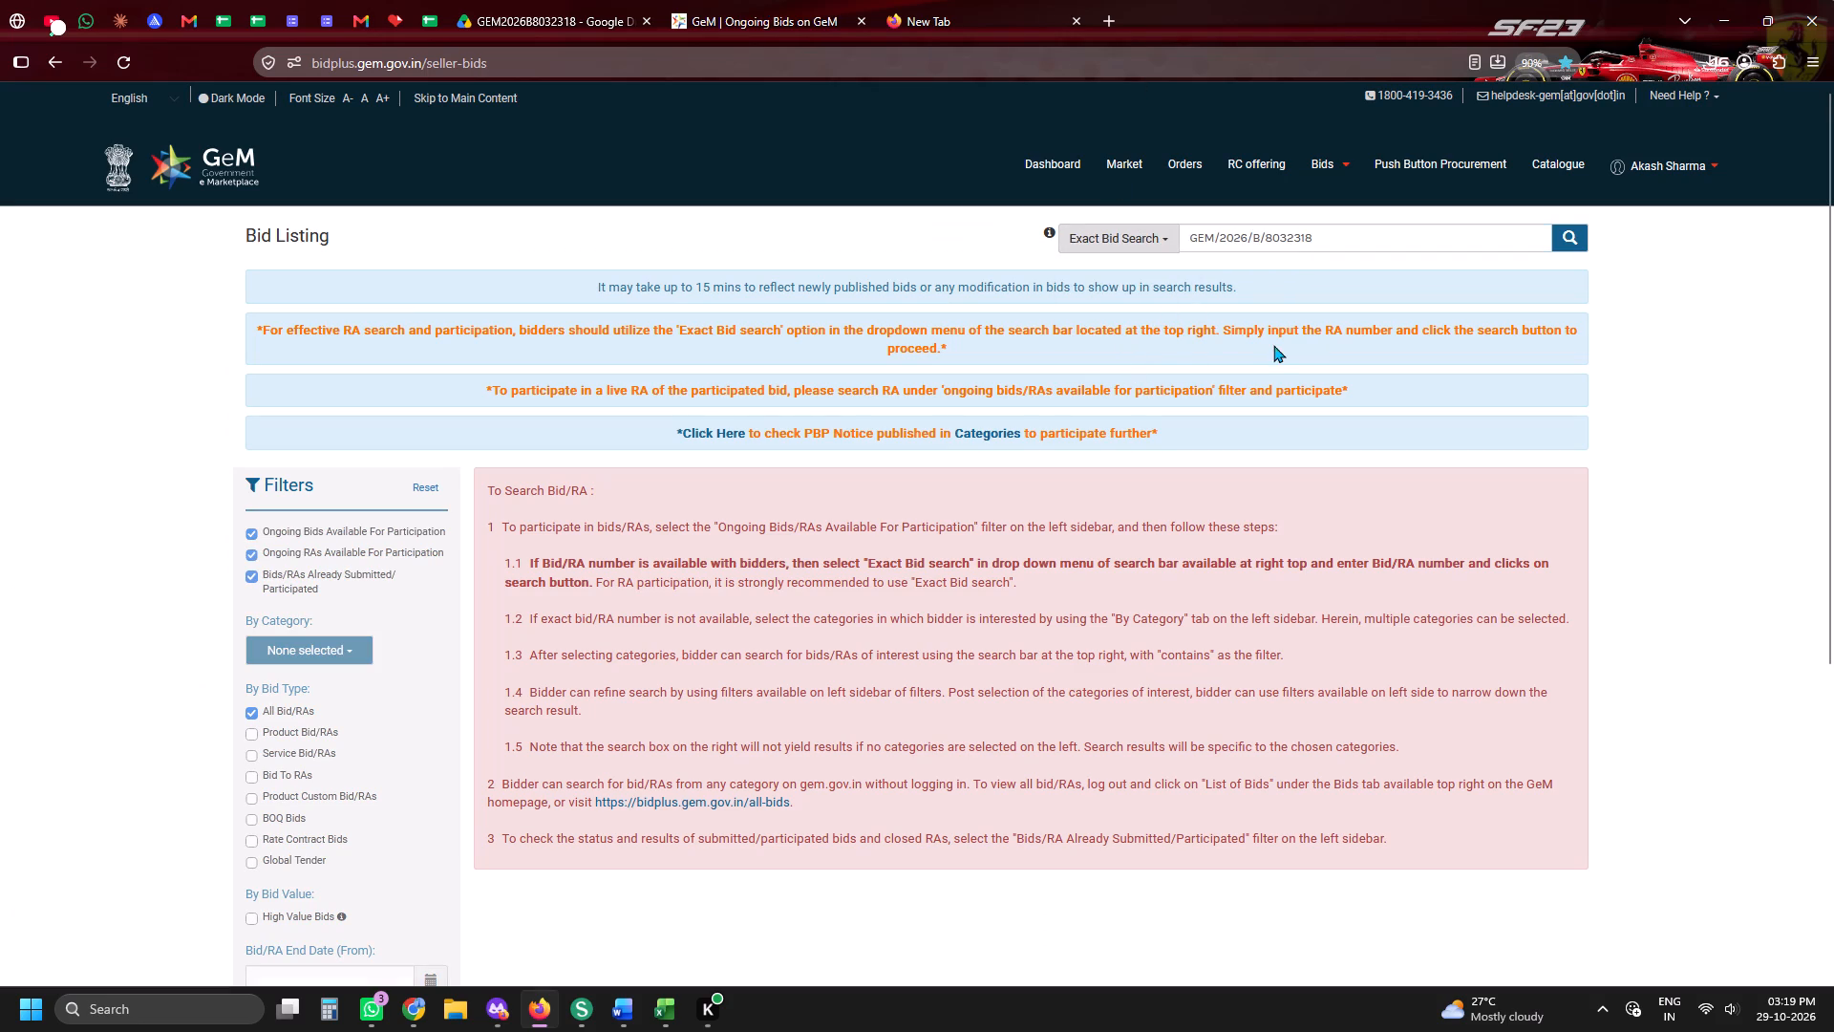
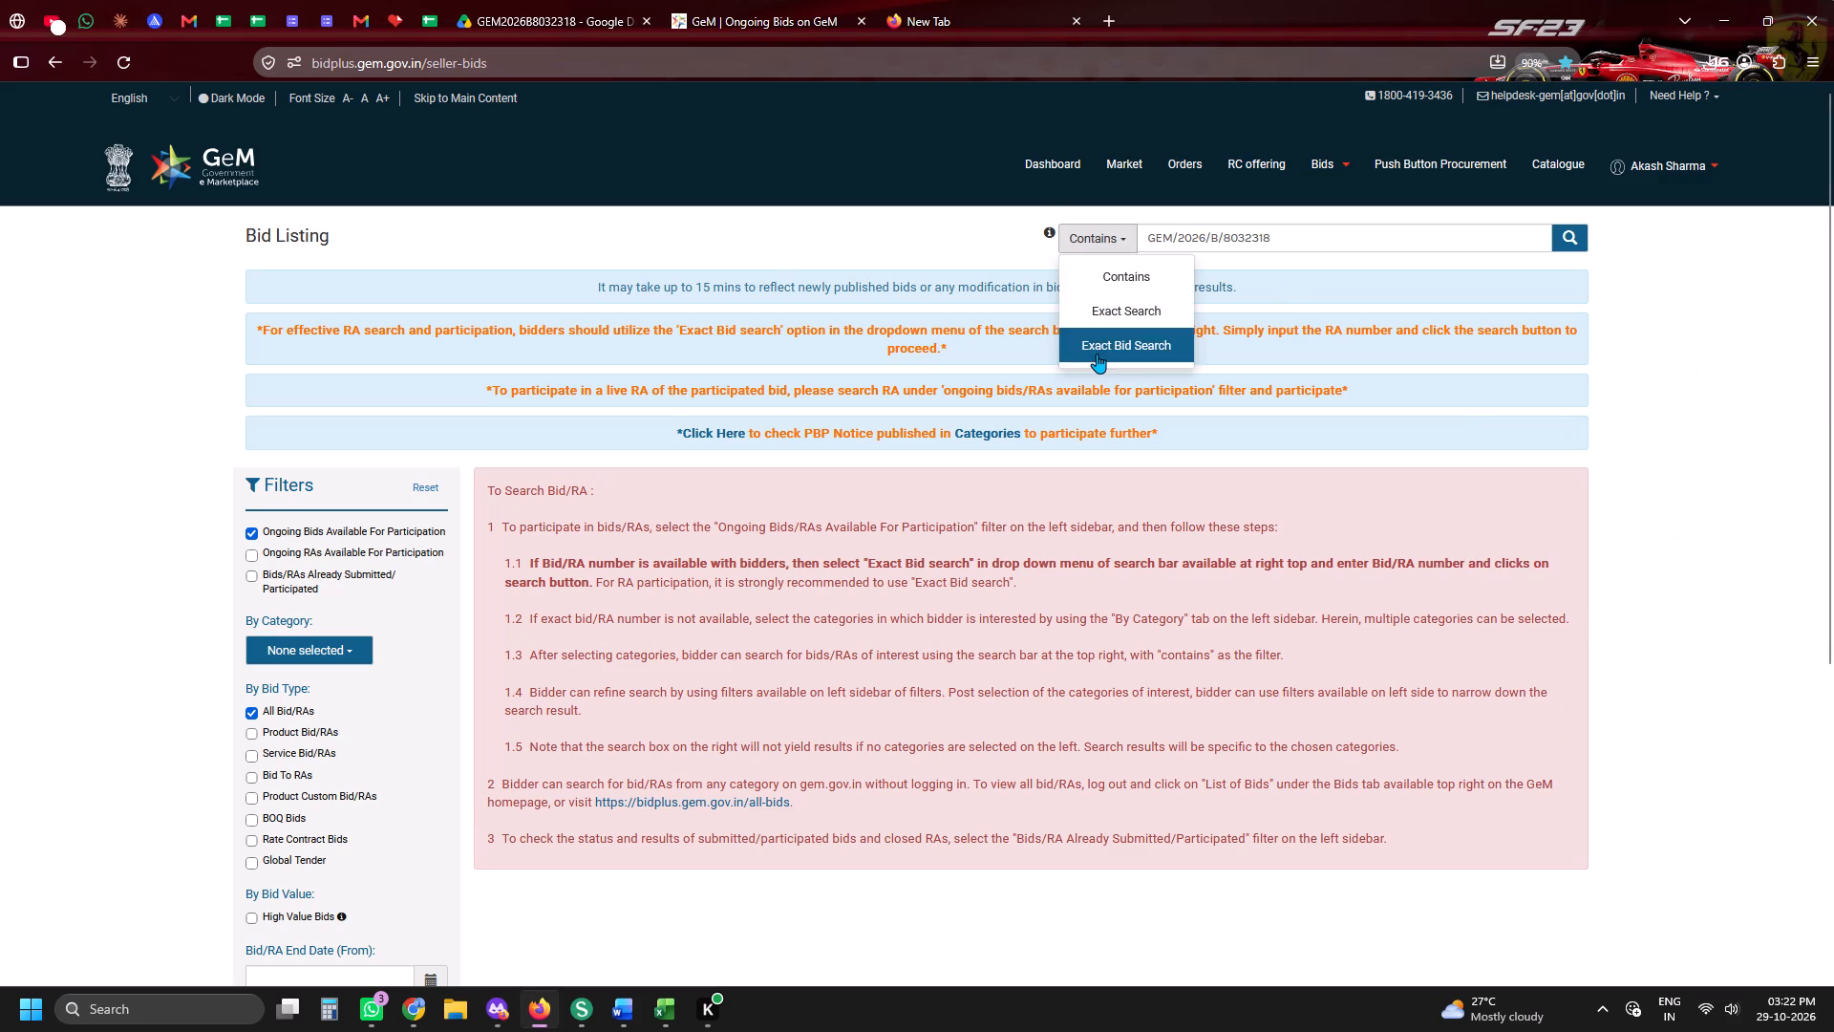
Run an Exact Bid Search for GEM/2026/B/8032318 in the GeM bid listing.
{"action": "left_click", "coordinate": [1097, 354]}
{"action": "left_click", "coordinate": [1569, 232]}
{"action": "left_click", "coordinate": [33, 0]}
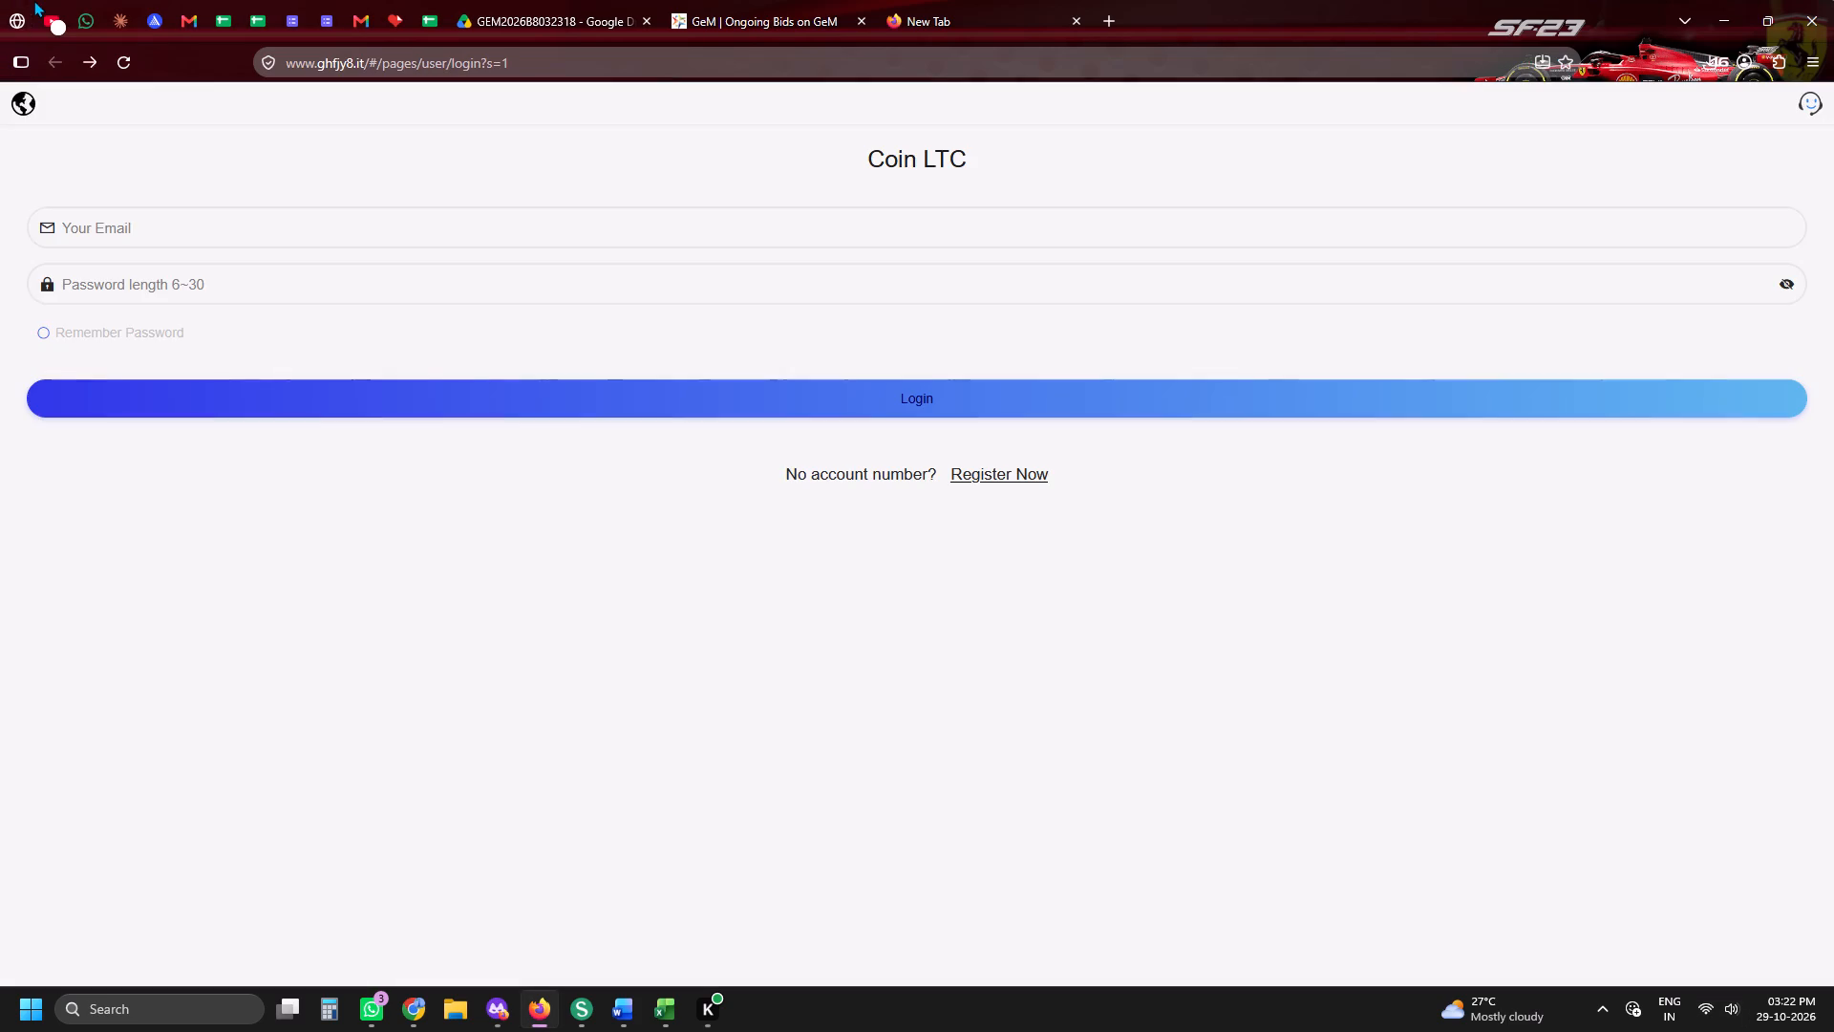
{"action": "left_click", "coordinate": [786, 0]}
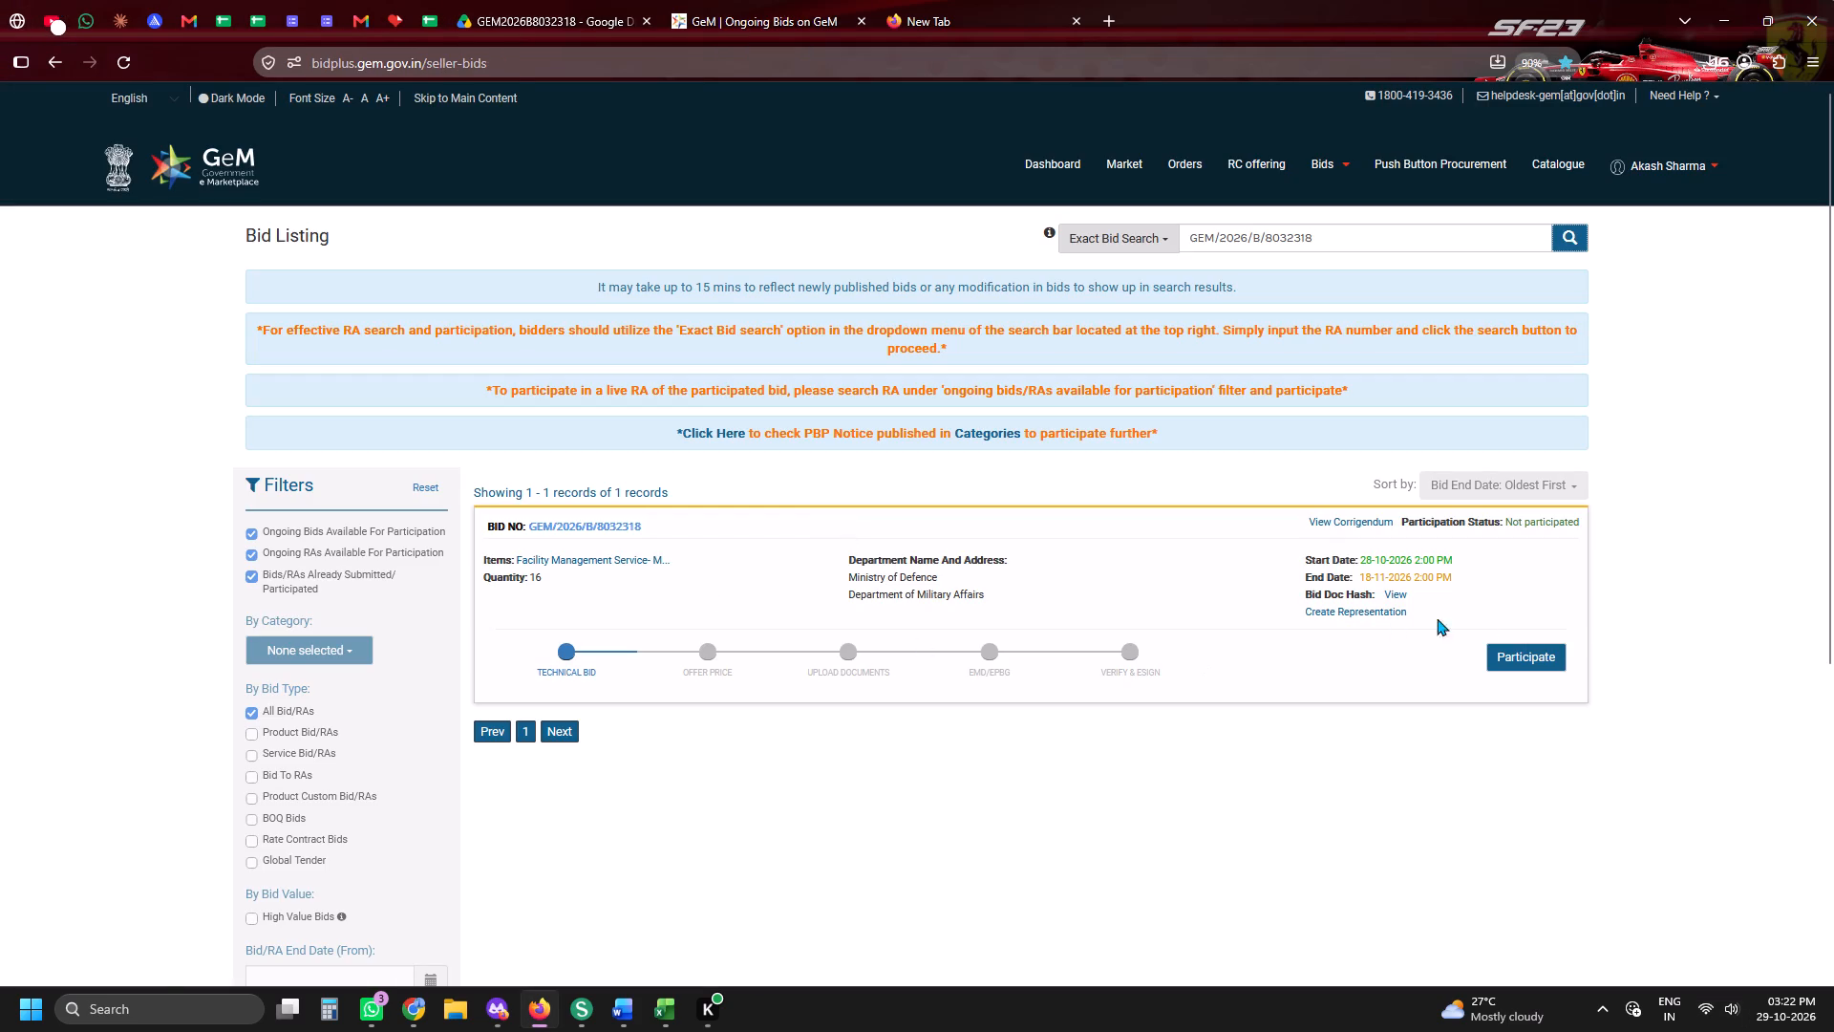
Start participating in bid GEM/2026/B/8032318 and save the compliance declaration with No, No and Yes for its three statements.
{"action": "left_click", "coordinate": [1558, 653]}
{"action": "scroll", "coordinate": [1488, 603], "scroll_direction": "down", "scroll_amount": 6}
{"action": "left_click", "coordinate": [1081, 242]}
{"action": "left_click", "coordinate": [1079, 204]}
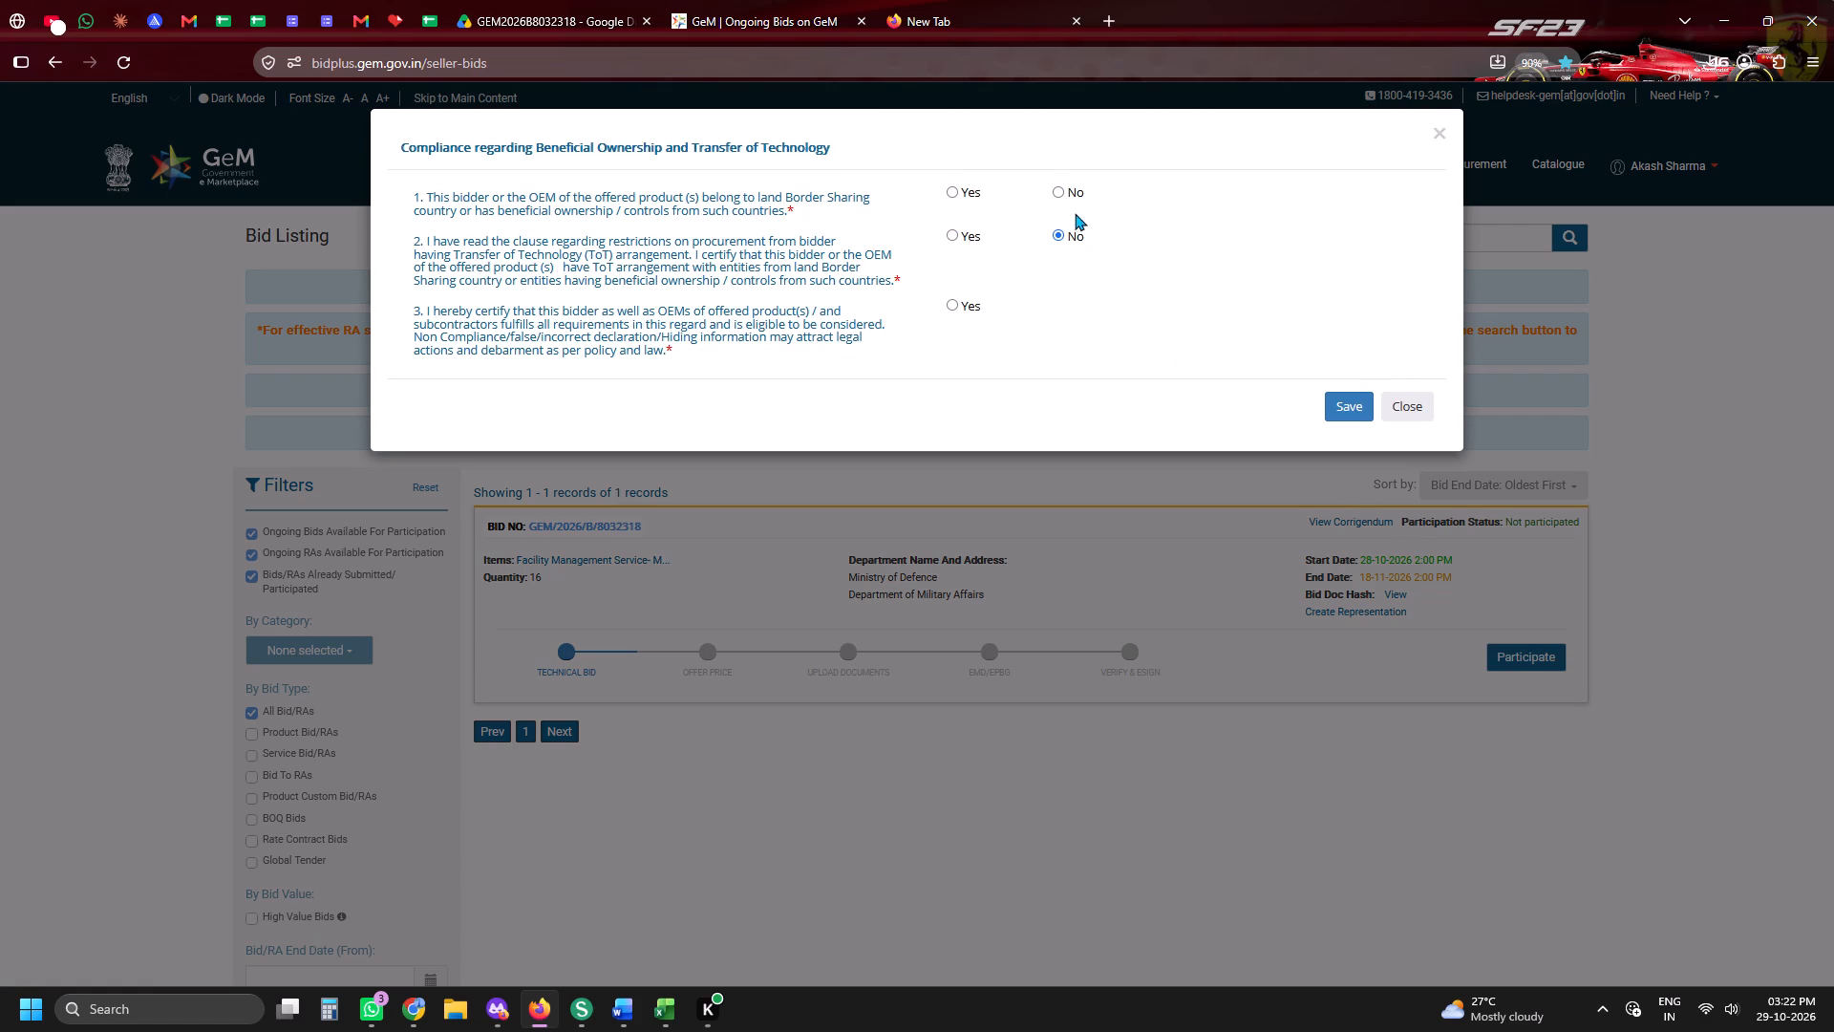
{"action": "left_click", "coordinate": [1075, 189]}
{"action": "left_click", "coordinate": [973, 306]}
{"action": "left_click", "coordinate": [1335, 404]}
Open catalogue selection for the Facility Management Service Housekeeping Skilled item.
{"action": "left_click", "coordinate": [1505, 505]}
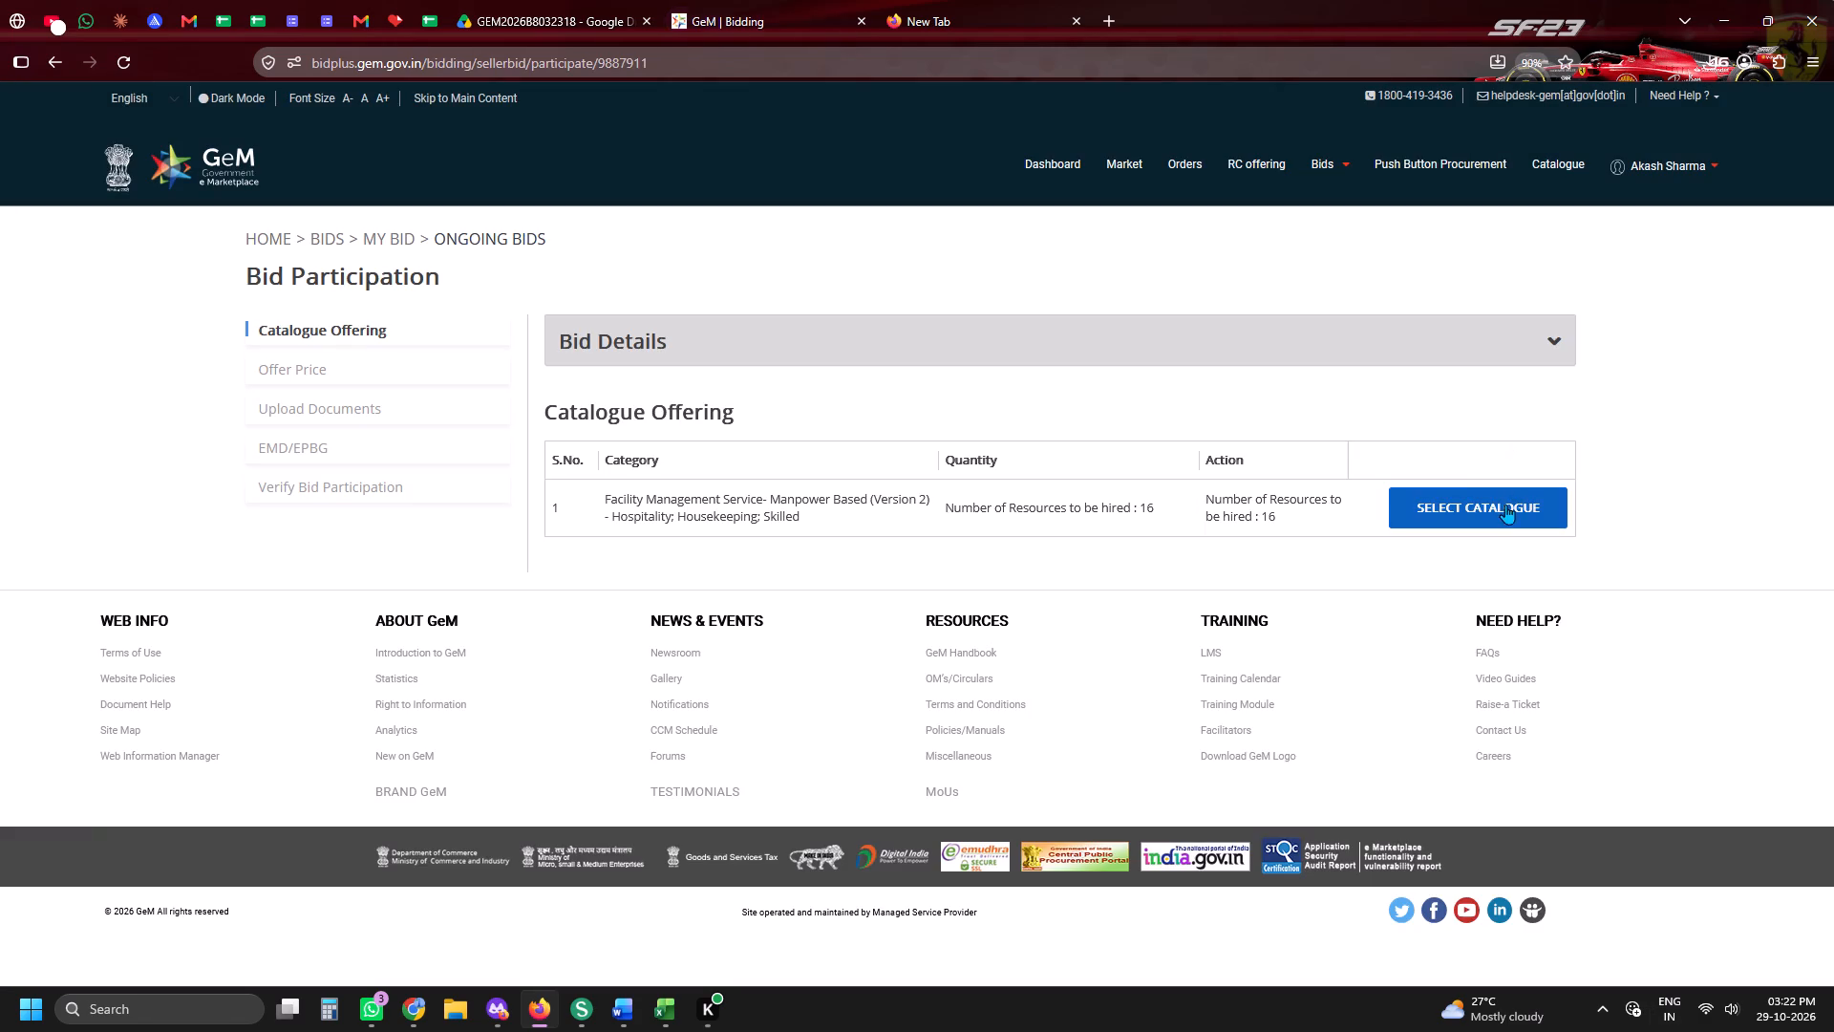
Copy bid number GEM/2026/B/8032318 from row 741 of the Daily Tender Sheet and return to the bid participation page.
{"action": "left_click", "coordinate": [557, 0]}
{"action": "left_click", "coordinate": [444, 0]}
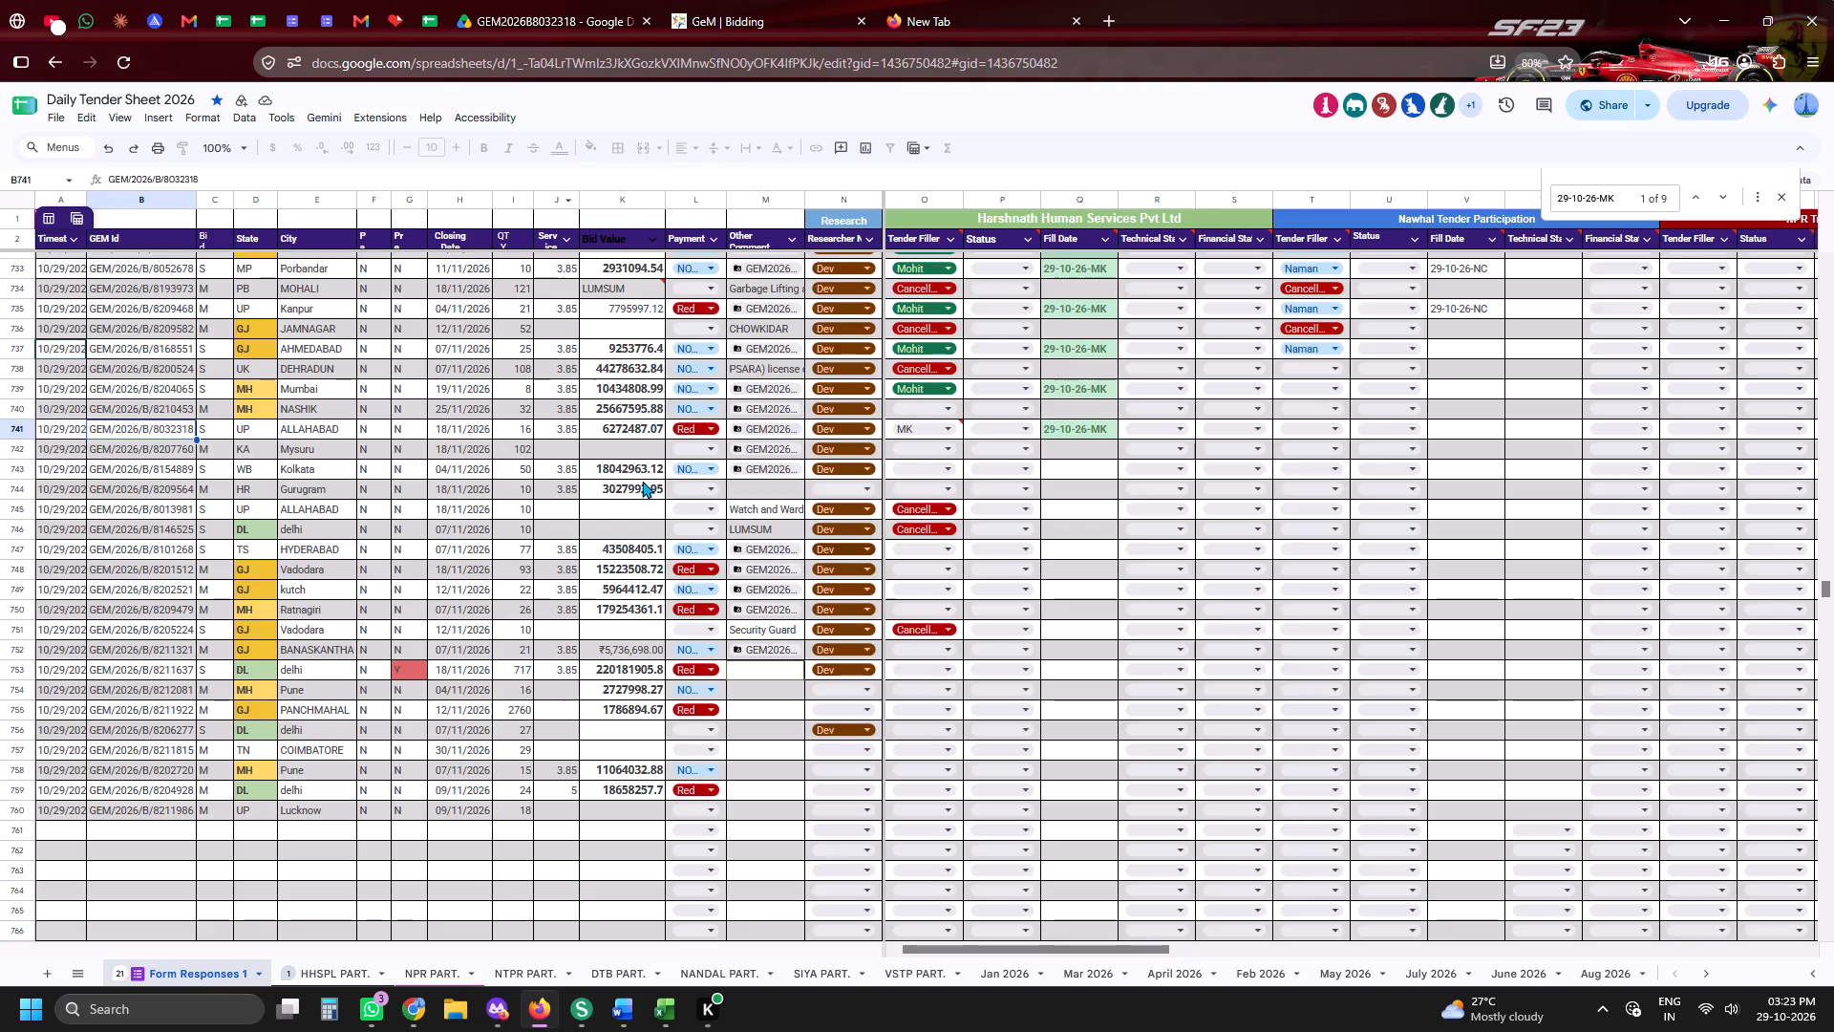
{"action": "left_click", "coordinate": [0, 436]}
{"action": "left_click", "coordinate": [175, 431]}
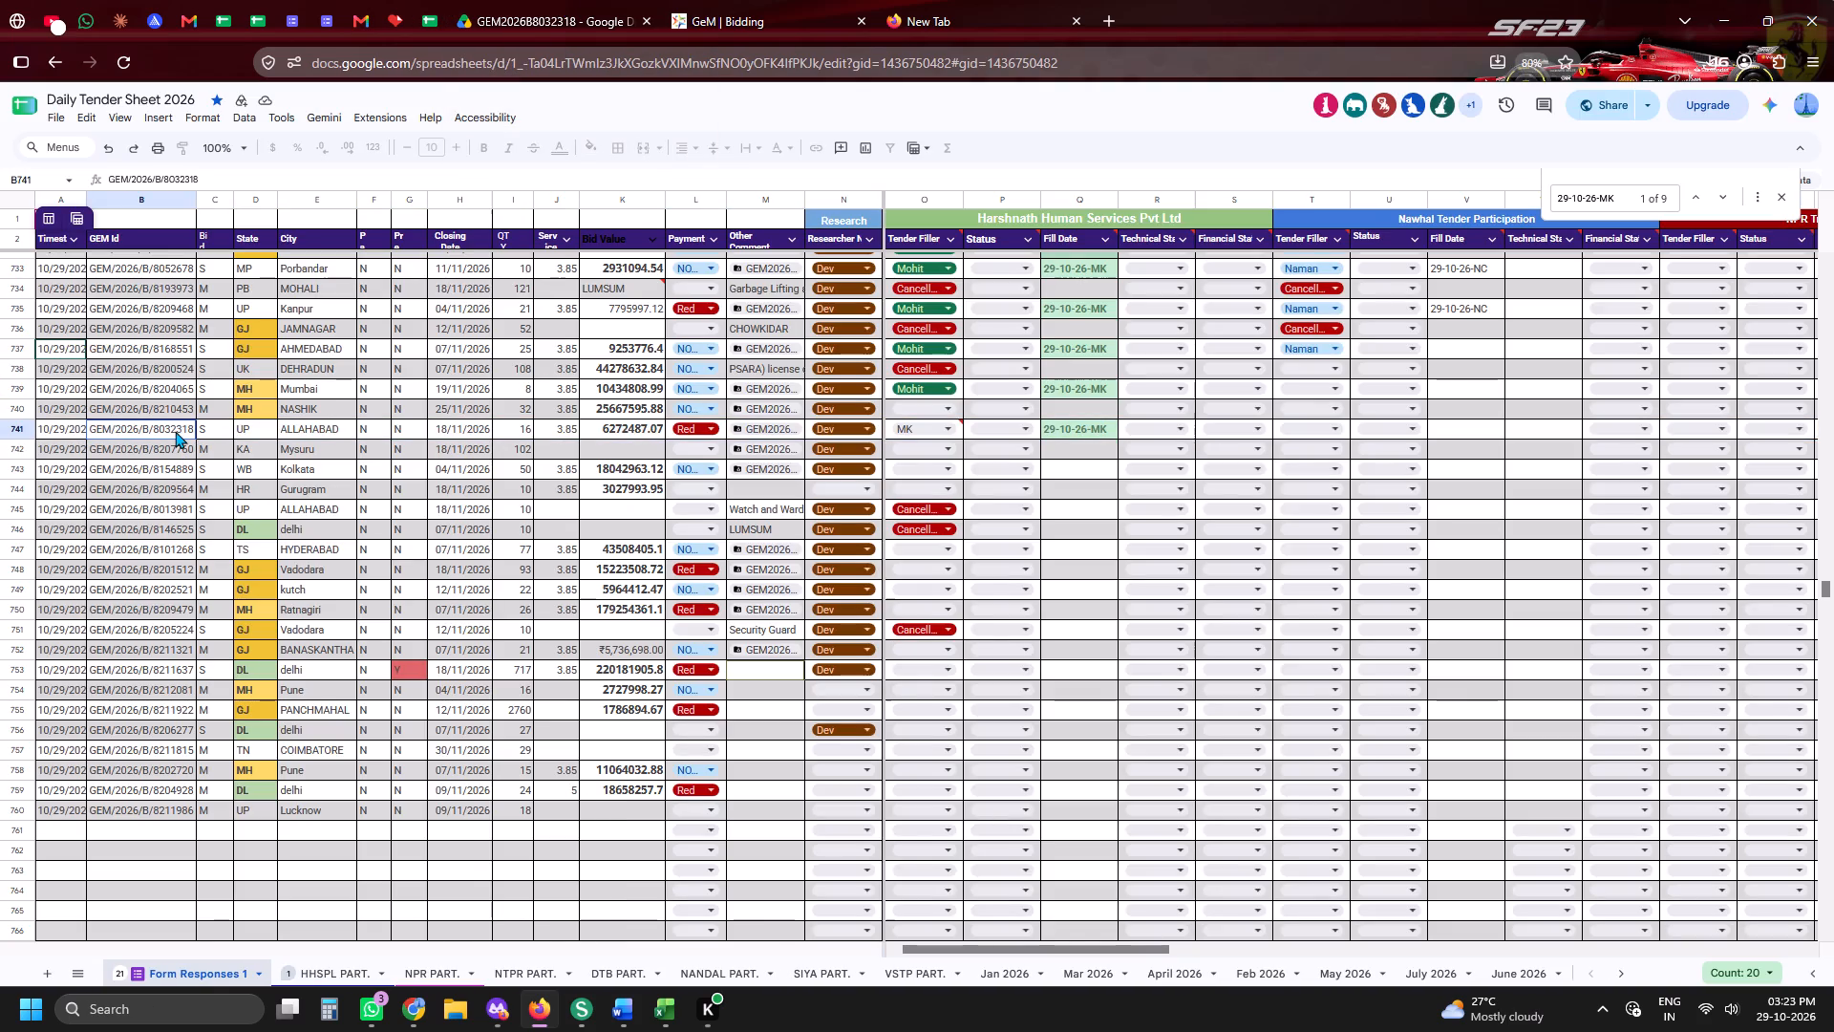
{"action": "key", "text": "ctrl+c"}
{"action": "key", "text": "ctrl+c"}
{"action": "key", "text": "ctrl+c"}
{"action": "left_click", "coordinate": [693, 0]}
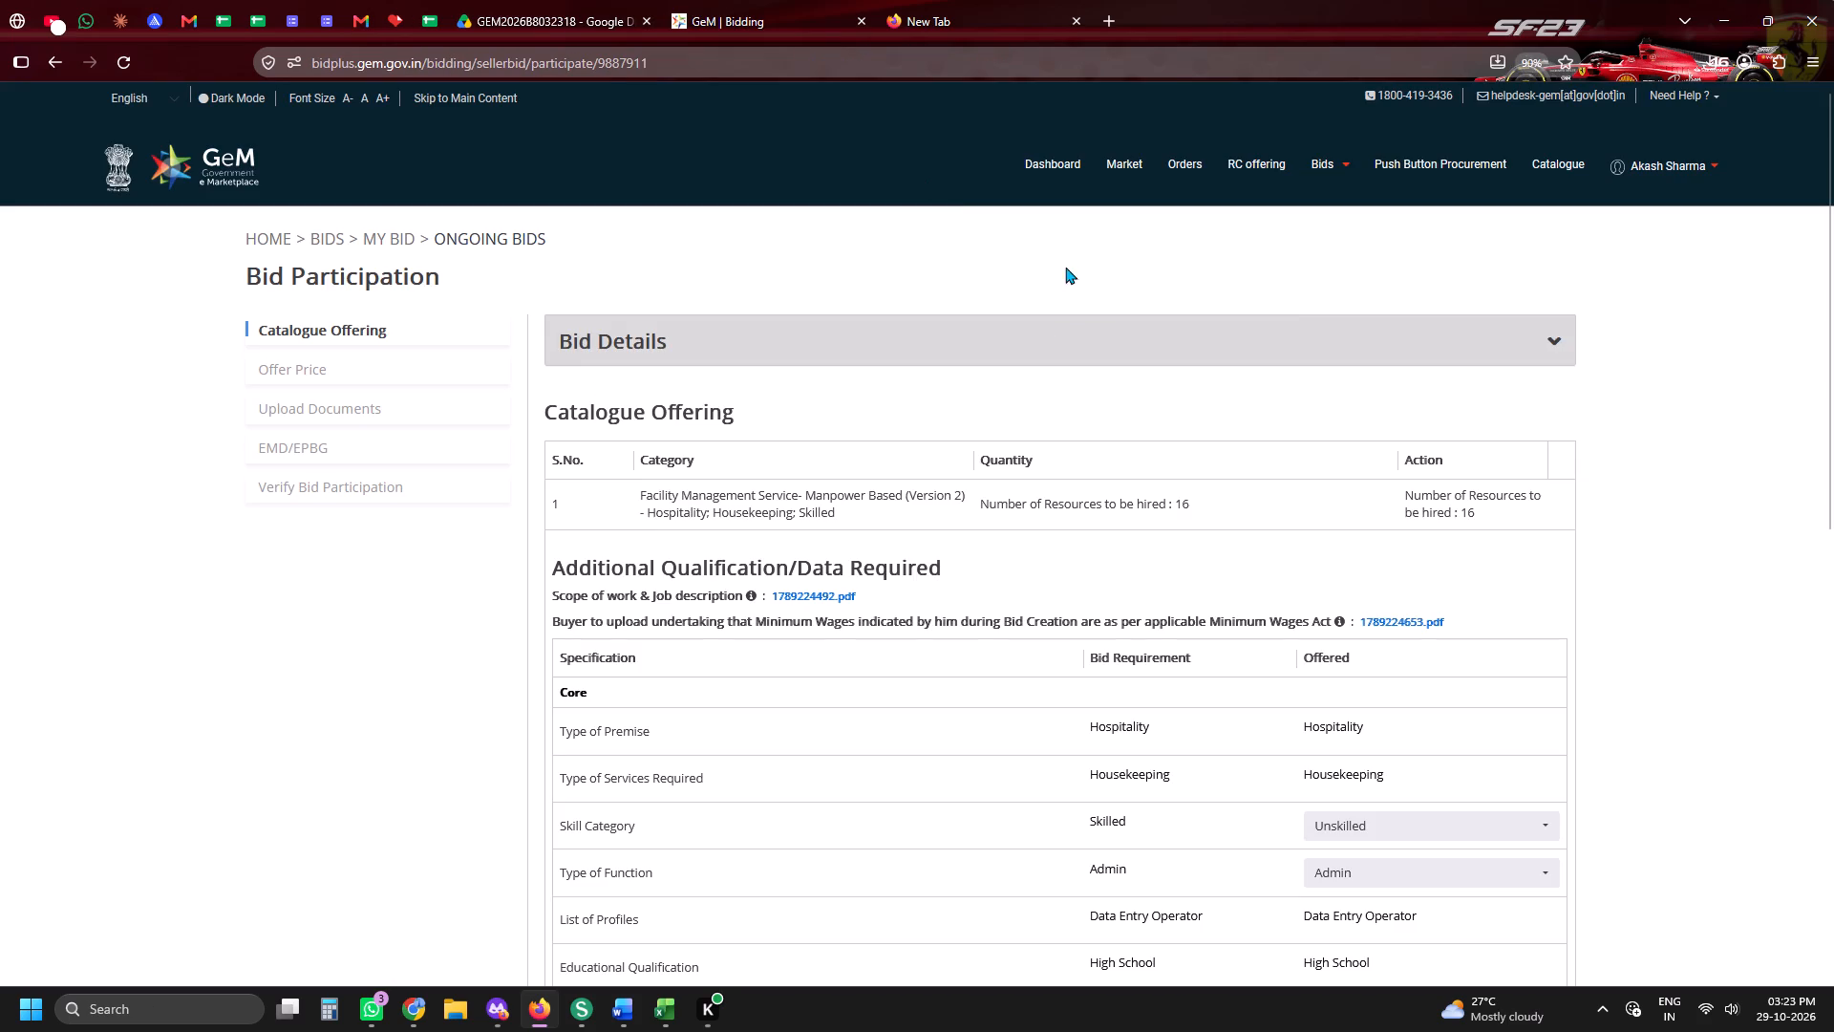
Set the offered Skill Category to Skilled and keep the Type of Function as Admin.
{"action": "scroll", "coordinate": [1371, 581], "scroll_direction": "down", "scroll_amount": 3}
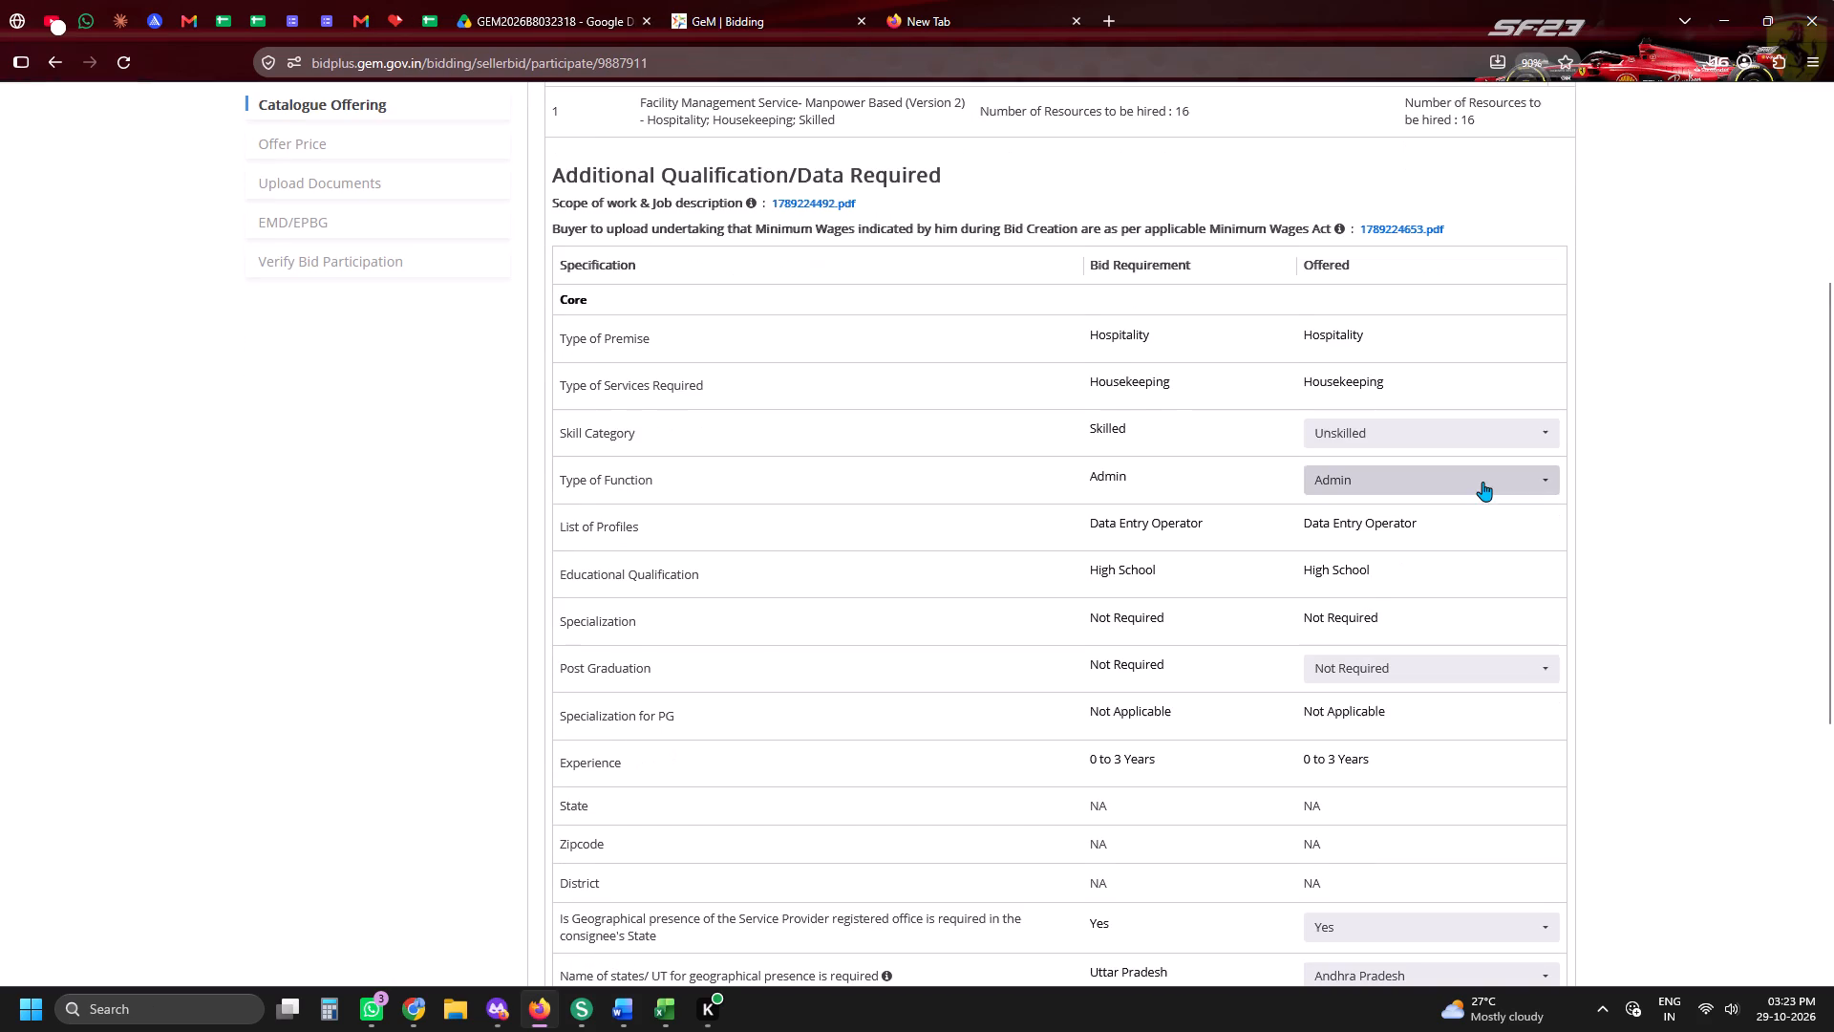
{"action": "left_click", "coordinate": [1417, 426]}
{"action": "left_click", "coordinate": [1333, 528]}
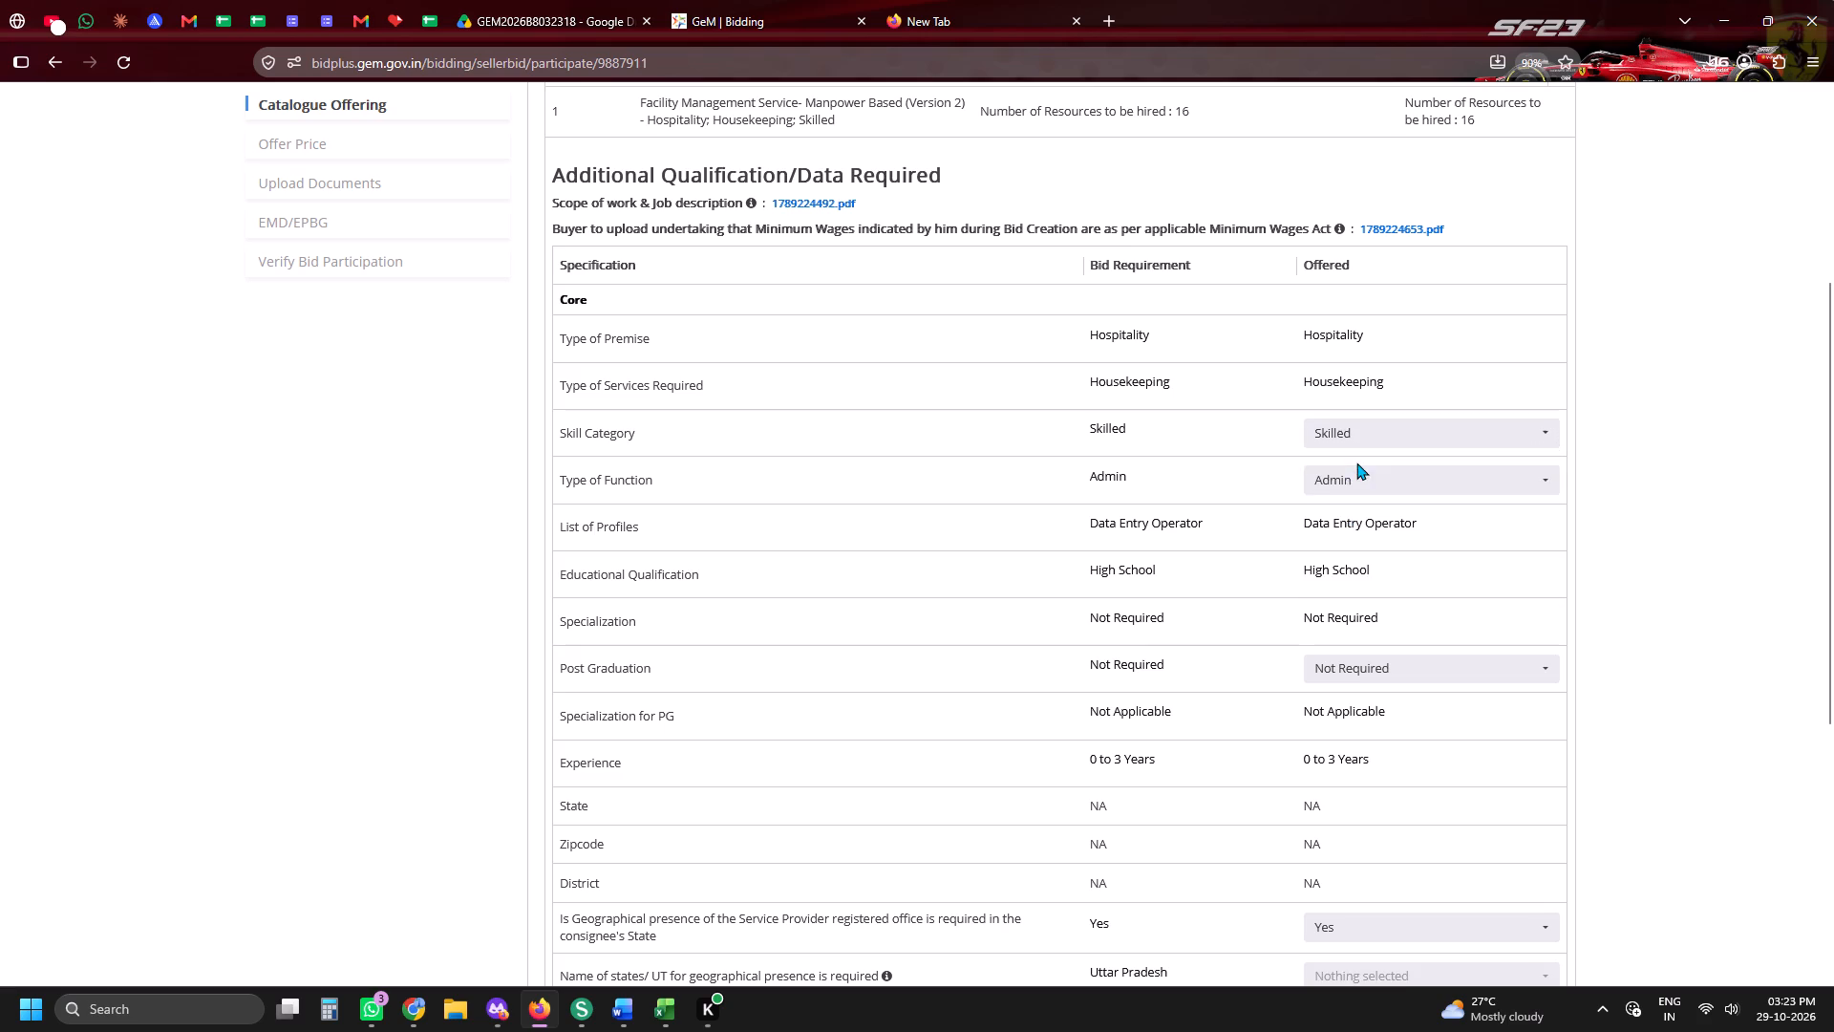
{"action": "left_click", "coordinate": [1356, 462]}
{"action": "left_click", "coordinate": [1356, 474]}
{"action": "left_click", "coordinate": [1062, 565]}
Set the offered geographical presence state to Uttar Pradesh, encrypt and save the catalogue offering, and continue to the offer price.
{"action": "scroll", "coordinate": [1275, 527], "scroll_direction": "down", "scroll_amount": 5}
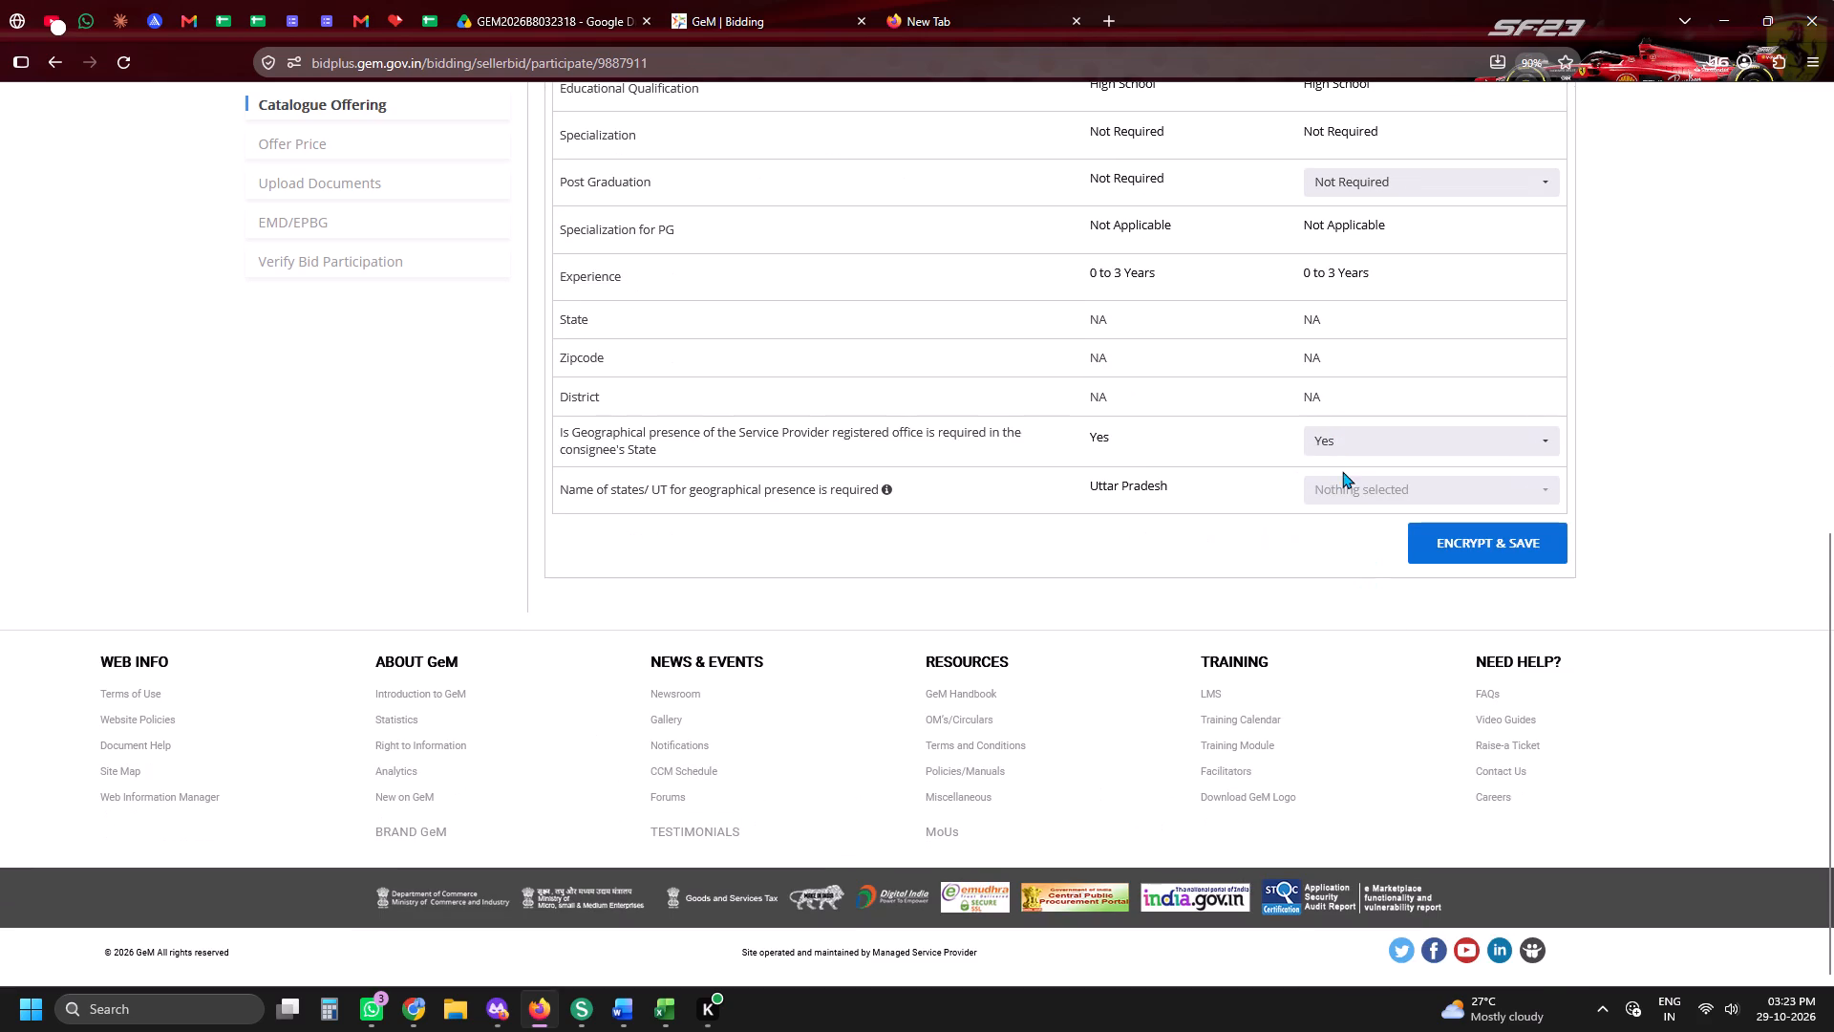
{"action": "left_click", "coordinate": [1351, 499]}
{"action": "key", "text": "u"}
{"action": "key", "text": "u"}
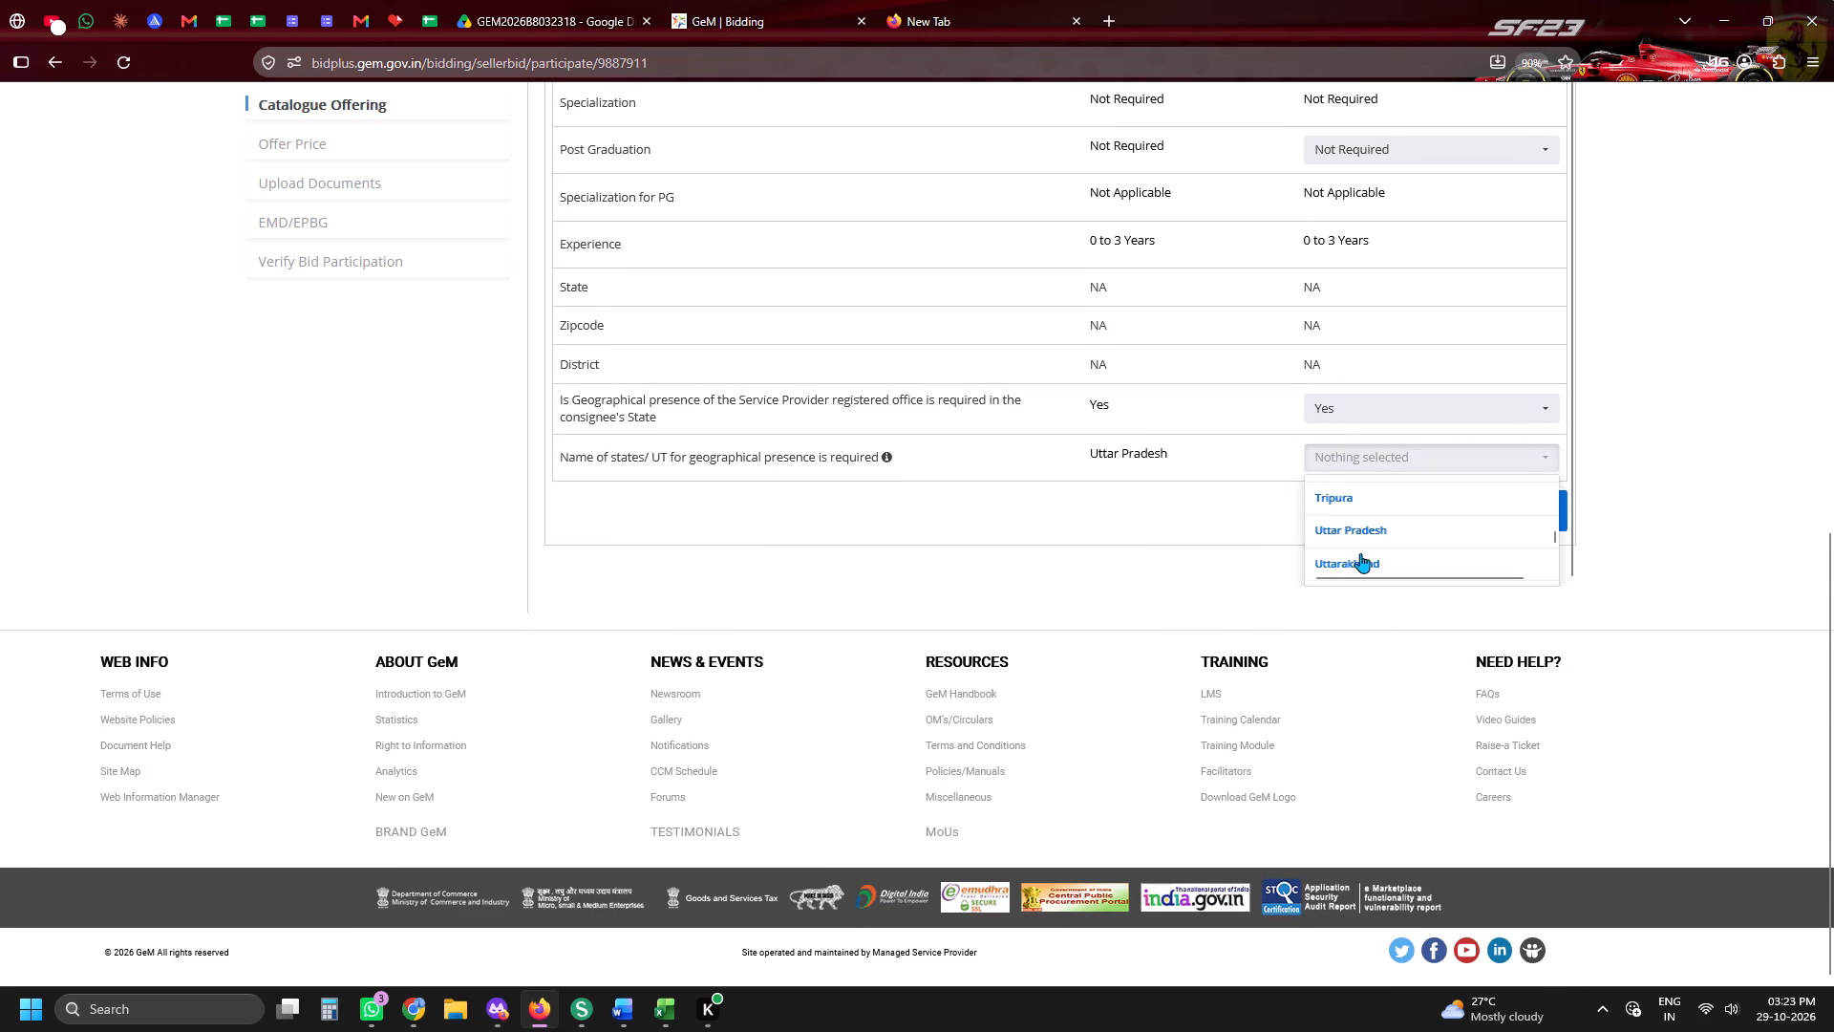
{"action": "left_click", "coordinate": [1372, 530]}
{"action": "left_click", "coordinate": [1014, 527]}
{"action": "left_click", "coordinate": [1467, 542]}
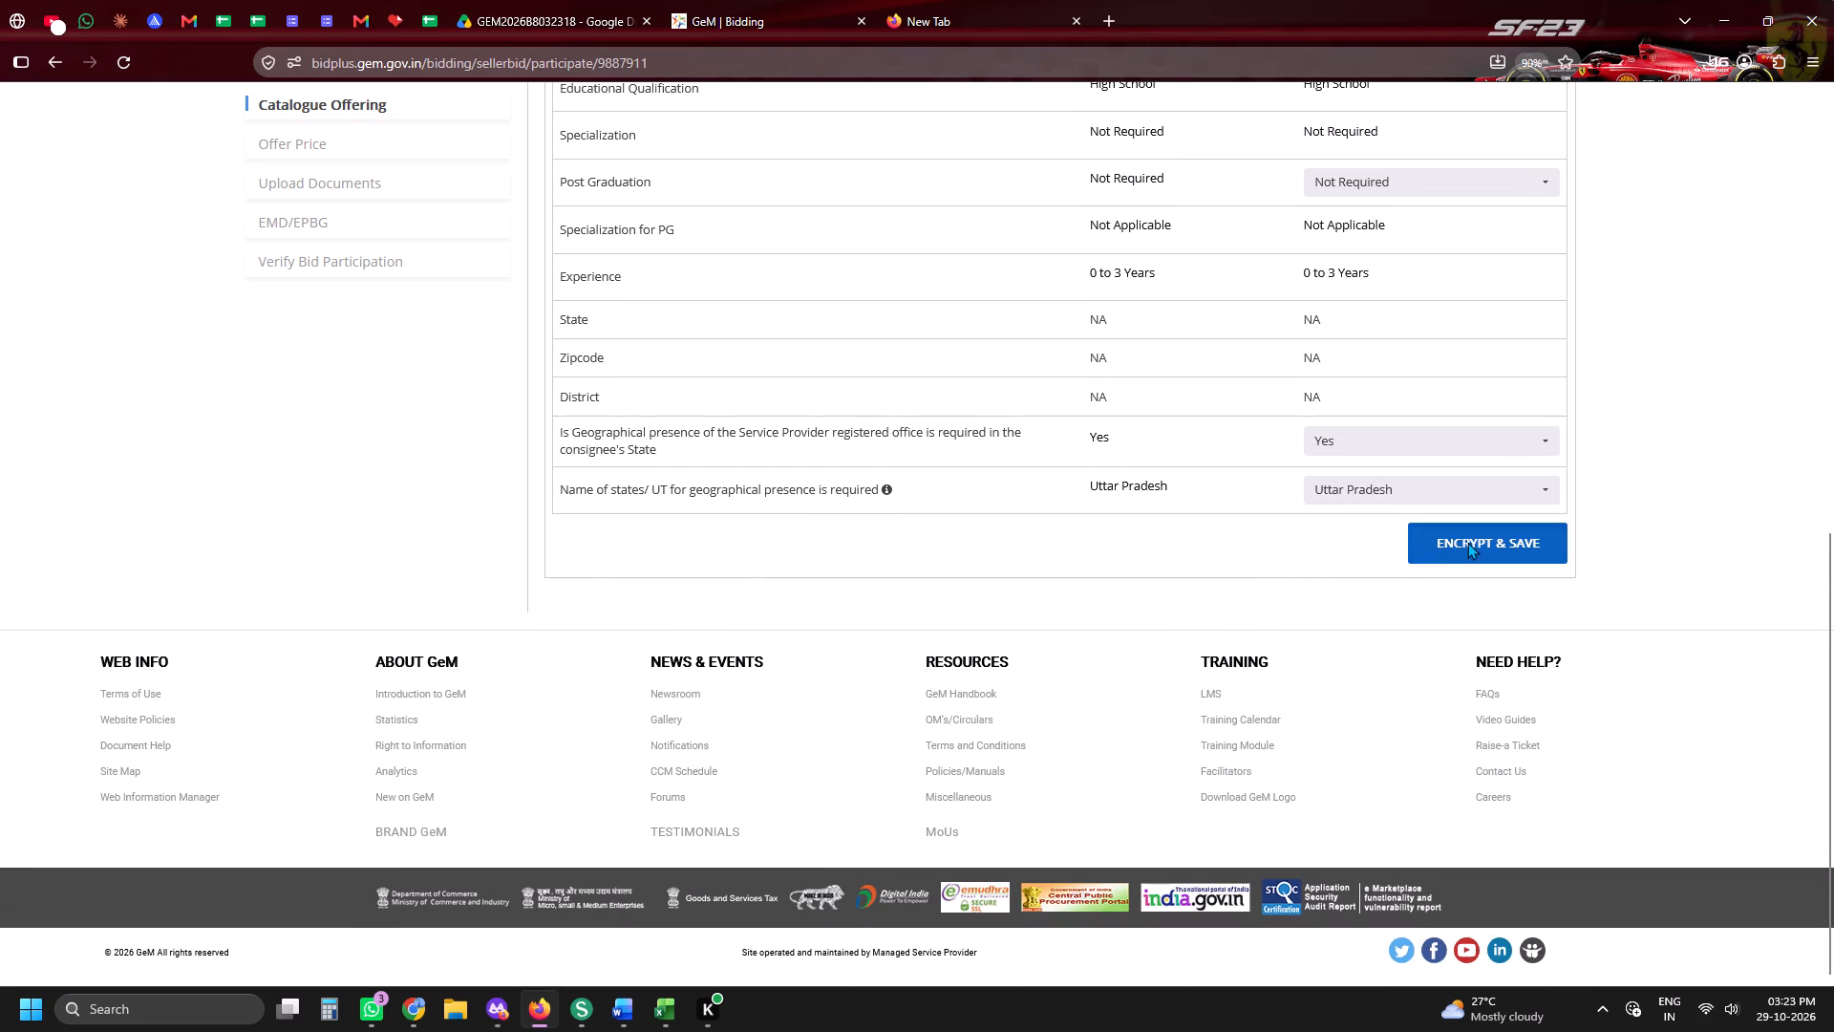
{"action": "left_click", "coordinate": [1477, 584]}
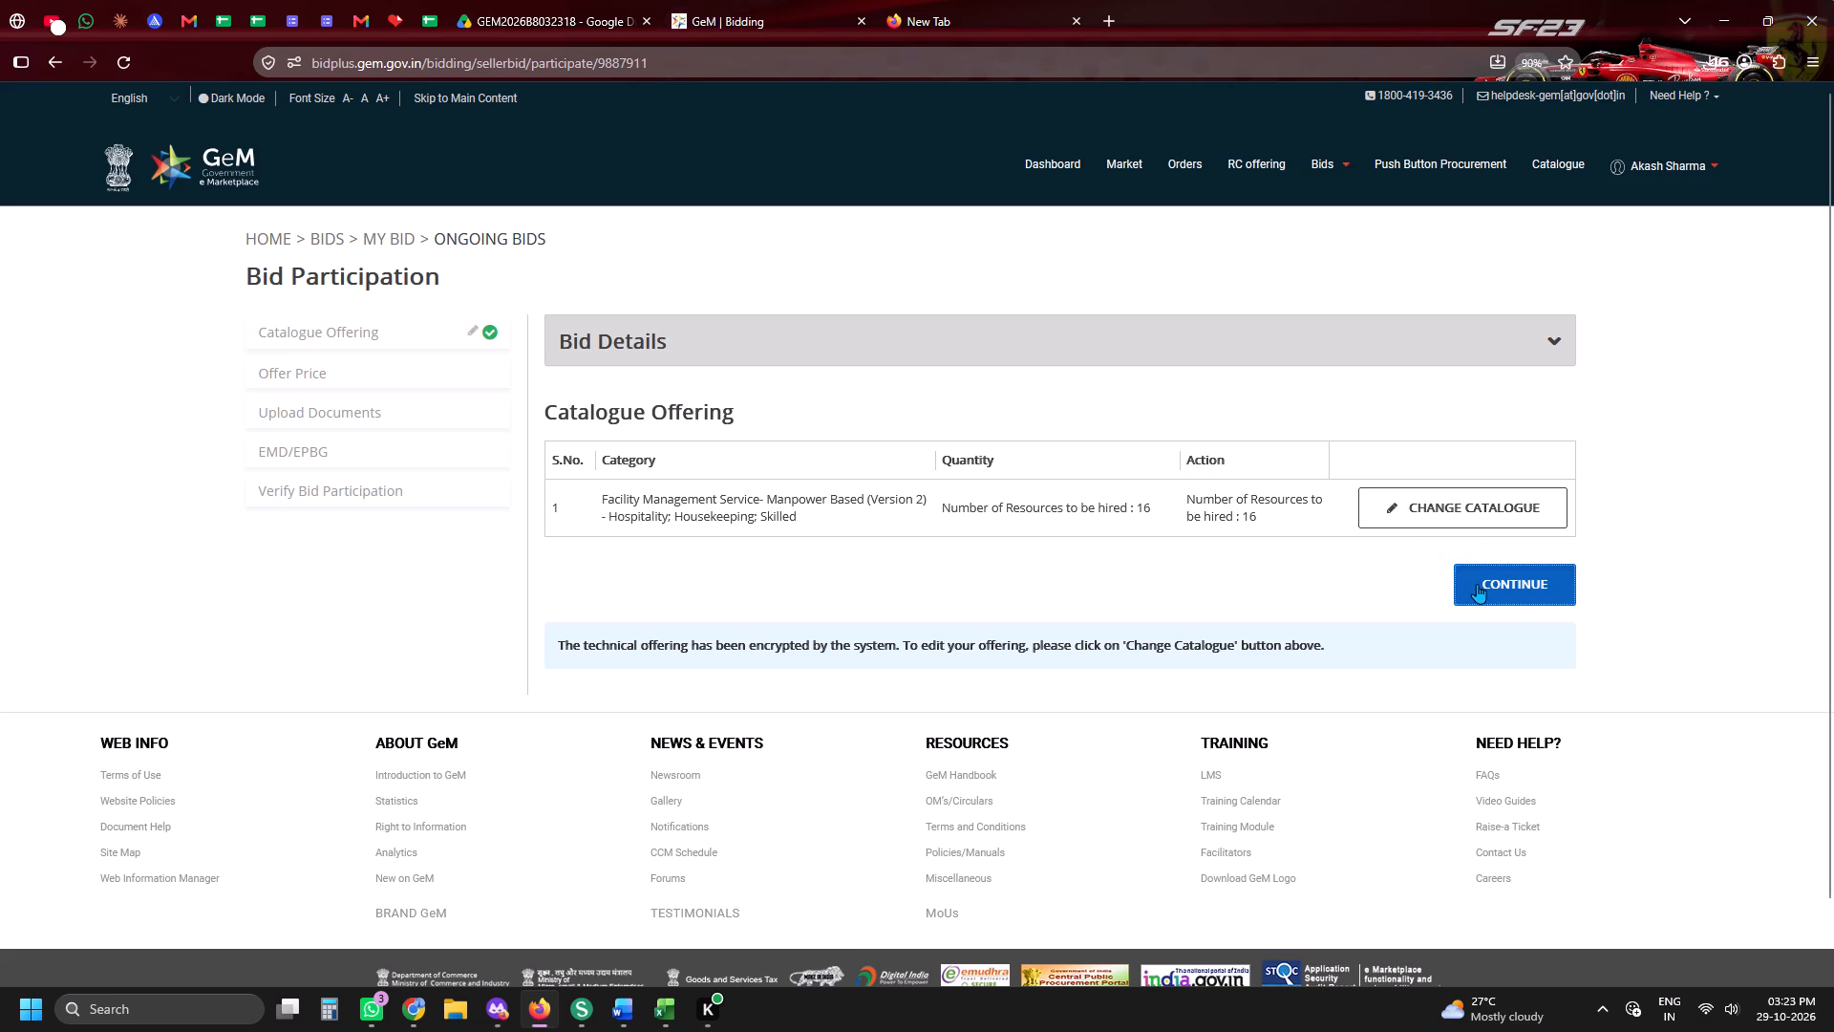
Close the blank tab, enter 3.85 as the service charge percentage, and encrypt and save the offer price after accepting the estimated total.
{"action": "left_click", "coordinate": [1074, 30]}
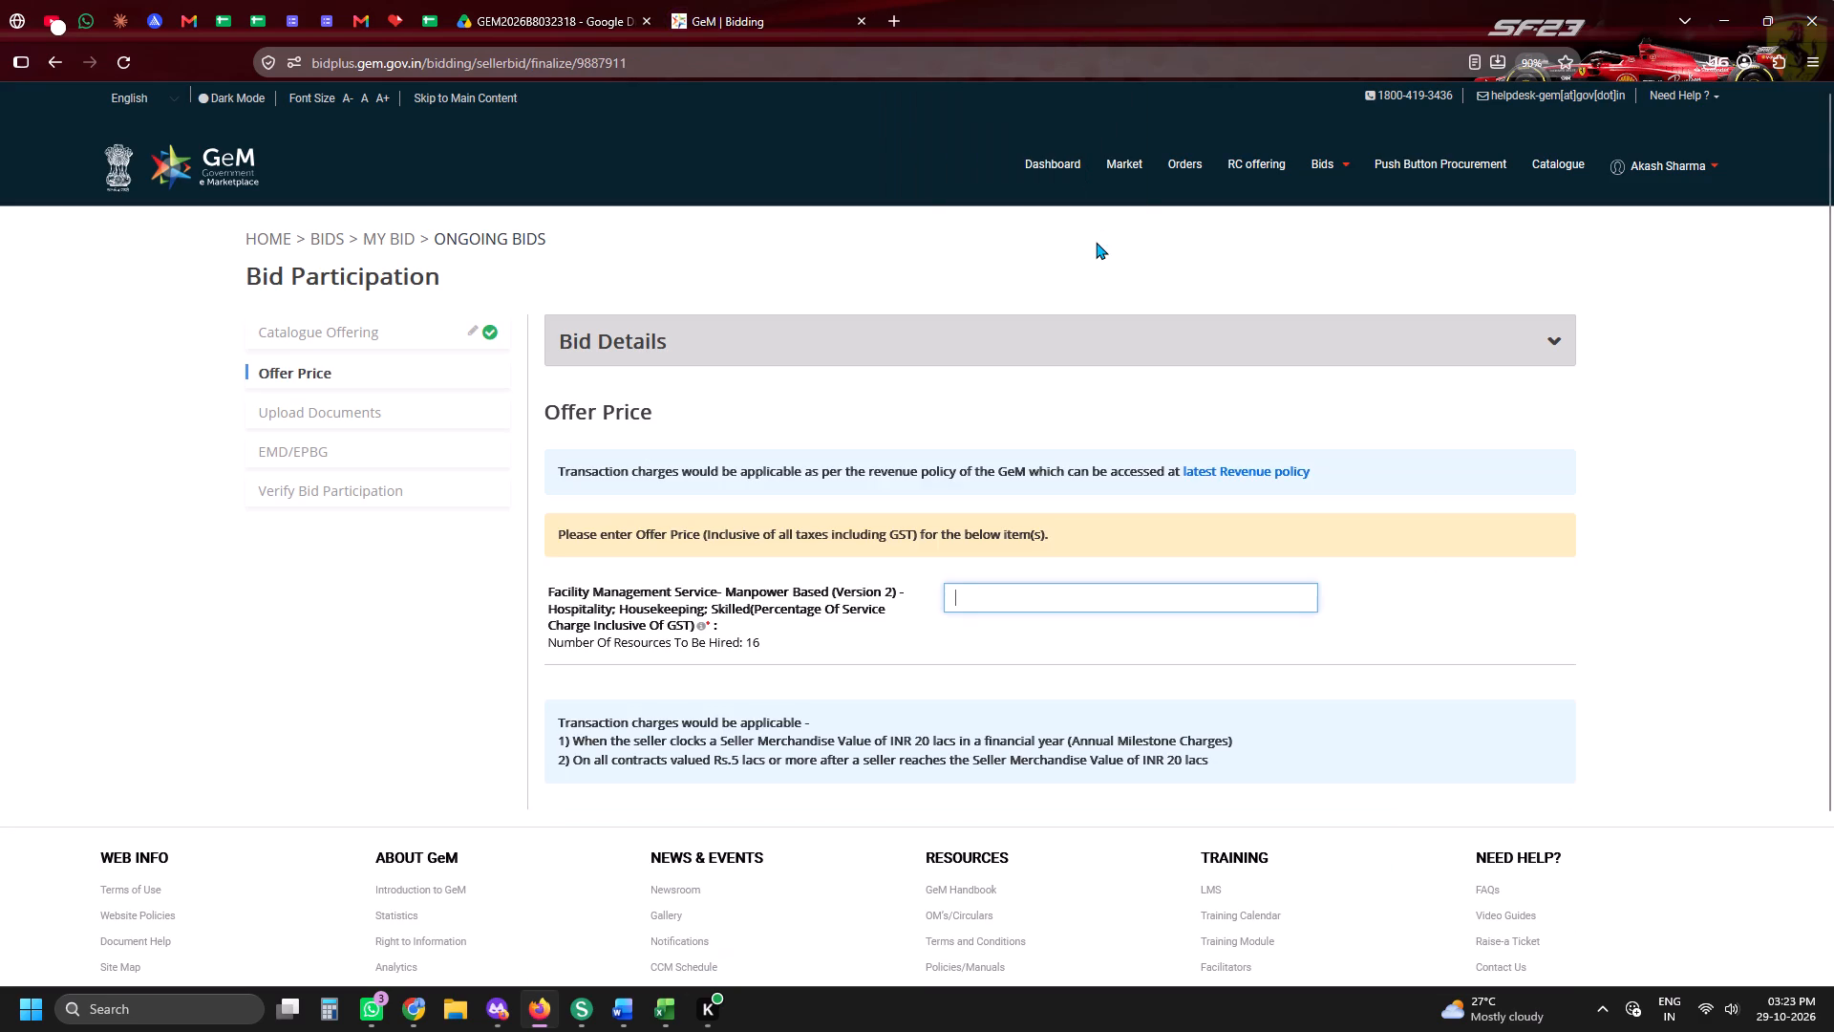
{"action": "type", "text": "3.85"}
{"action": "key", "text": "Tab"}
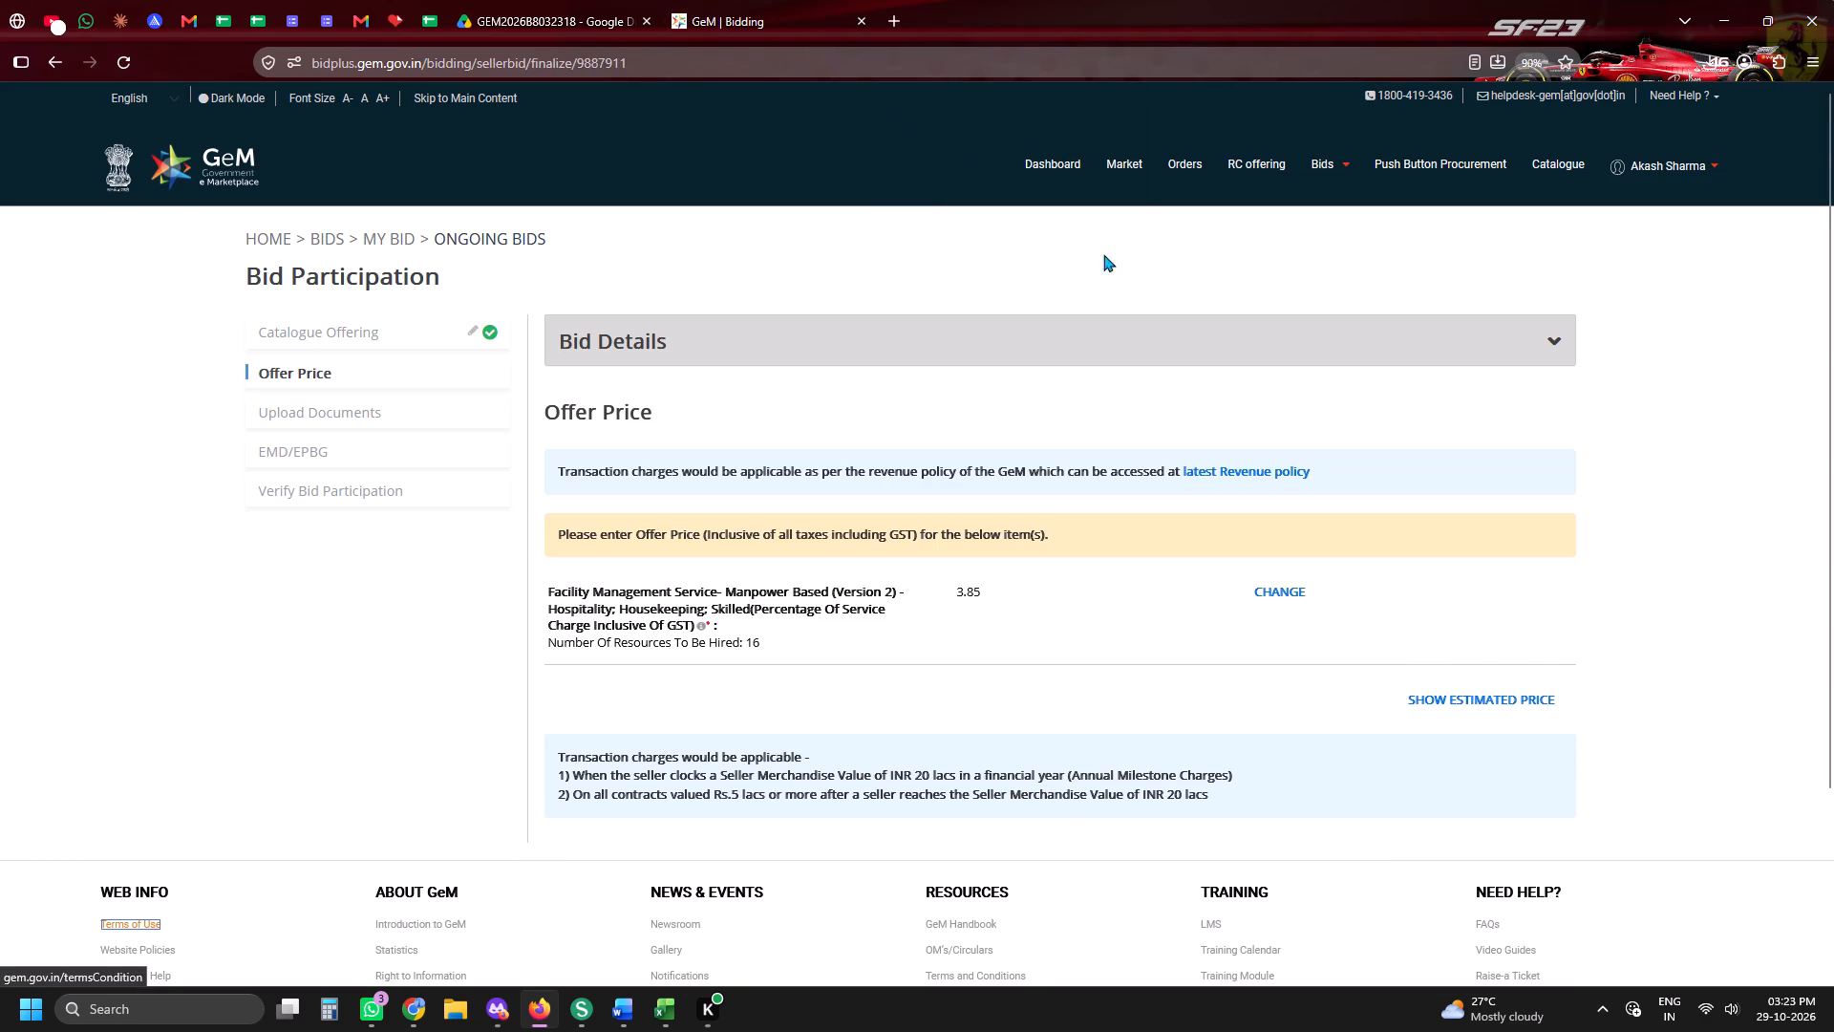
{"action": "left_click", "coordinate": [1514, 699]}
{"action": "scroll", "coordinate": [1353, 587], "scroll_direction": "down", "scroll_amount": 5}
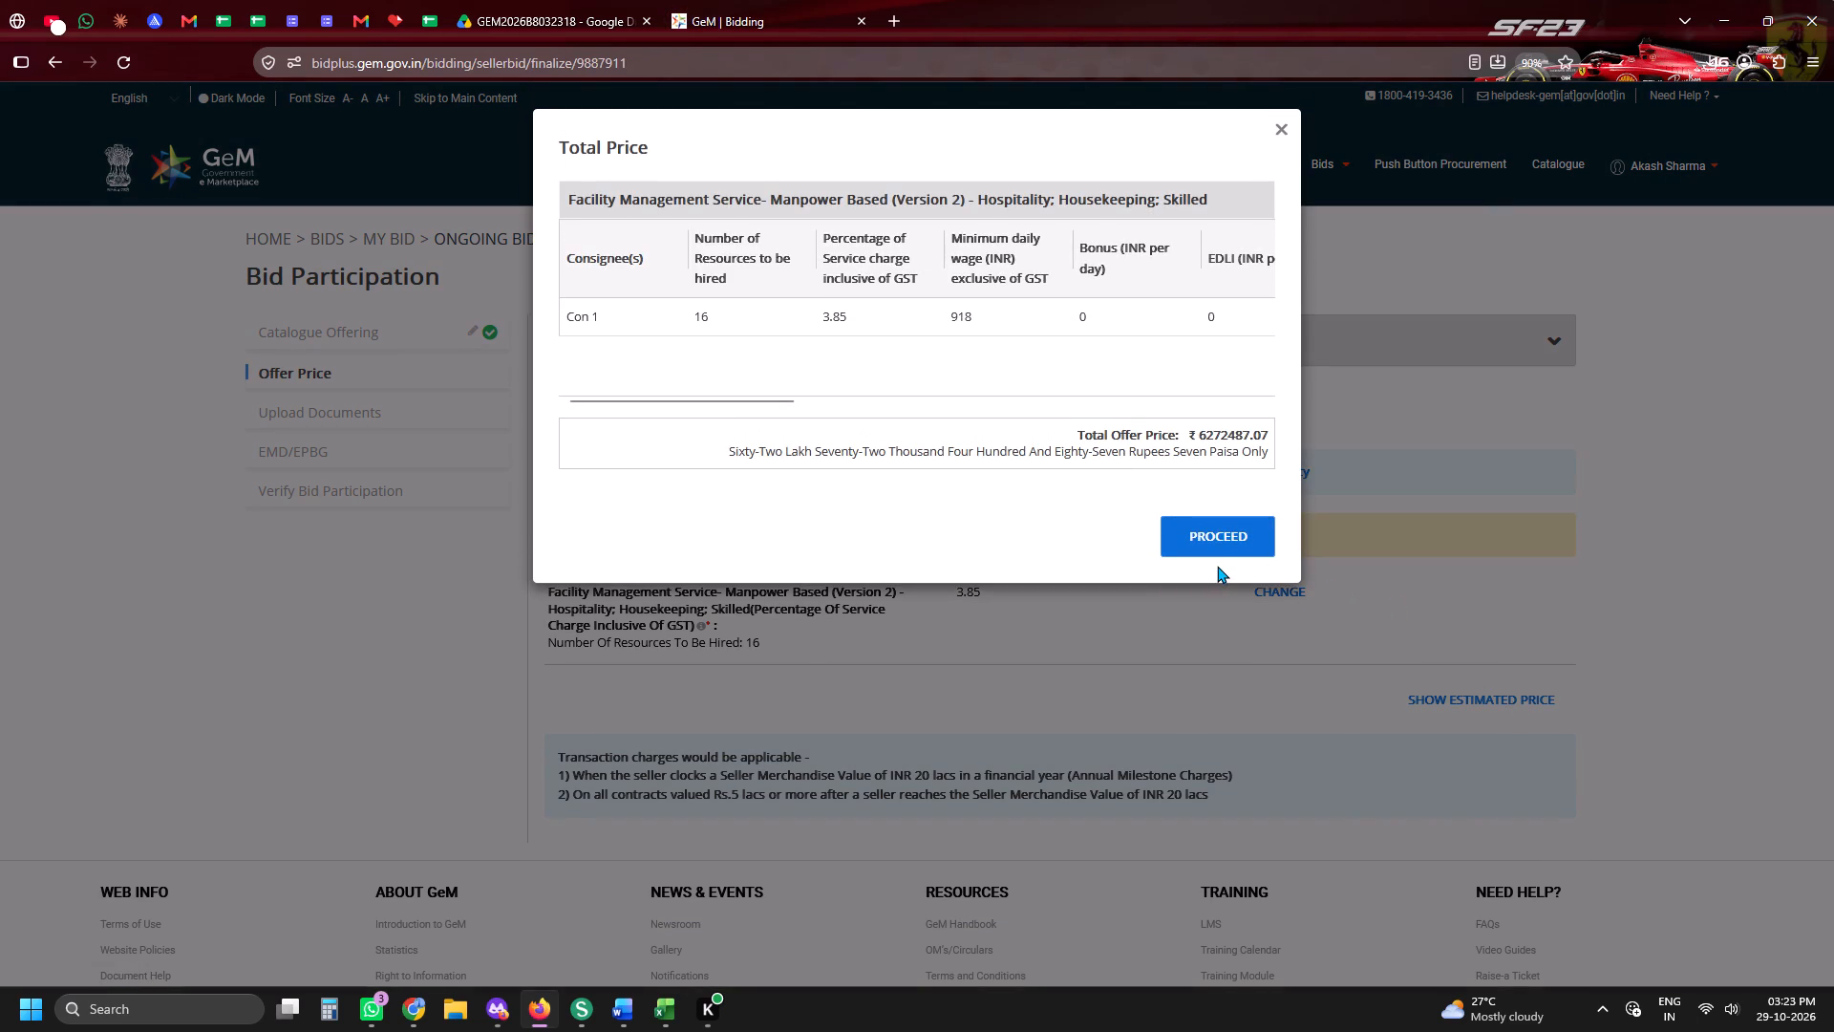
{"action": "left_click", "coordinate": [1214, 555]}
{"action": "left_click", "coordinate": [1452, 753]}
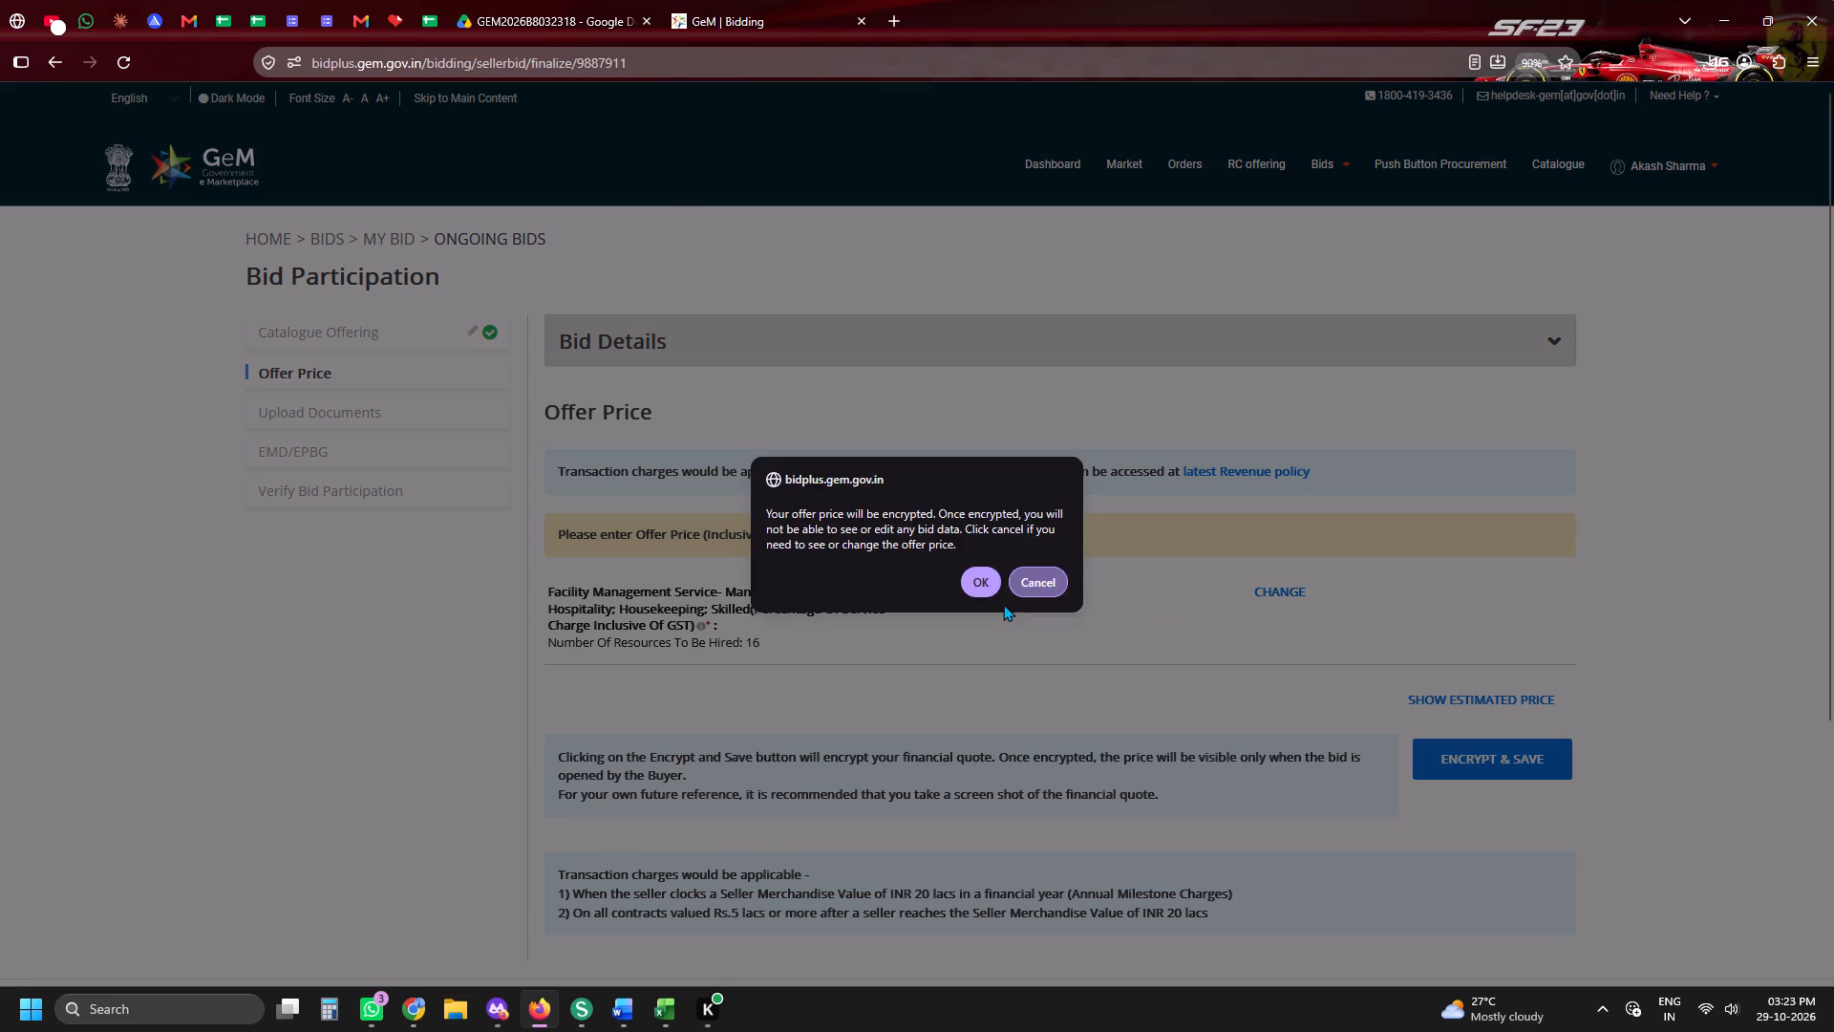
{"action": "left_click", "coordinate": [980, 576]}
Reopen the Drive folder linked in row 741 of the Daily Tender Sheet and close the duplicate folder tab.
{"action": "left_click", "coordinate": [285, 0]}
{"action": "left_click", "coordinate": [470, 0]}
{"action": "left_click", "coordinate": [448, 0]}
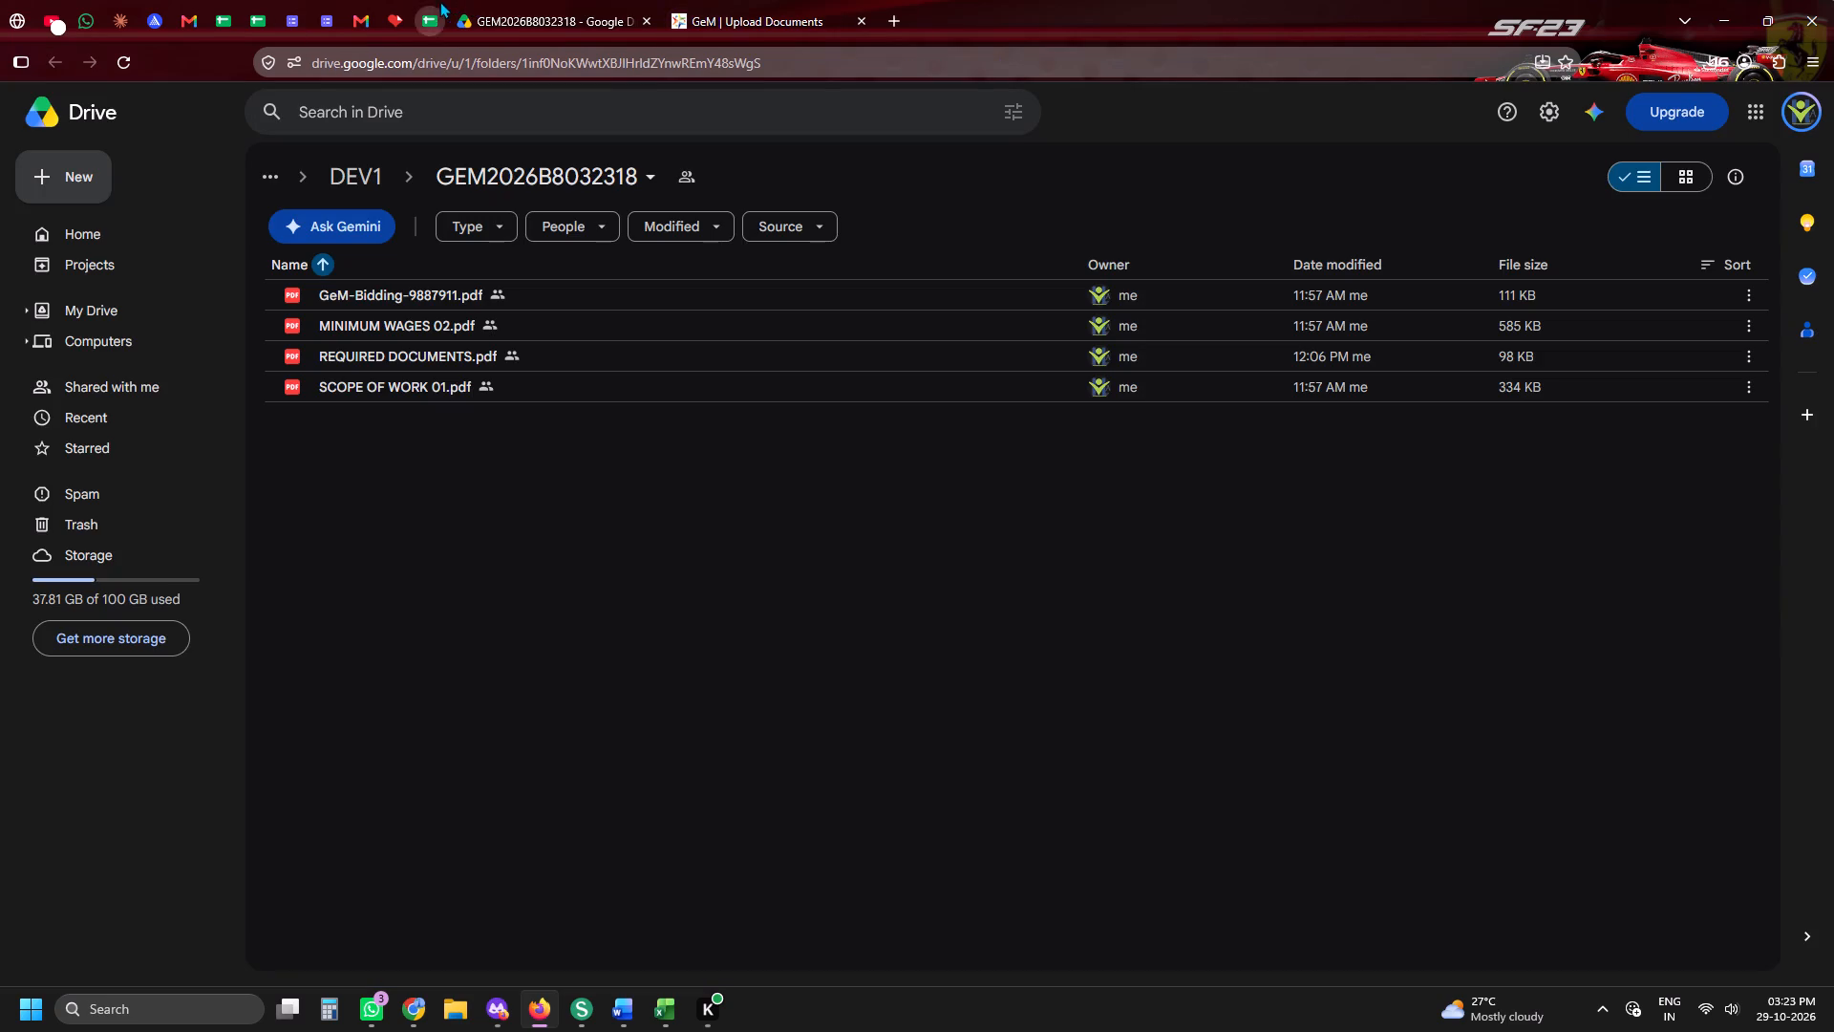
{"action": "left_click", "coordinate": [428, 4]}
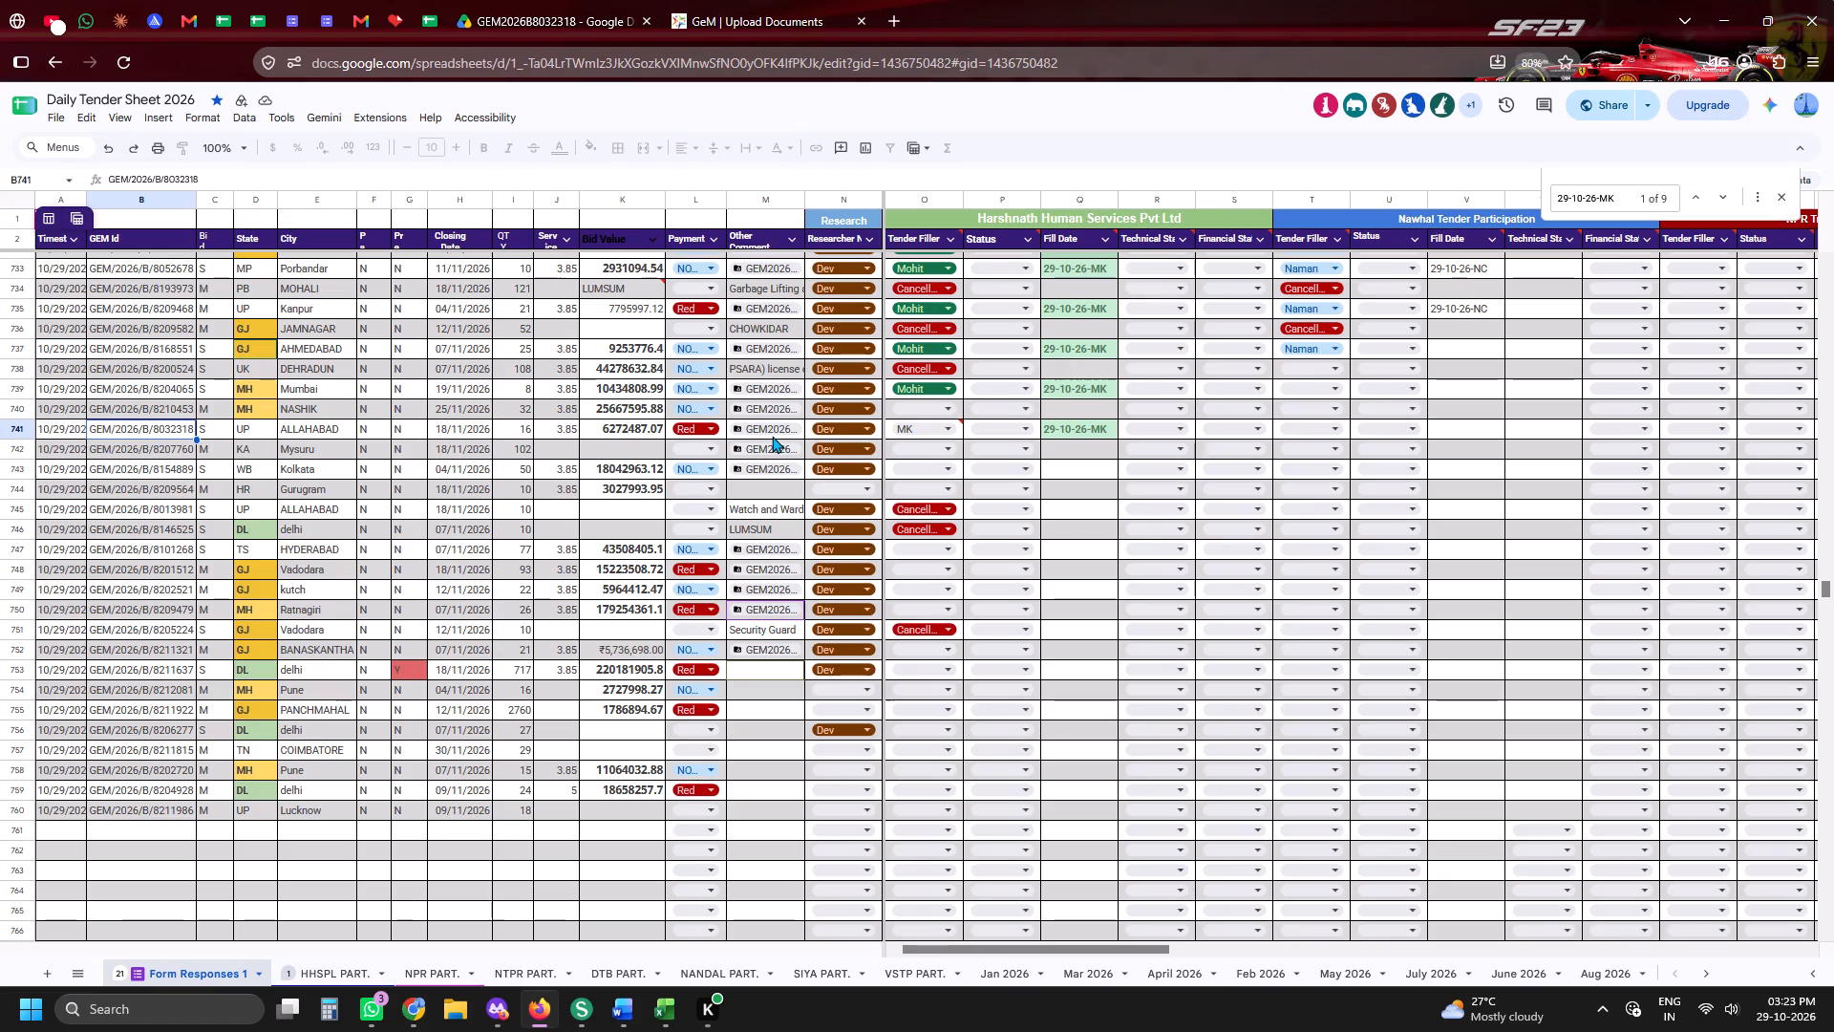
{"action": "left_click", "coordinate": [779, 430]}
{"action": "left_click", "coordinate": [796, 454]}
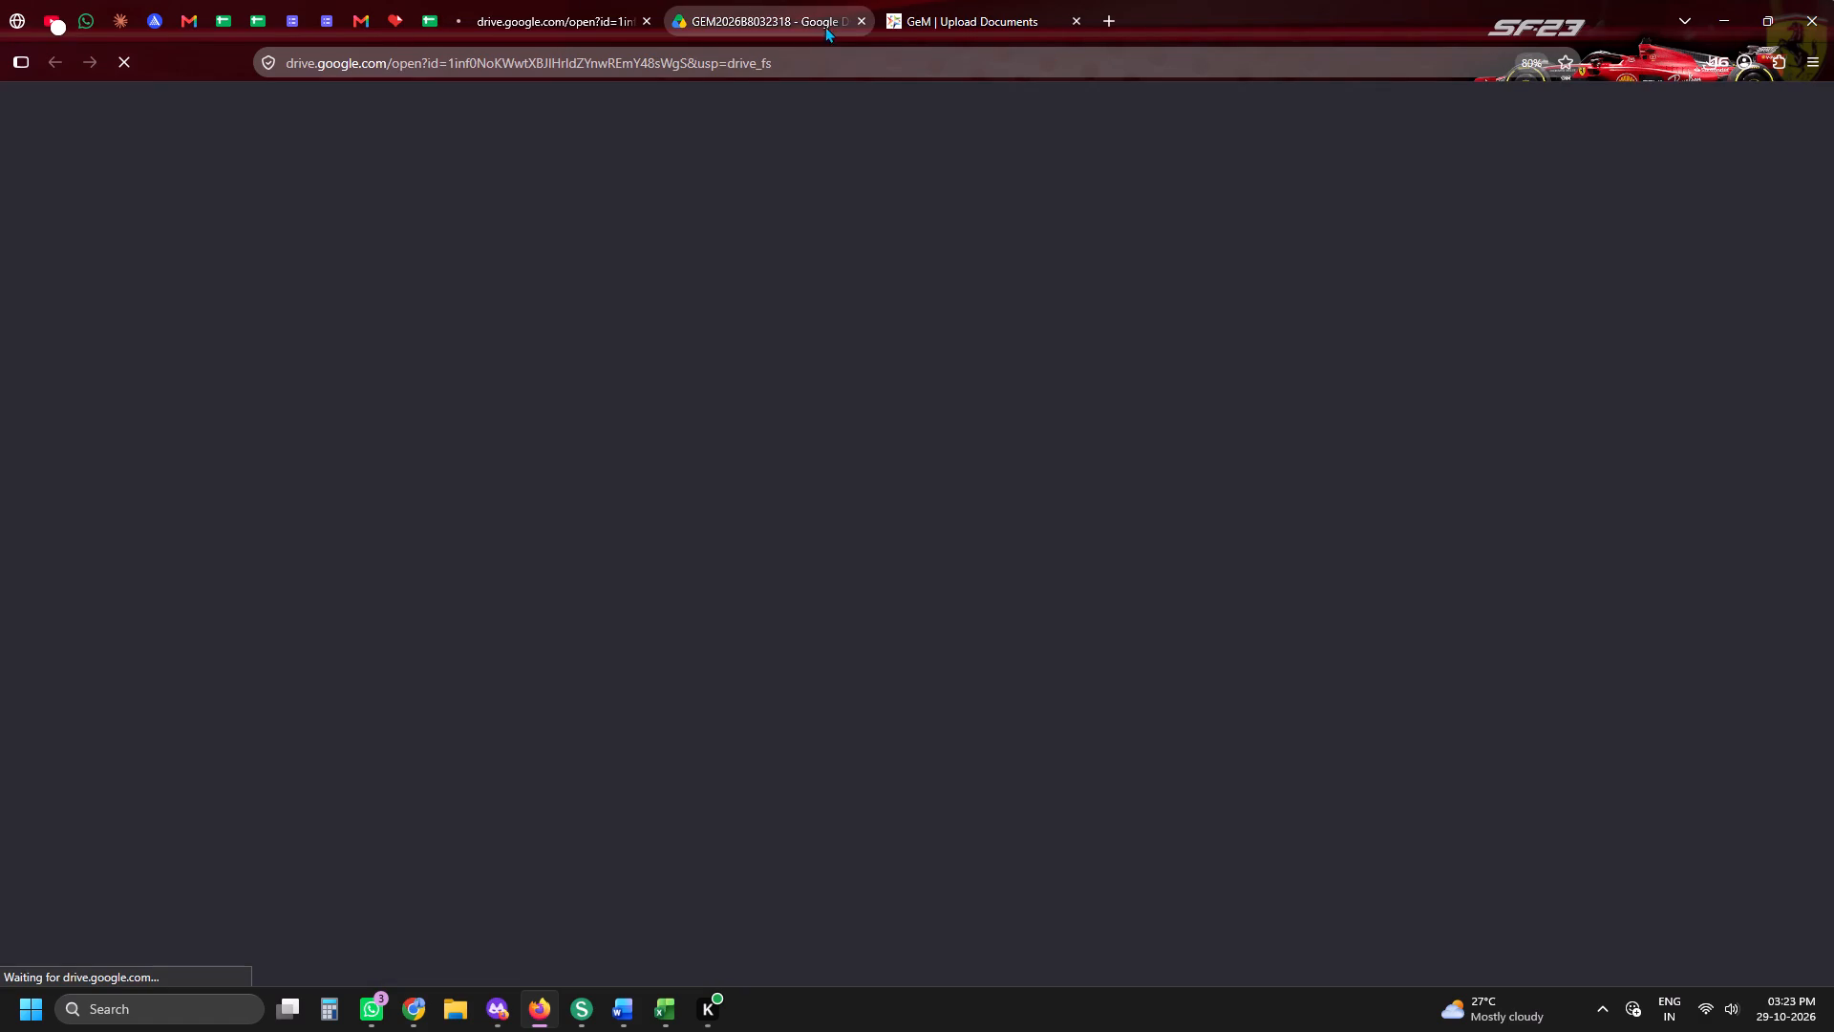
{"action": "left_click", "coordinate": [864, 22]}
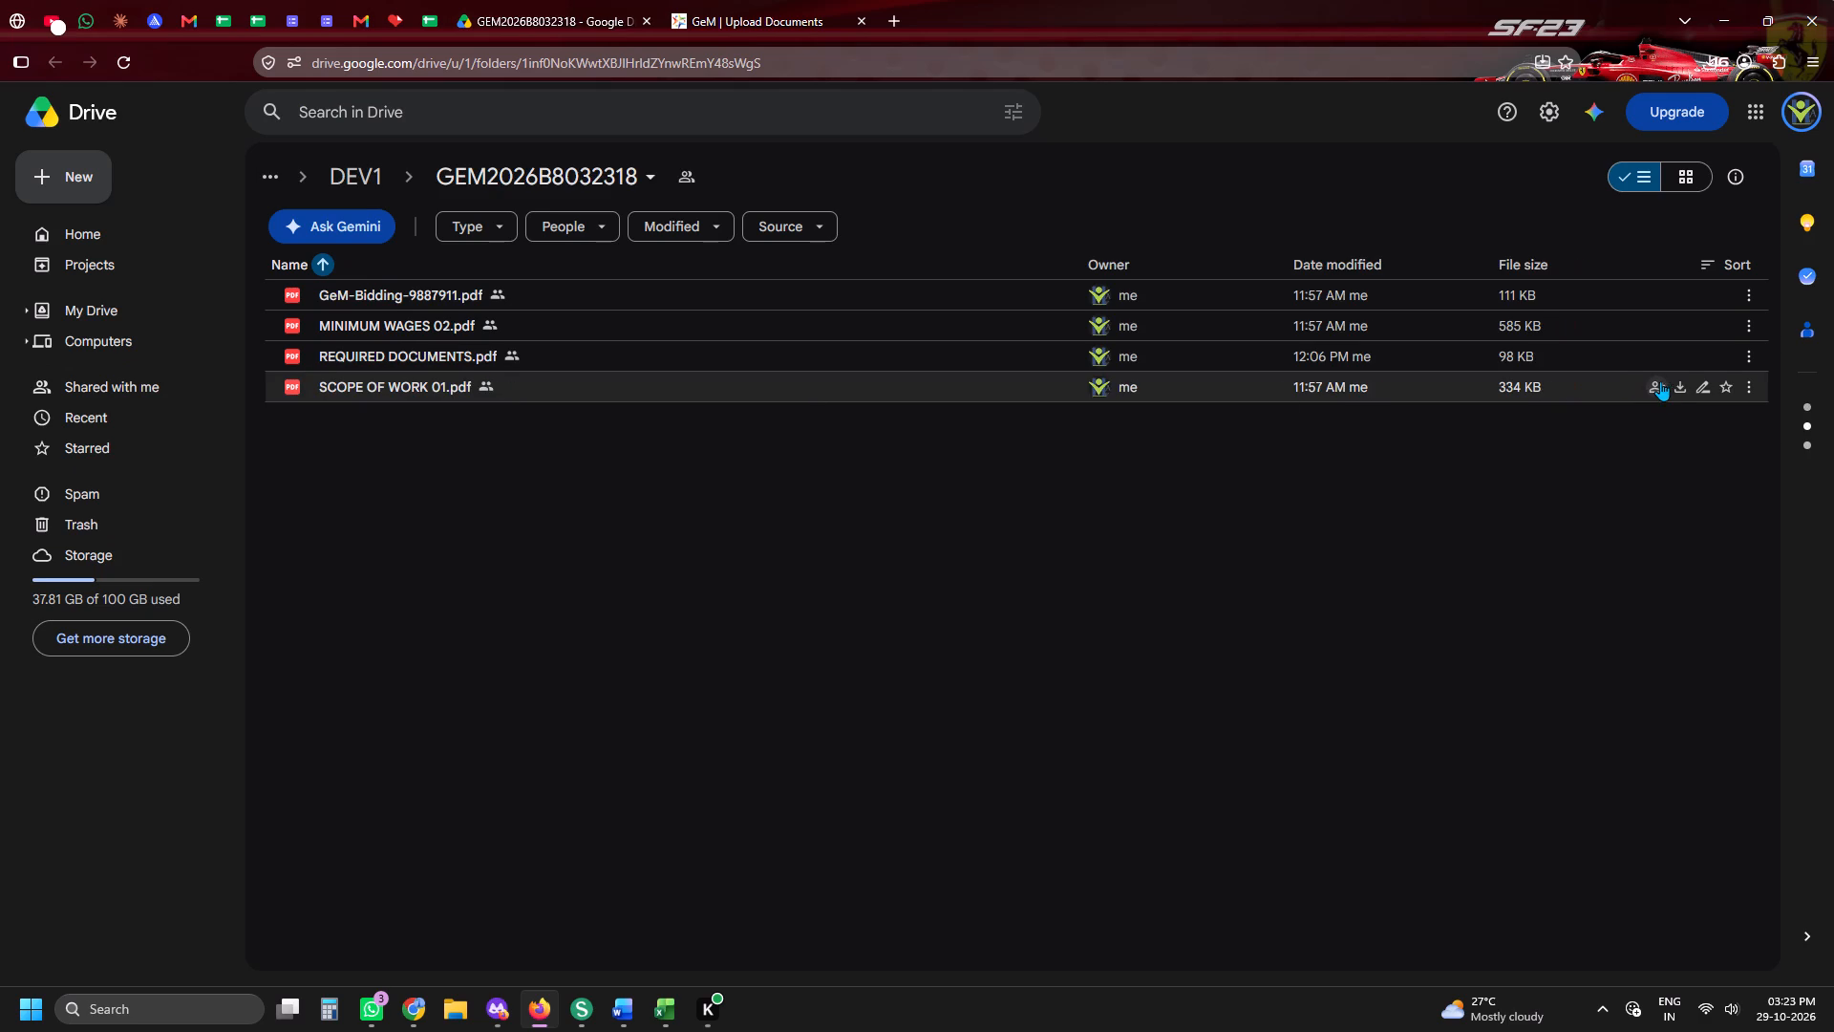
Download SCOPE OF WORK 01.pdf and MINIMUM WAGES 02.pdf from the bid's Drive folder.
{"action": "left_click", "coordinate": [1682, 388]}
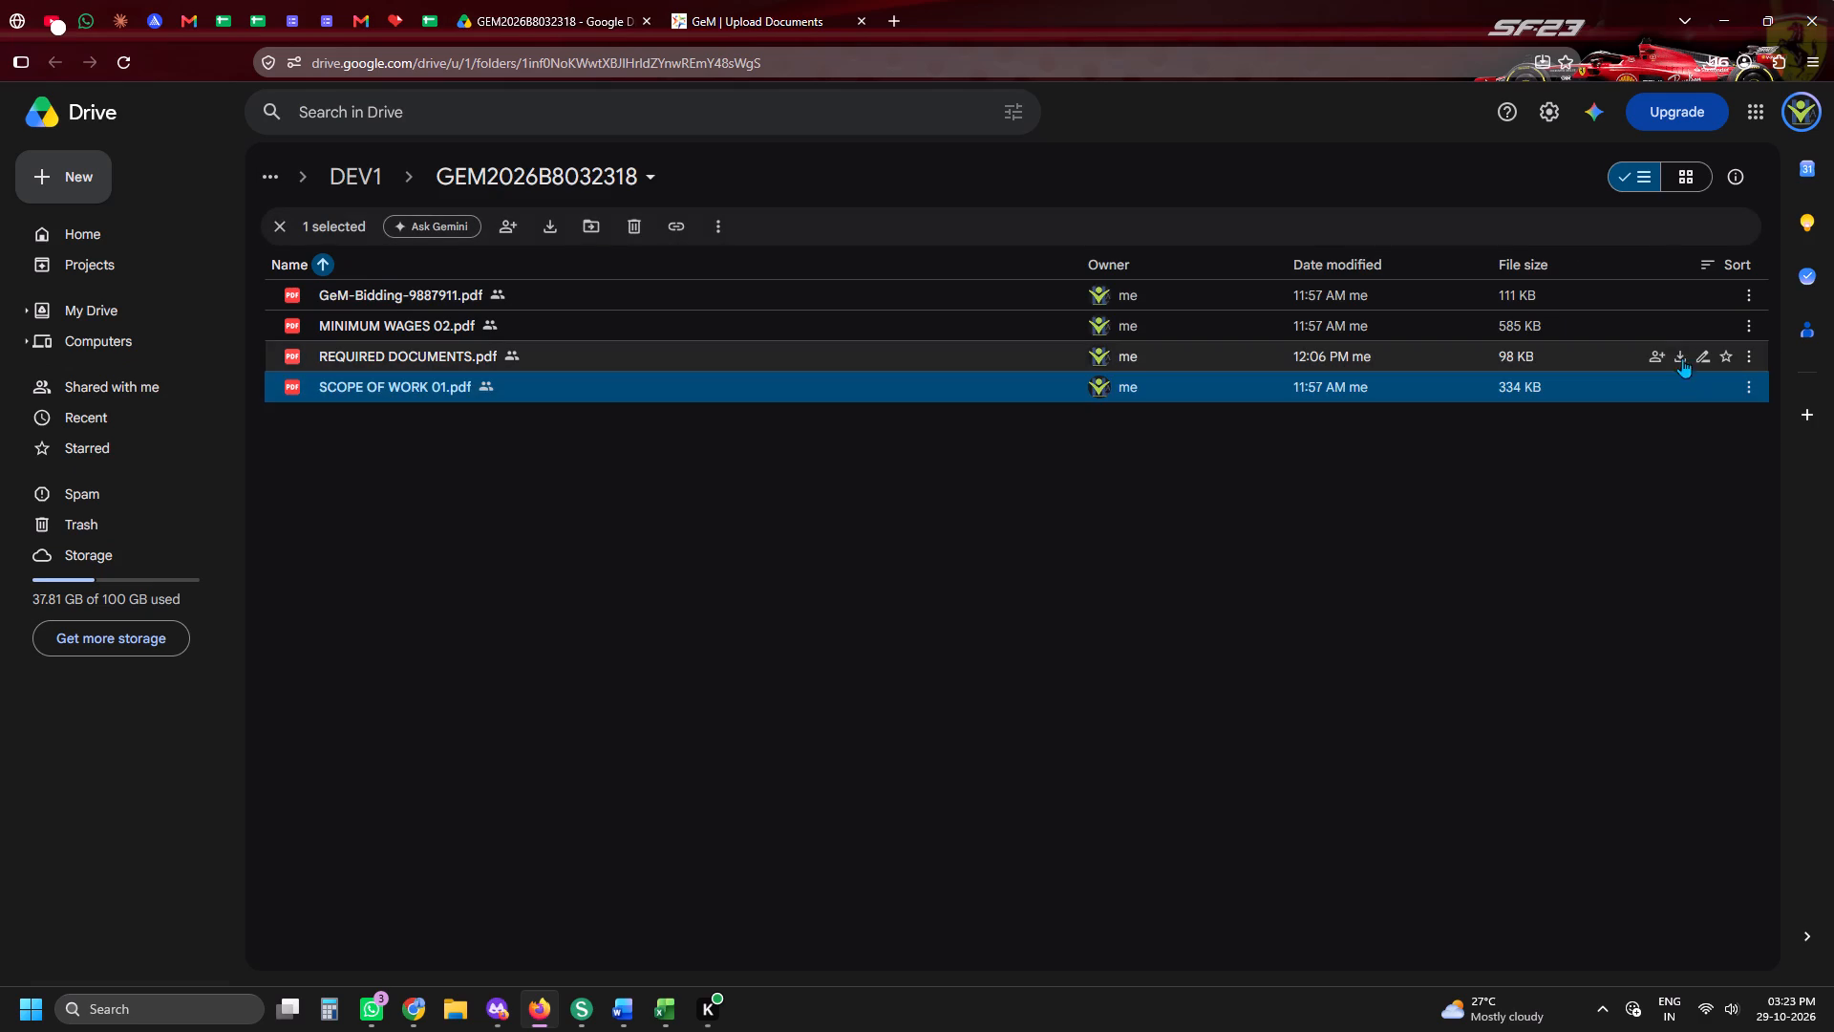
{"action": "left_click", "coordinate": [1684, 330]}
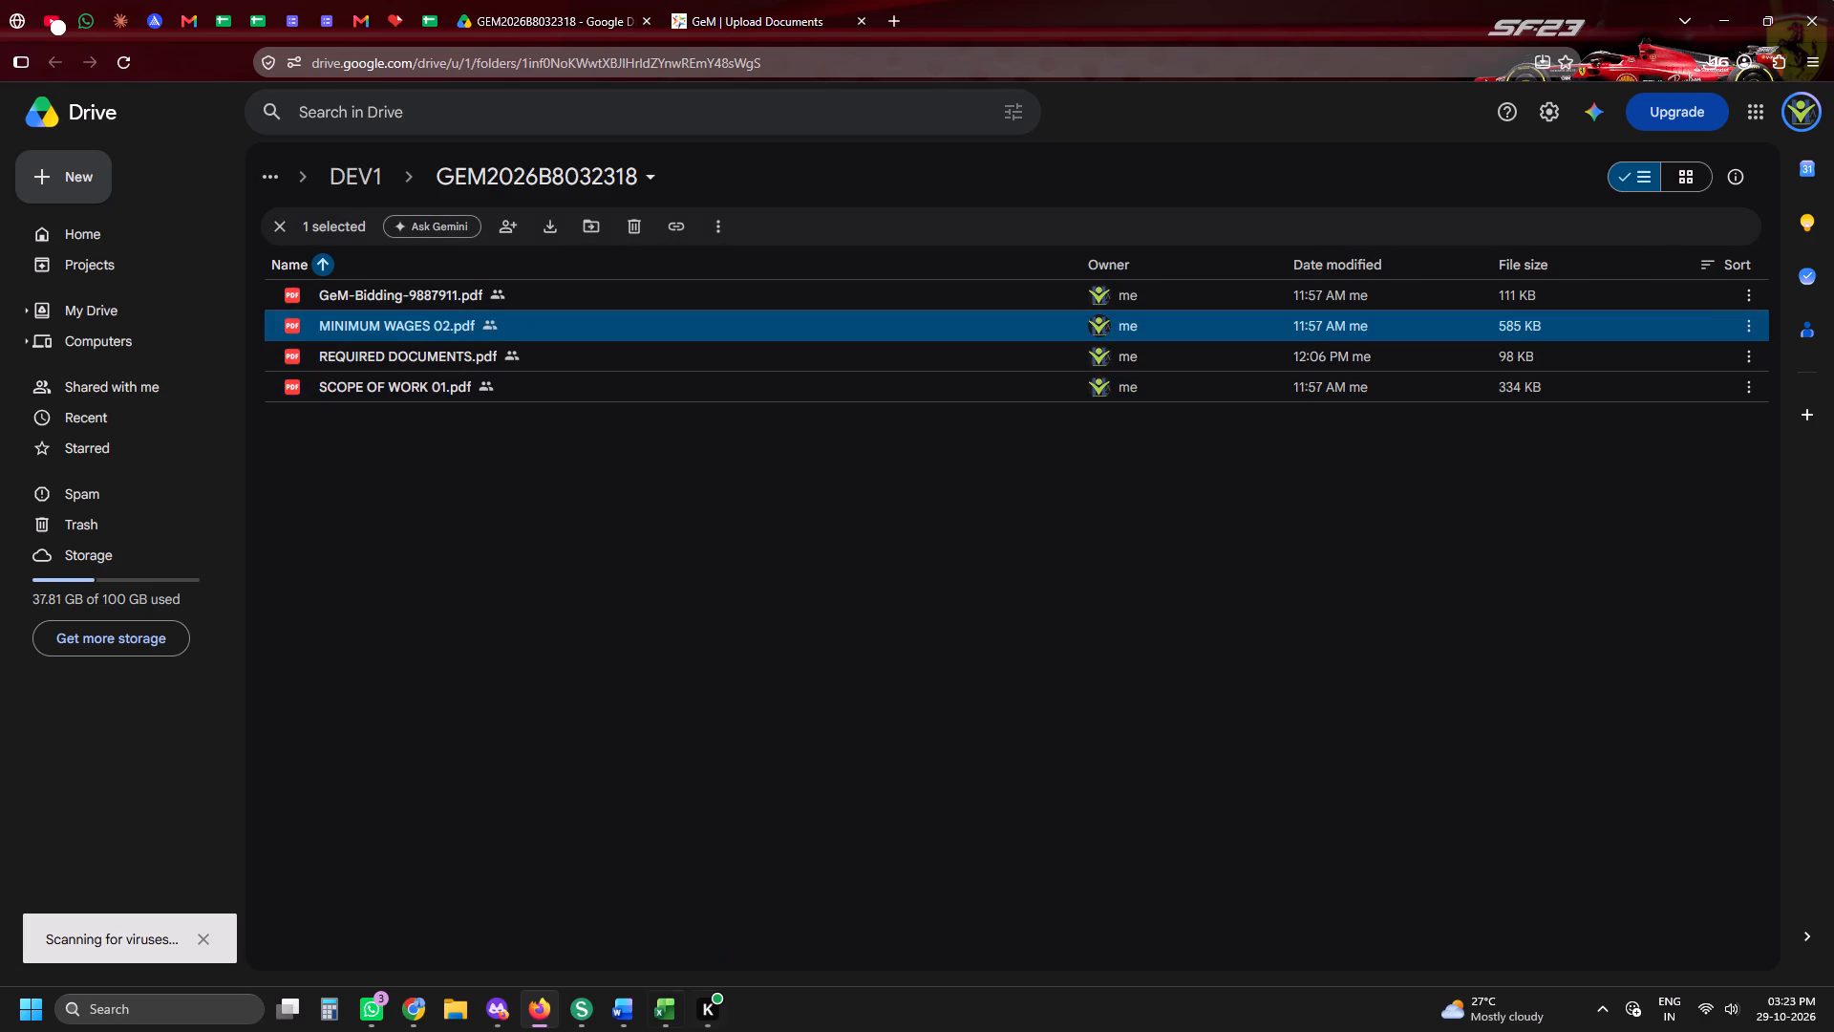
Start a new merge in Sejda PDF Desktop with the downloaded SCOPE OF WORK 01-11 and MINIMUM WAGES 02-4 files.
{"action": "left_click", "coordinate": [566, 998]}
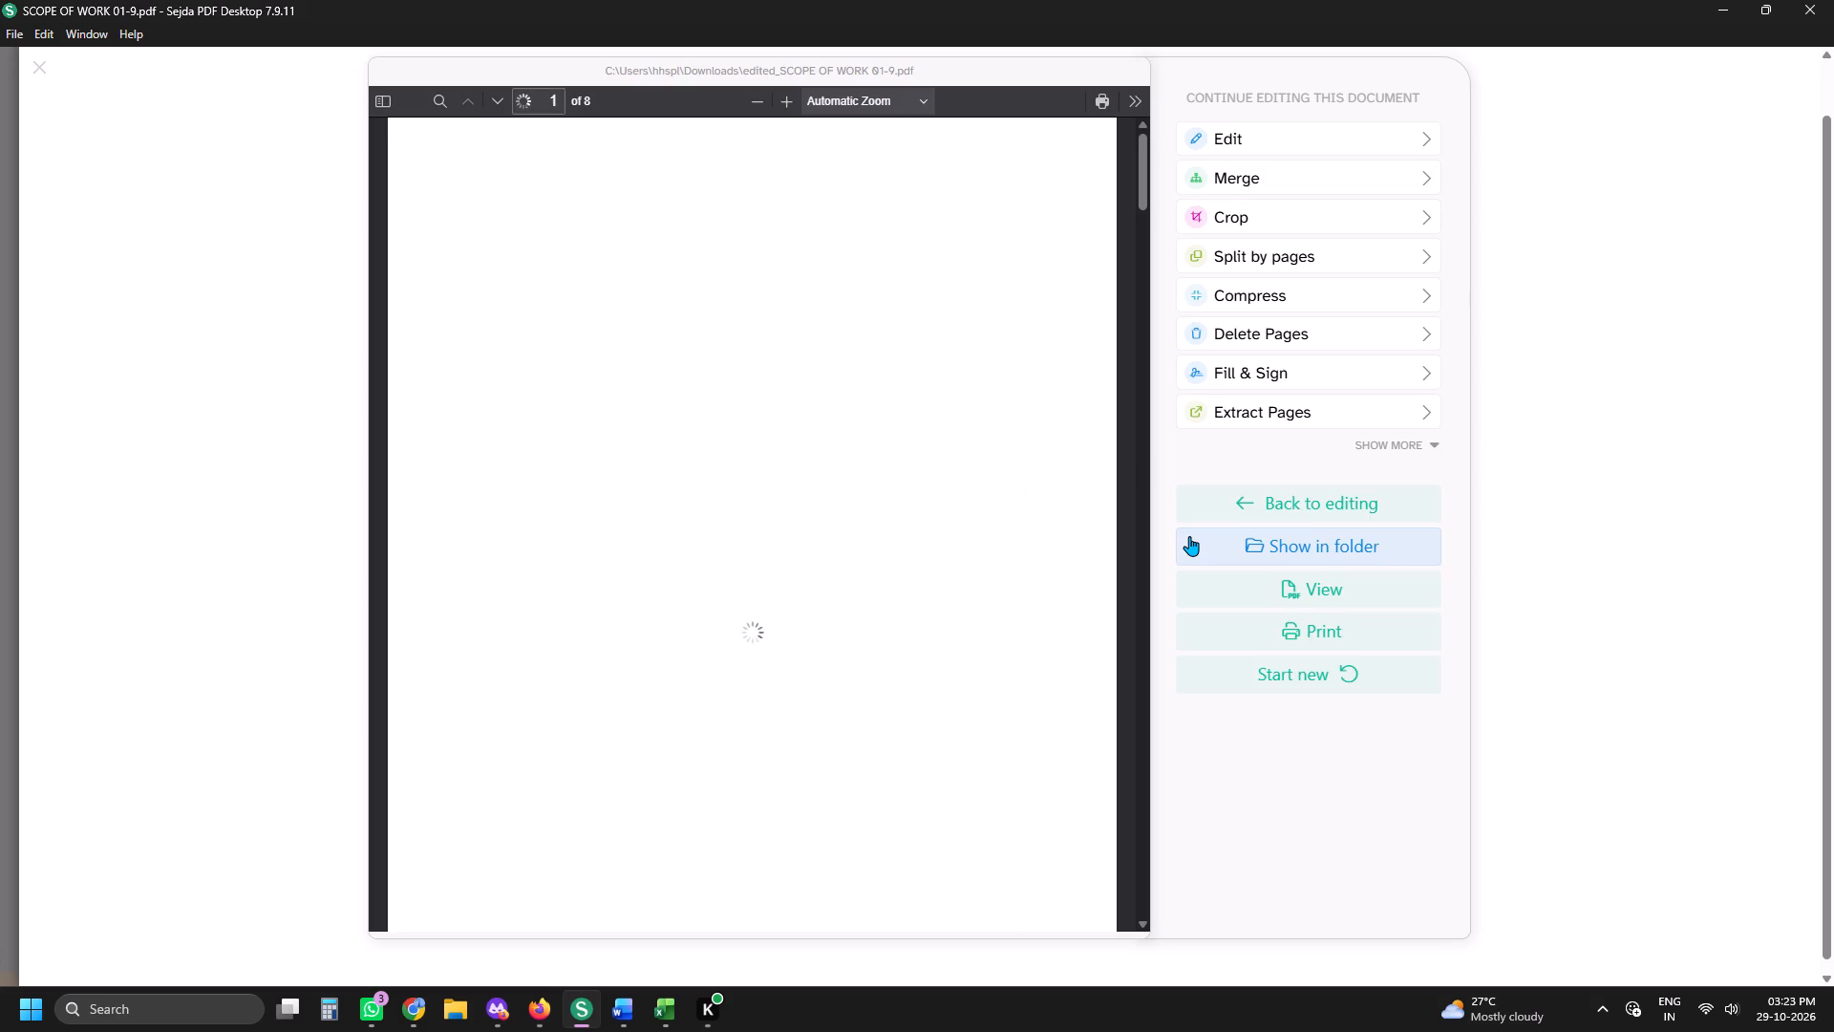
{"action": "left_click", "coordinate": [1239, 672]}
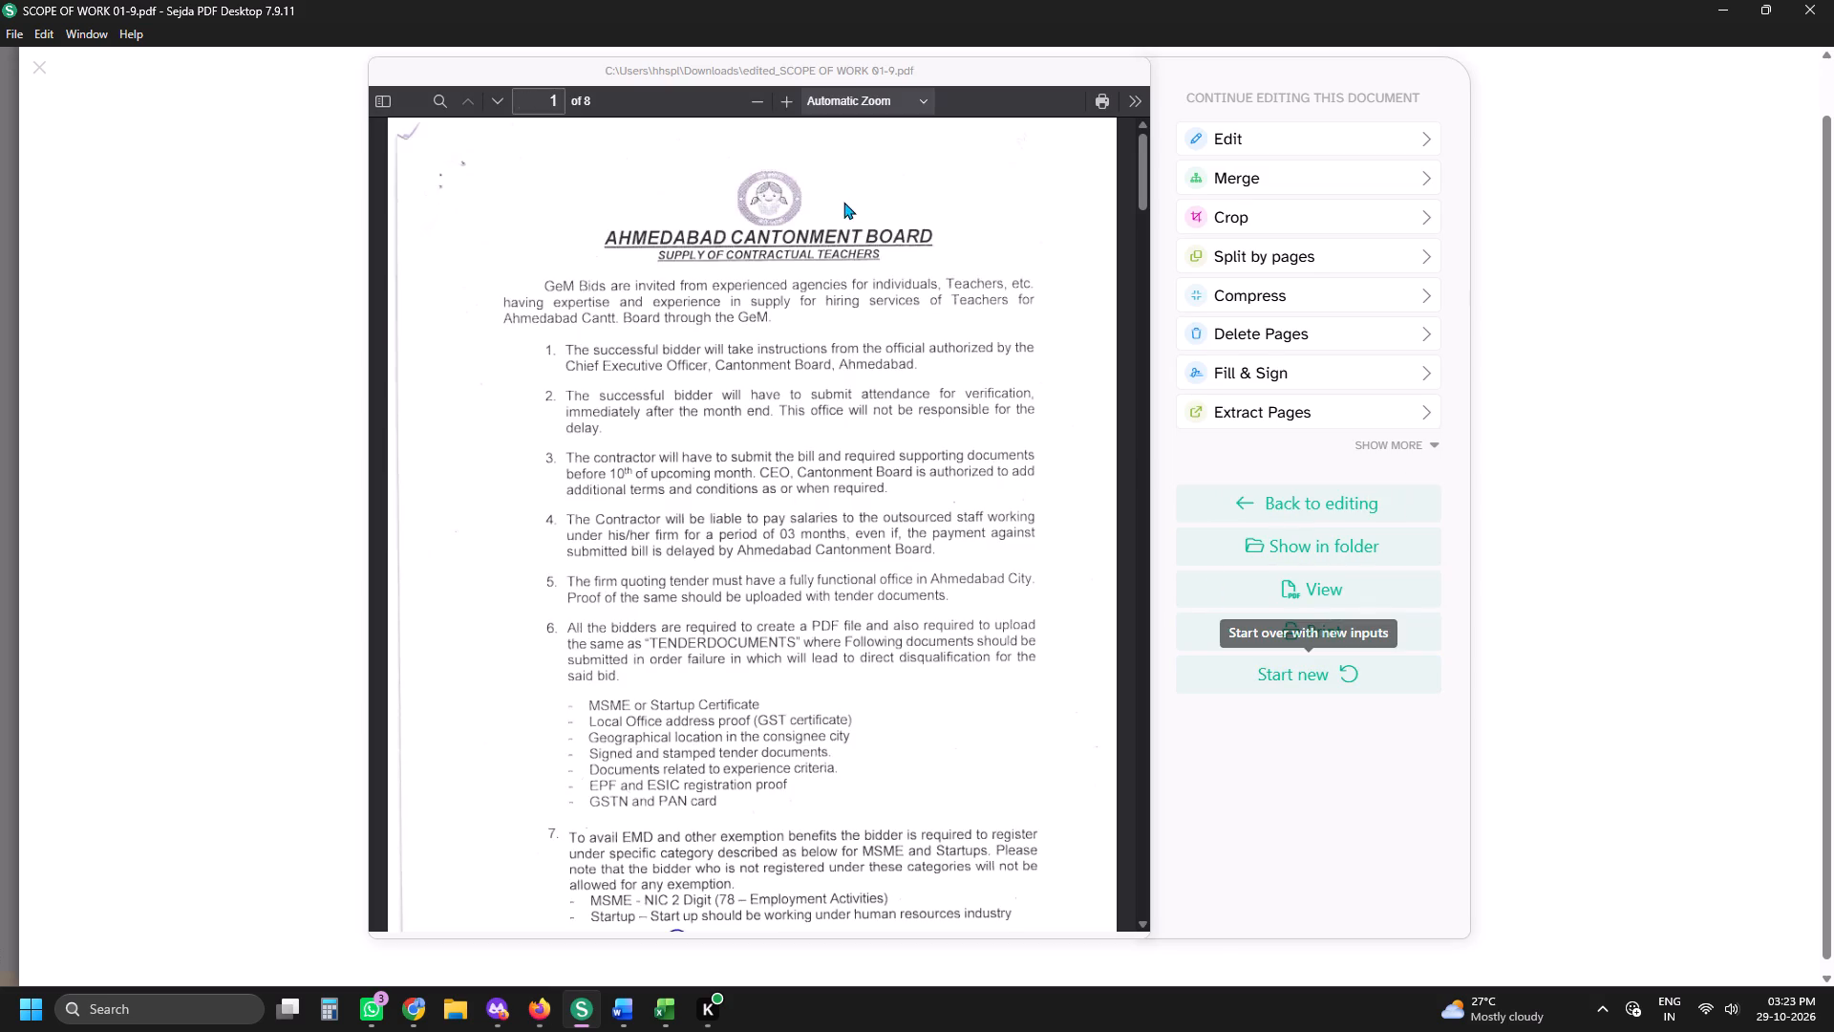
{"action": "left_click", "coordinate": [522, 63]}
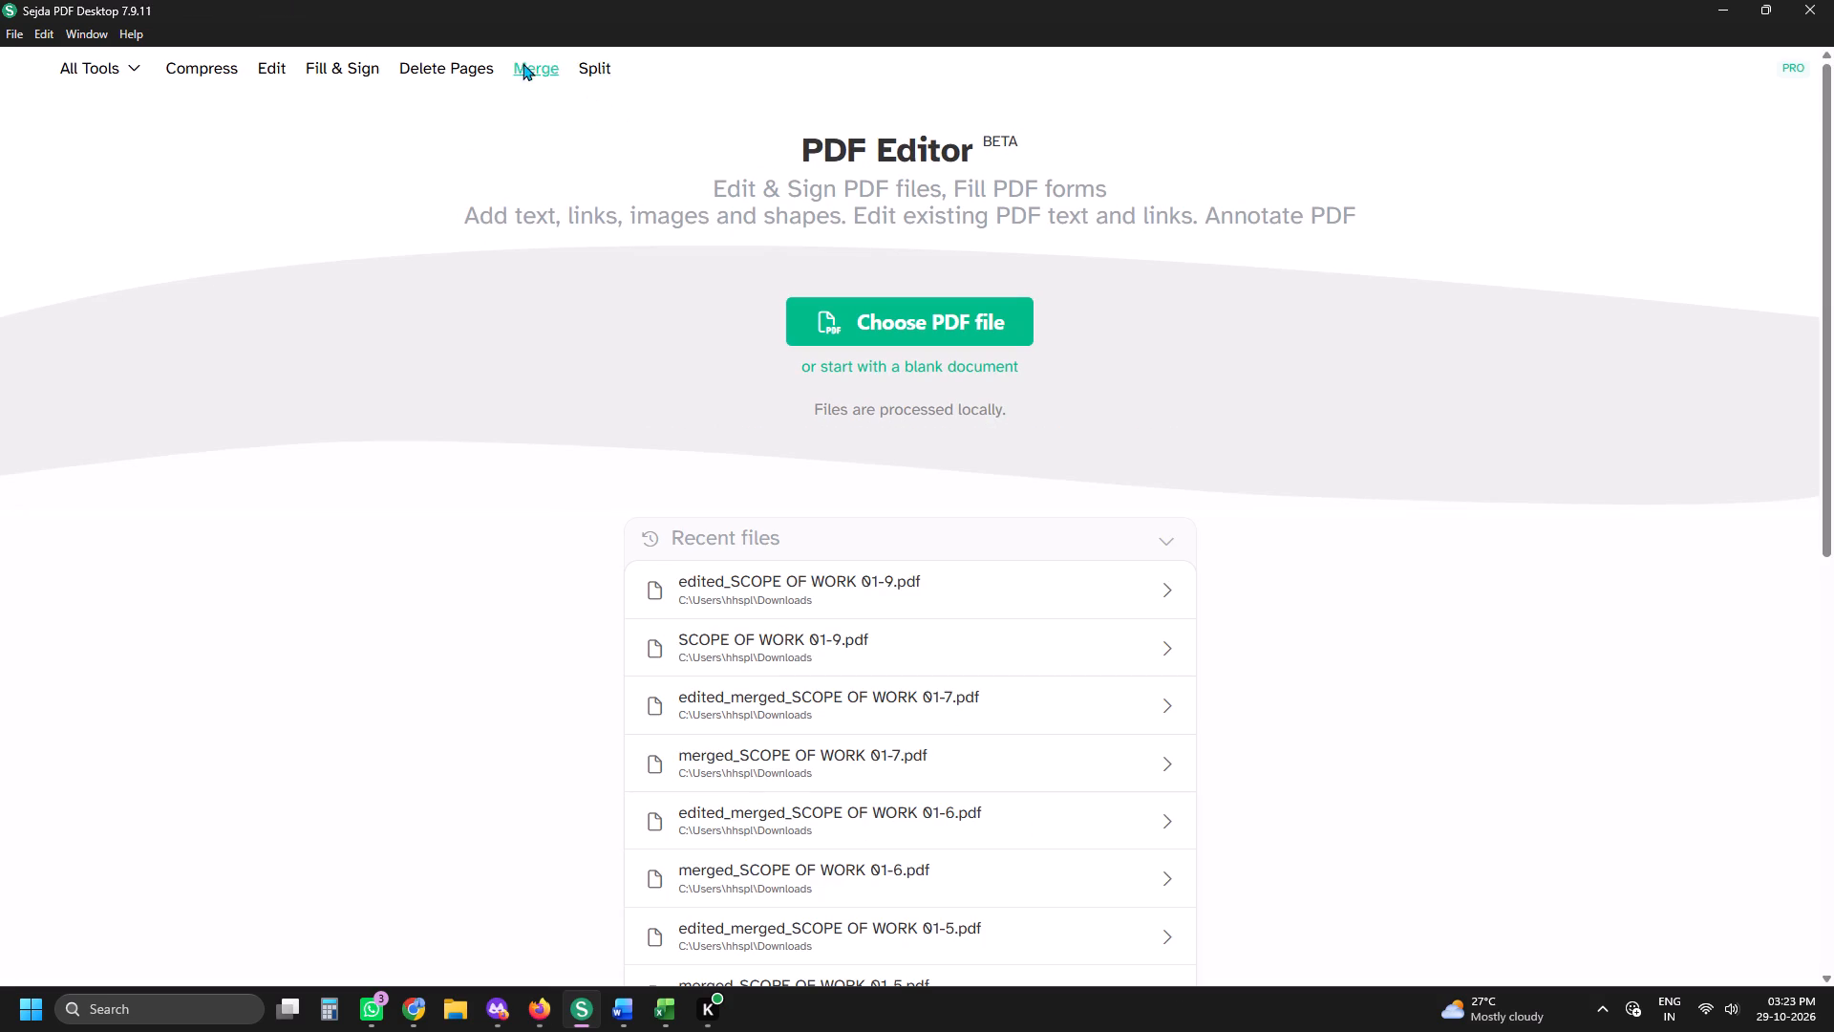
{"action": "left_click", "coordinate": [842, 302]}
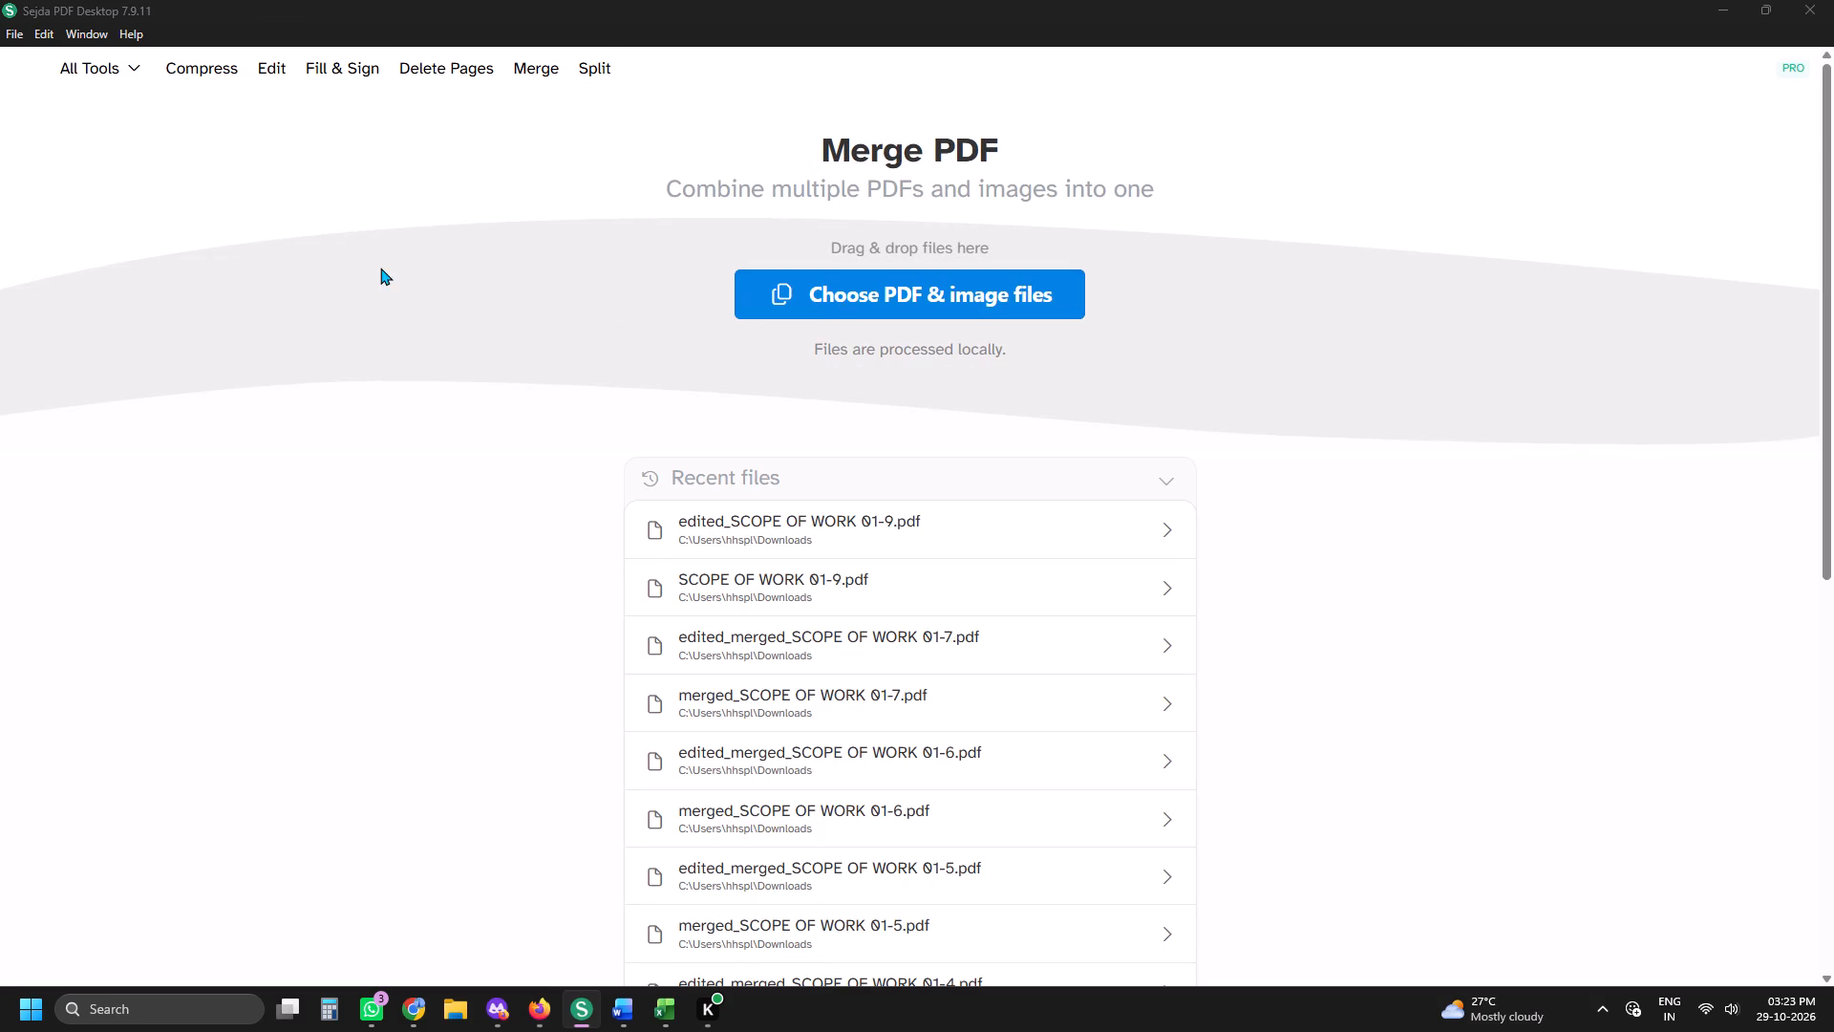
{"action": "left_click_drag", "start_coordinate": [330, 201], "coordinate": [355, 228]}
{"action": "left_click", "coordinate": [446, 462]}
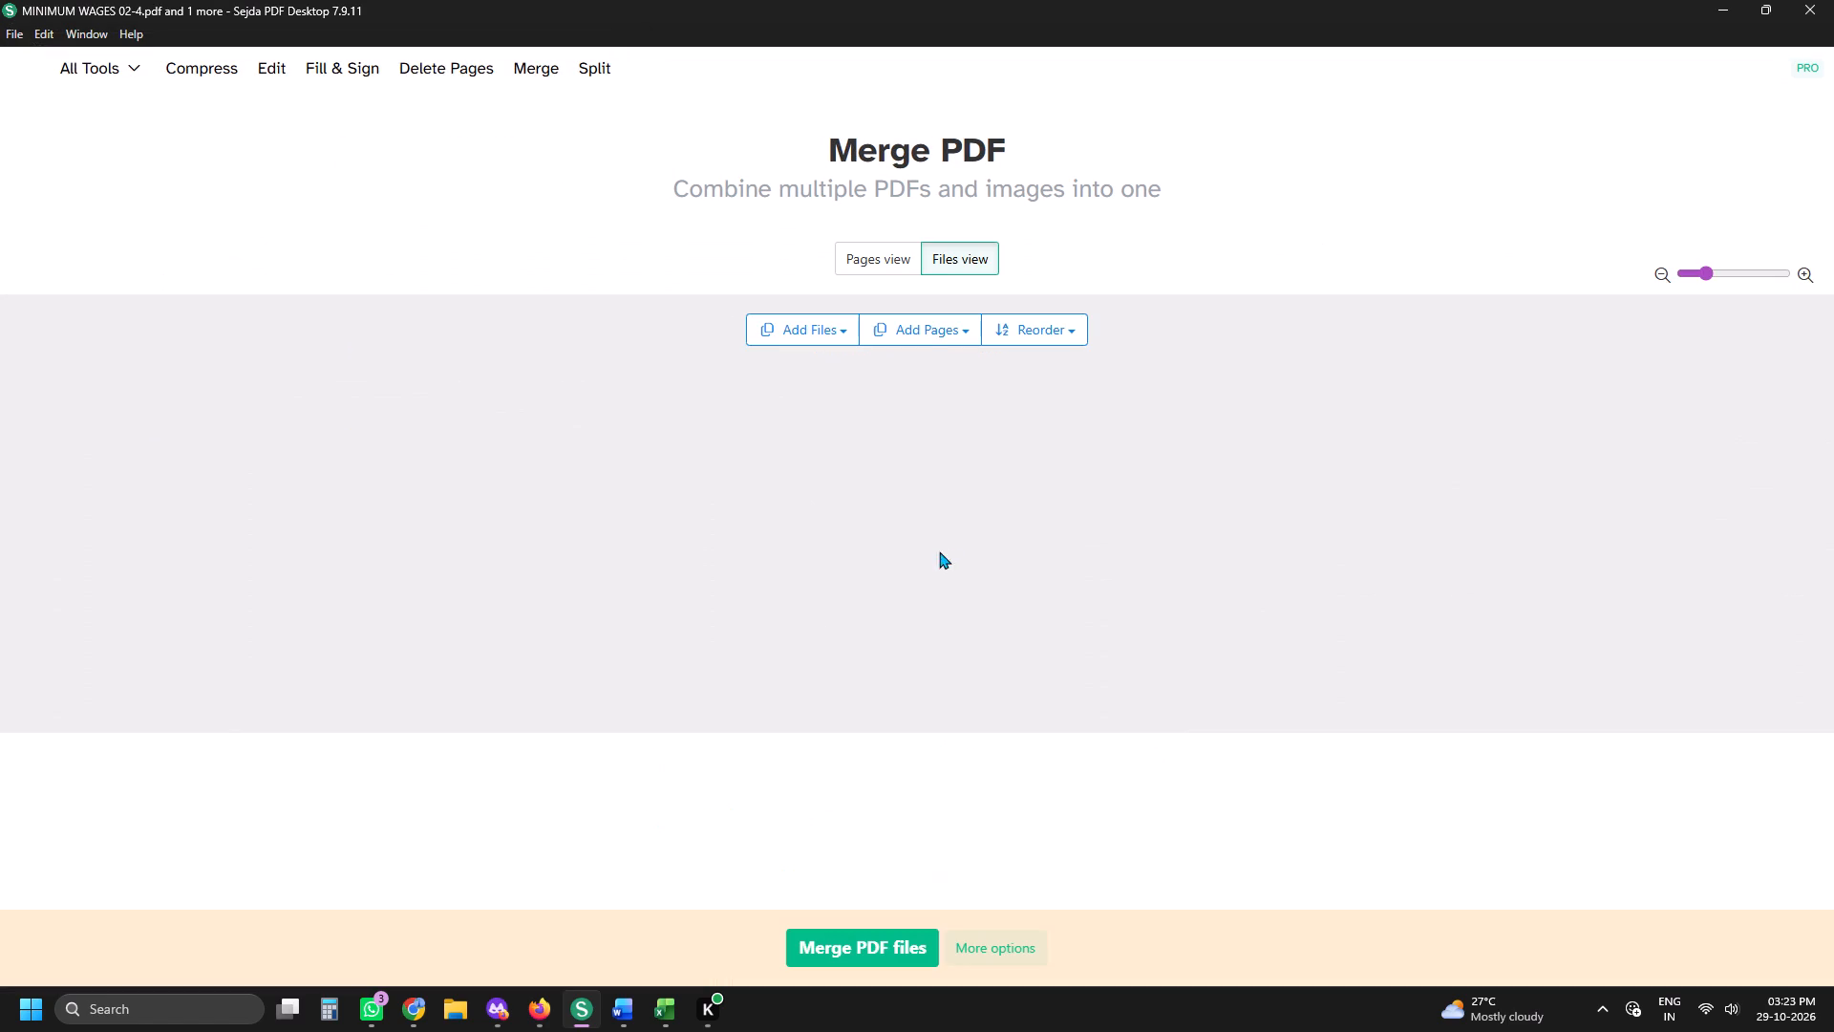
Place SCOPE OF WORK 01-11 before MINIMUM WAGES 02-4, merge the two files, and save the merged PDF.
{"action": "left_click_drag", "start_coordinate": [1025, 547], "coordinate": [714, 538]}
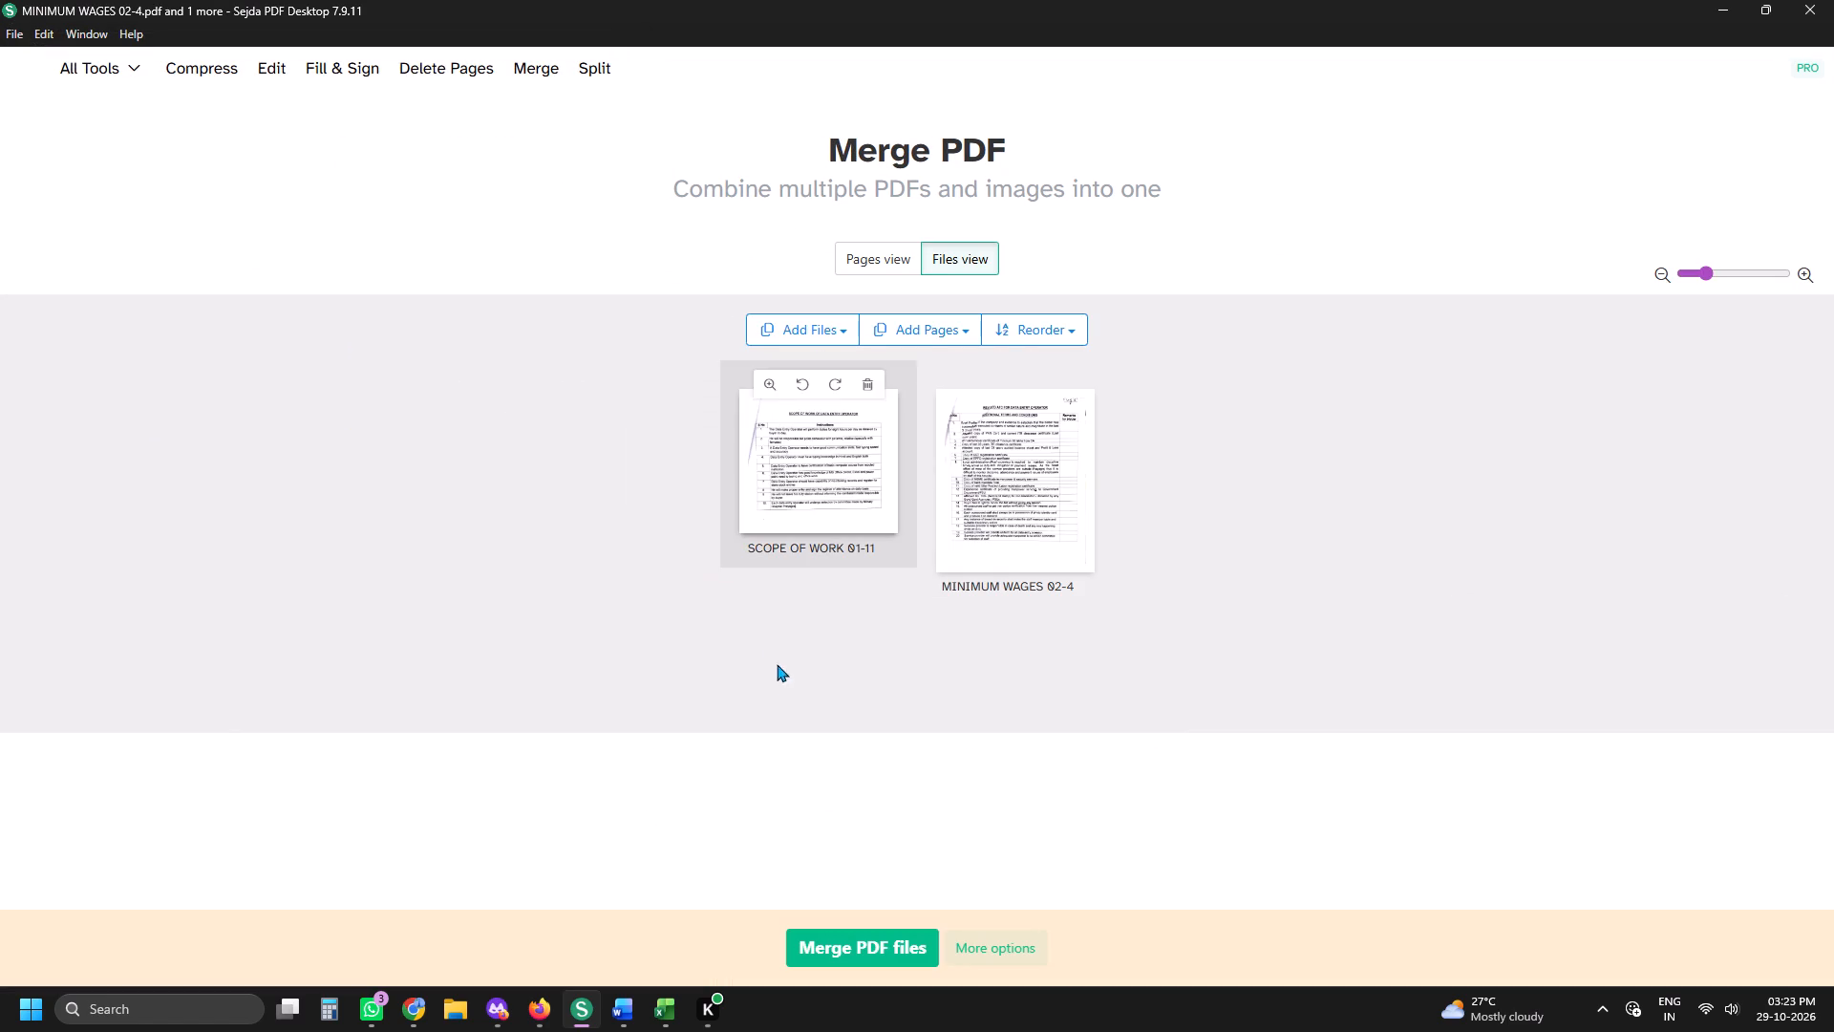
{"action": "left_click", "coordinate": [880, 935]}
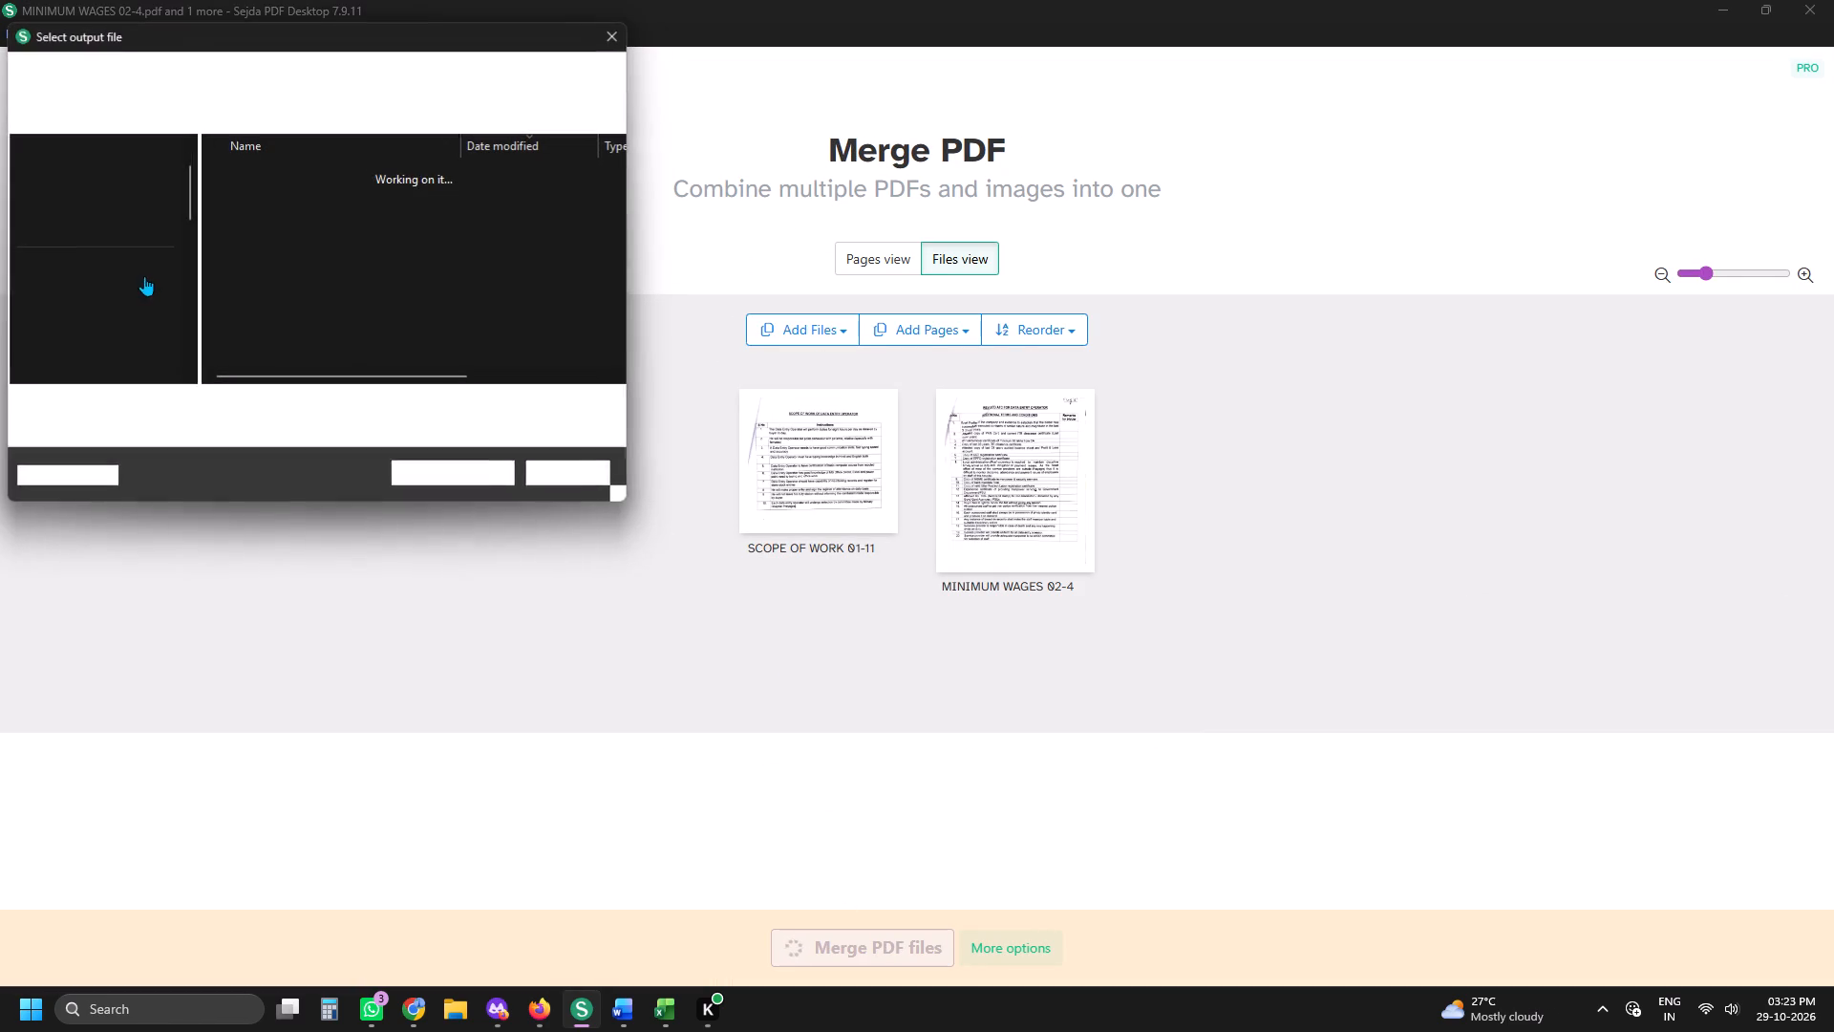
{"action": "left_click", "coordinate": [108, 217]}
{"action": "left_click", "coordinate": [398, 466]}
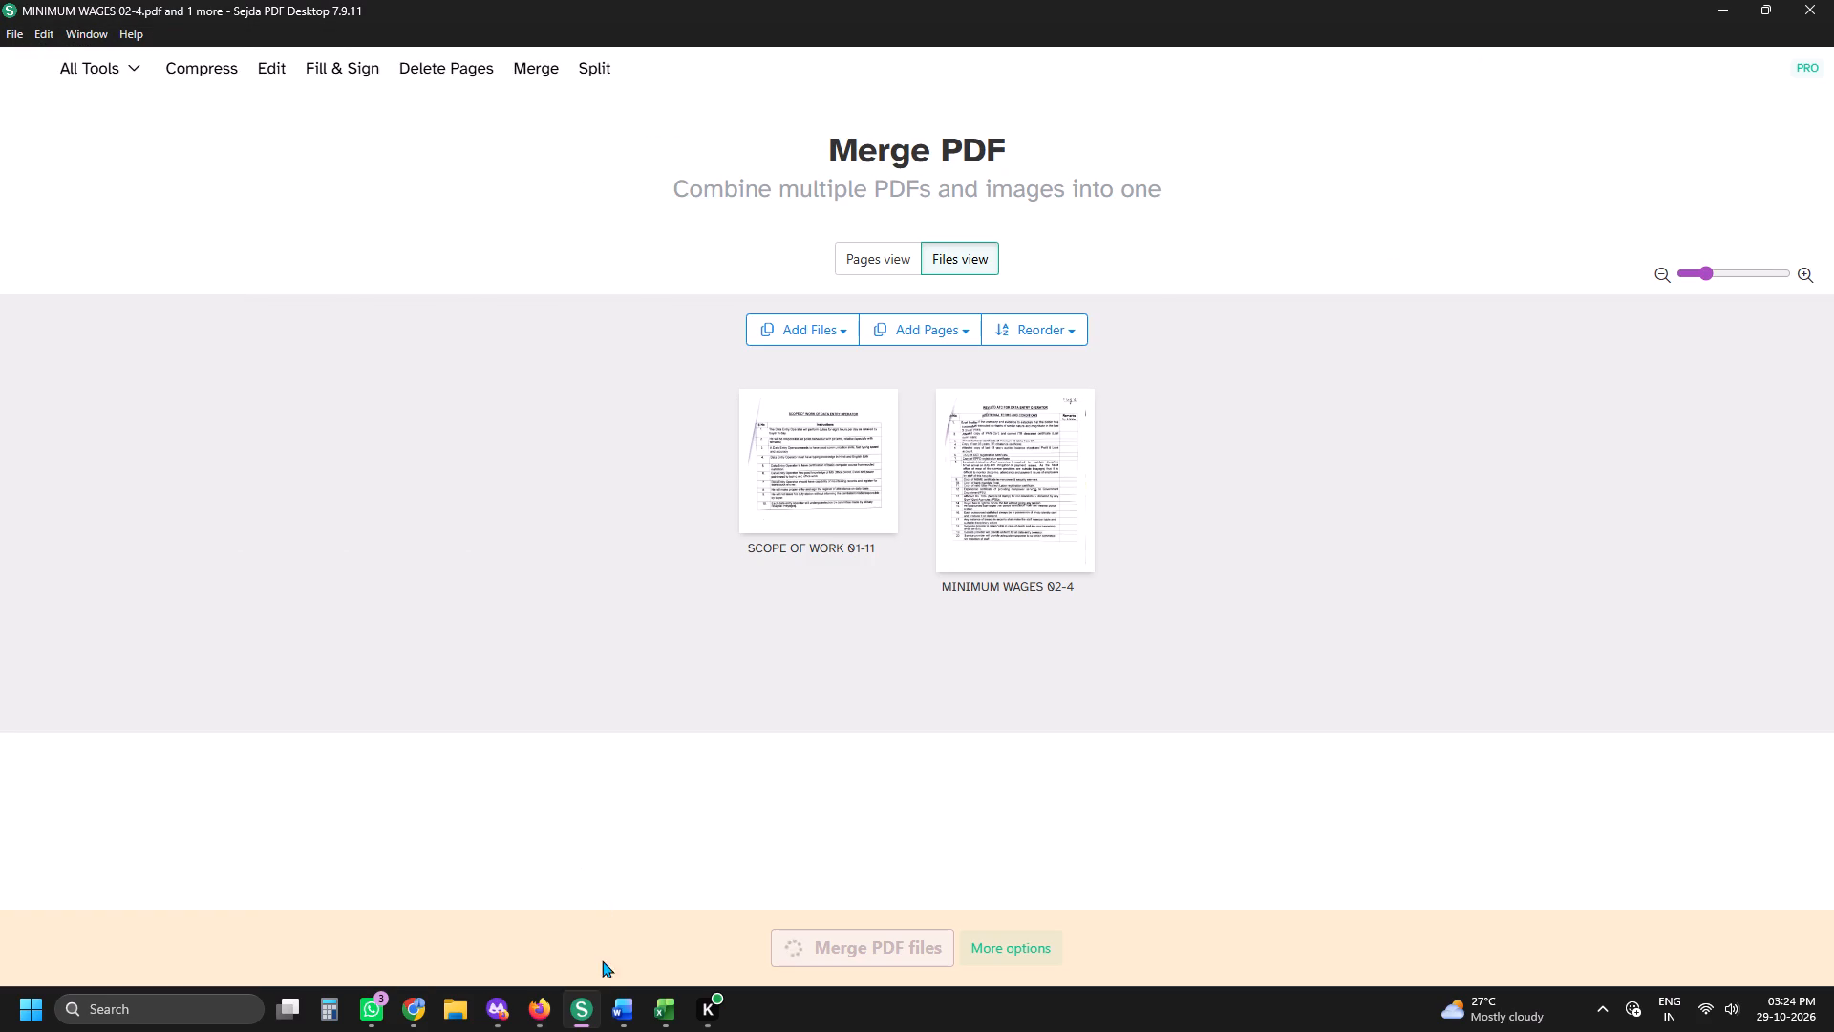
Switch to Firefox and start a new PDF merge in iLovePDF.
{"action": "left_click", "coordinate": [541, 988]}
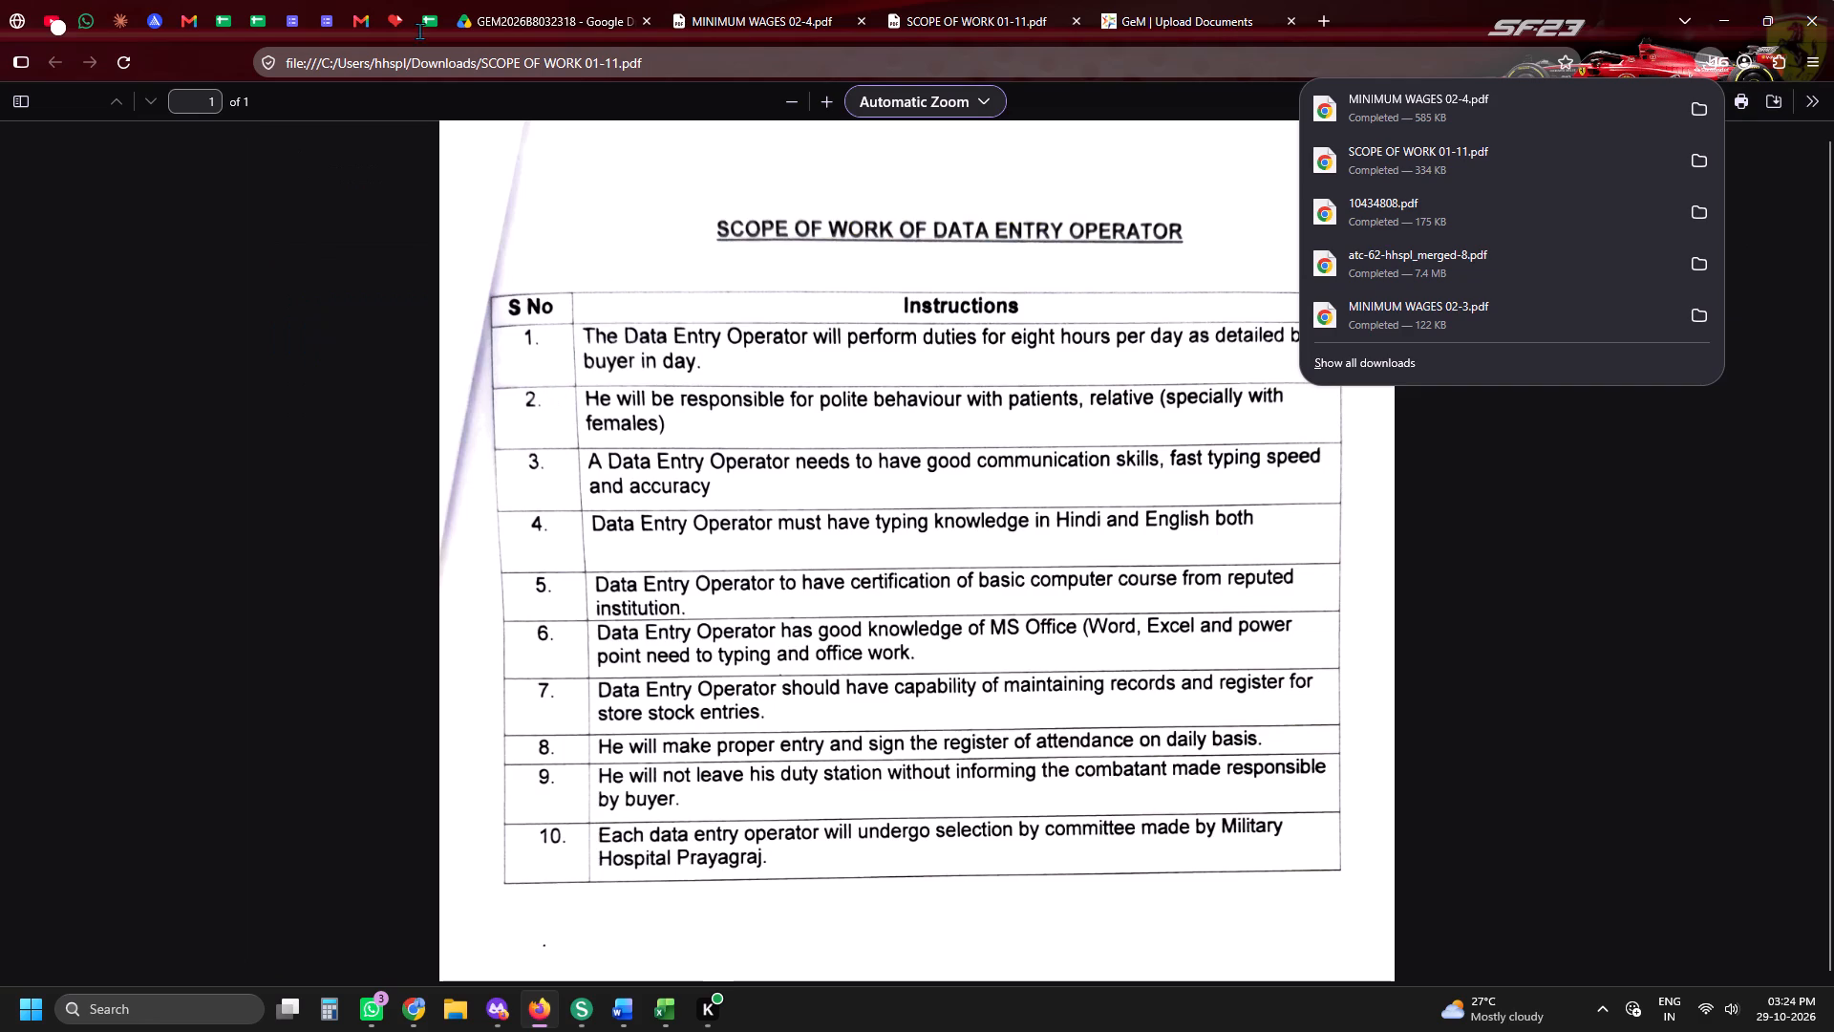
{"action": "left_click", "coordinate": [386, 10]}
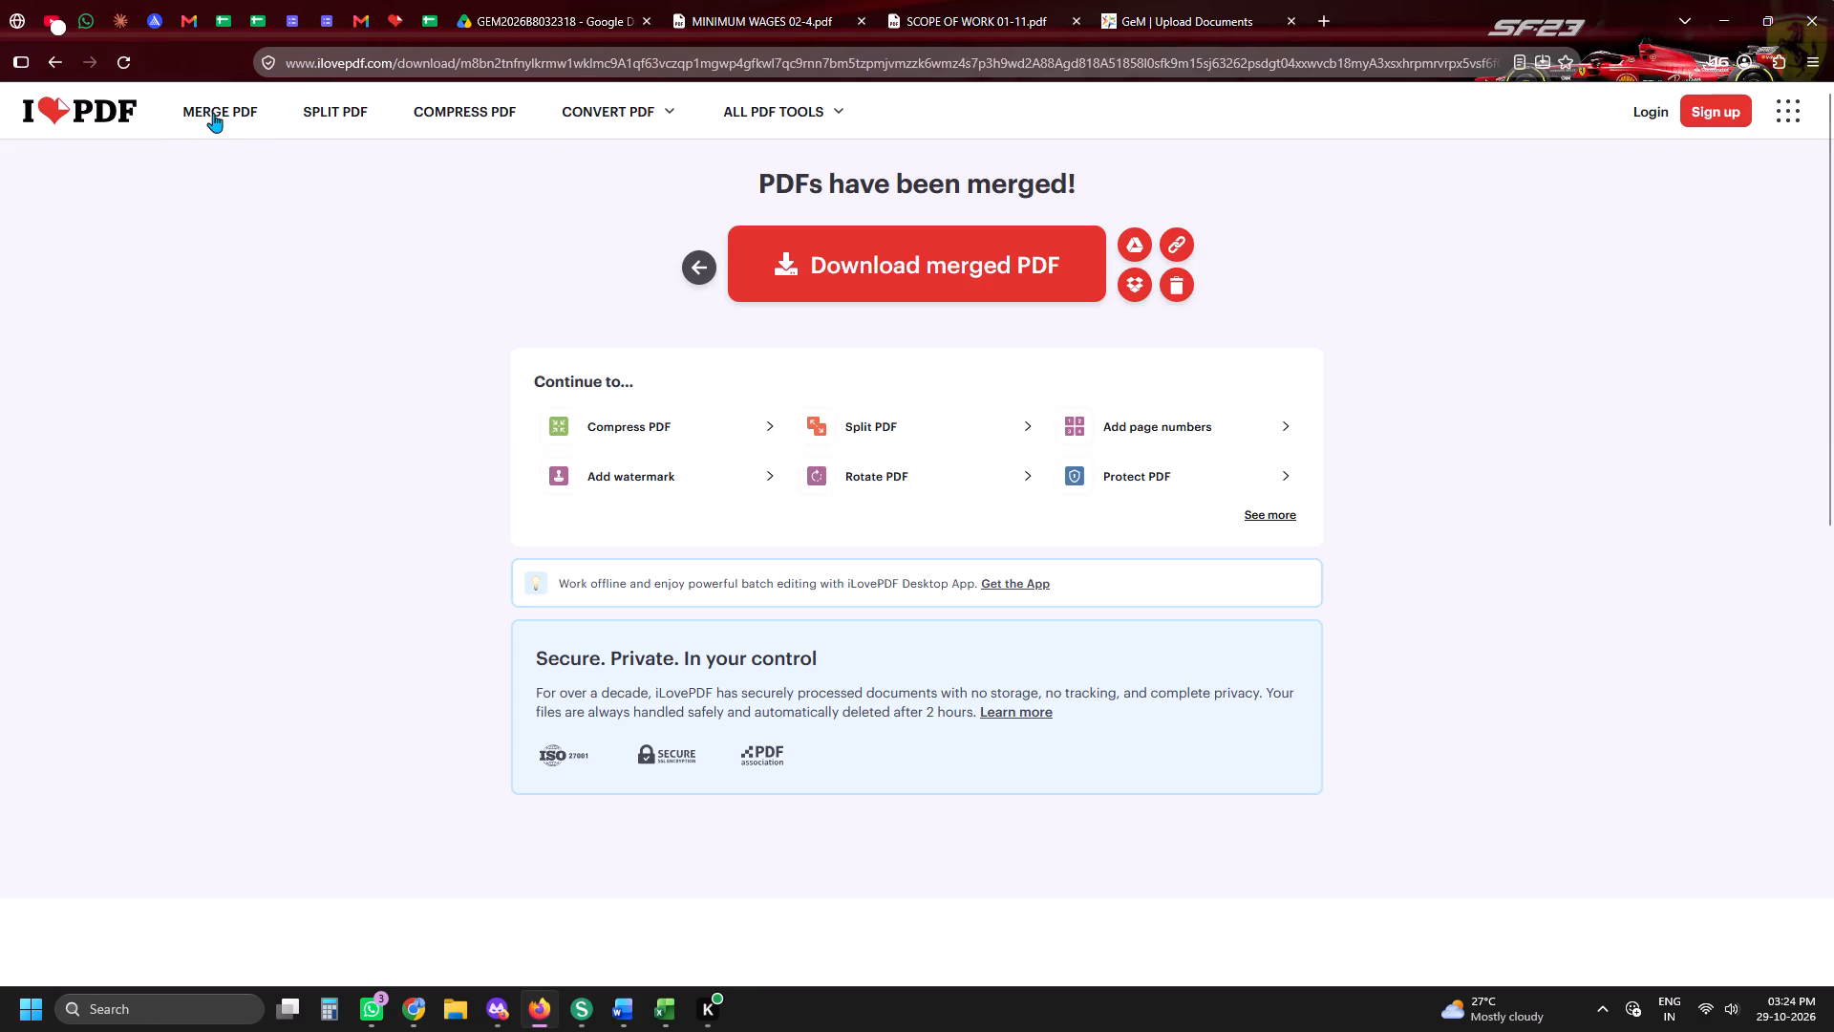
{"action": "left_click", "coordinate": [213, 112]}
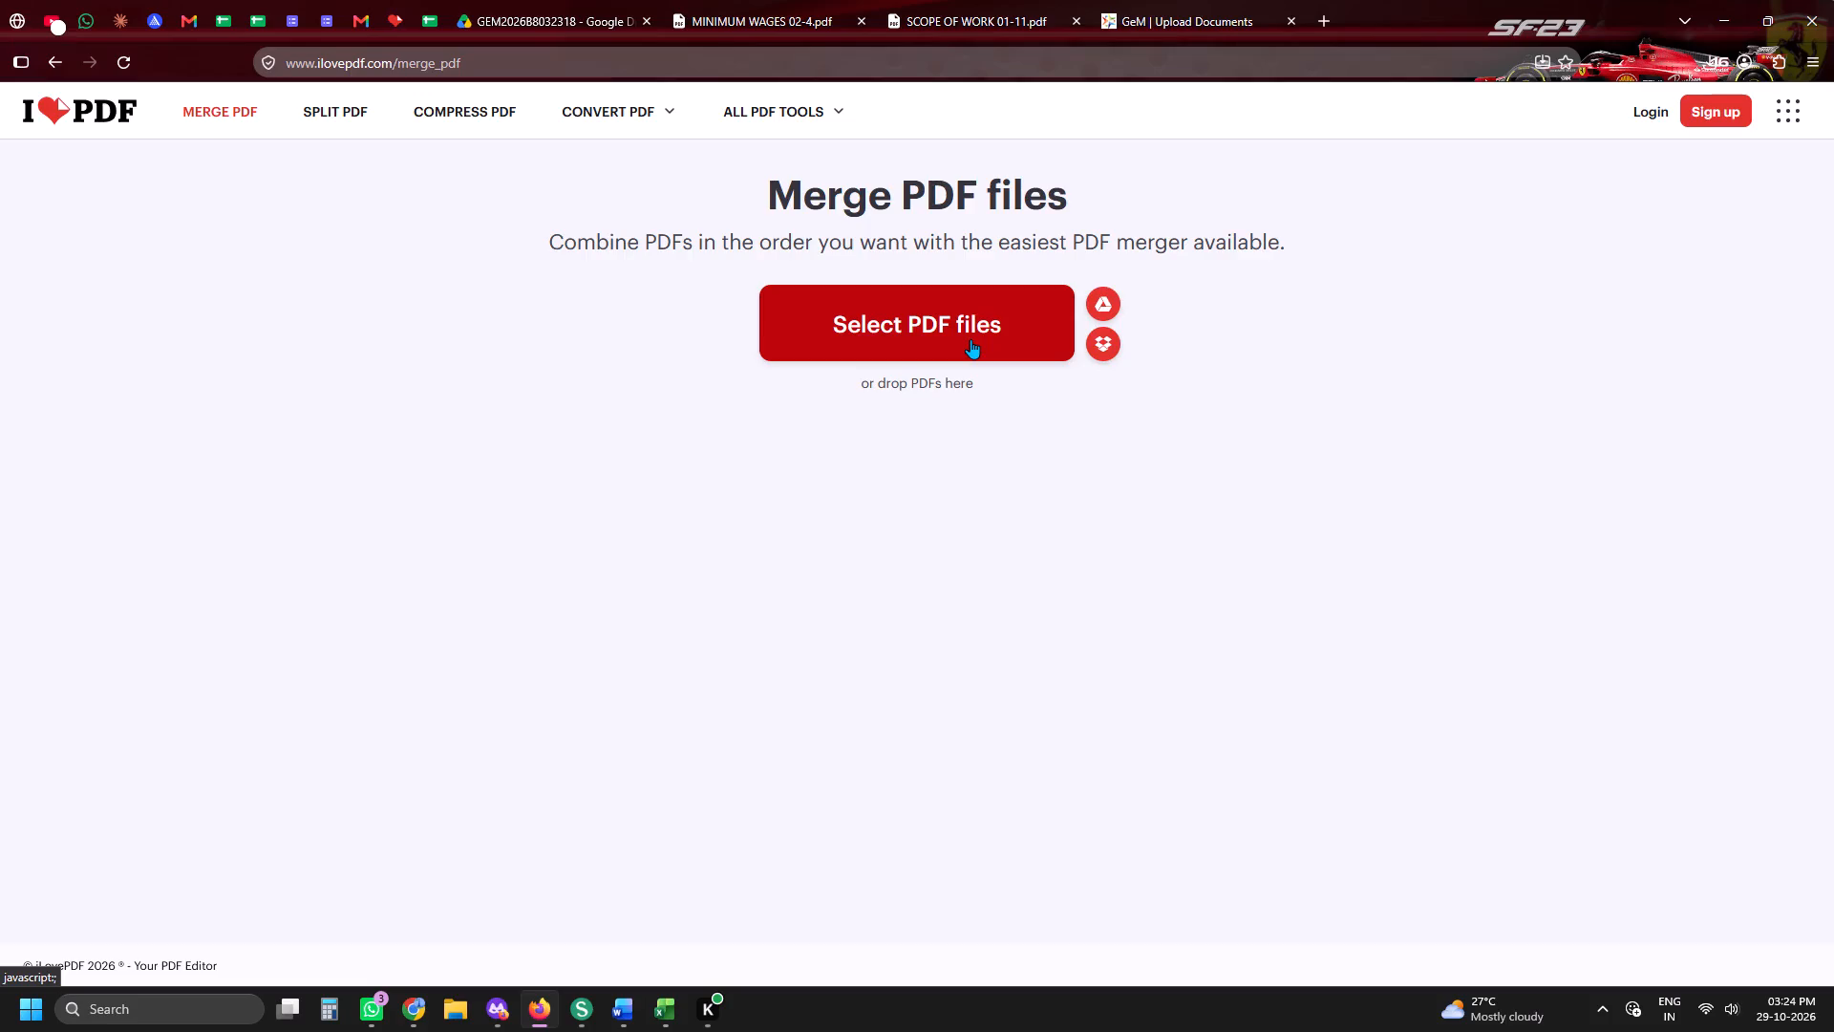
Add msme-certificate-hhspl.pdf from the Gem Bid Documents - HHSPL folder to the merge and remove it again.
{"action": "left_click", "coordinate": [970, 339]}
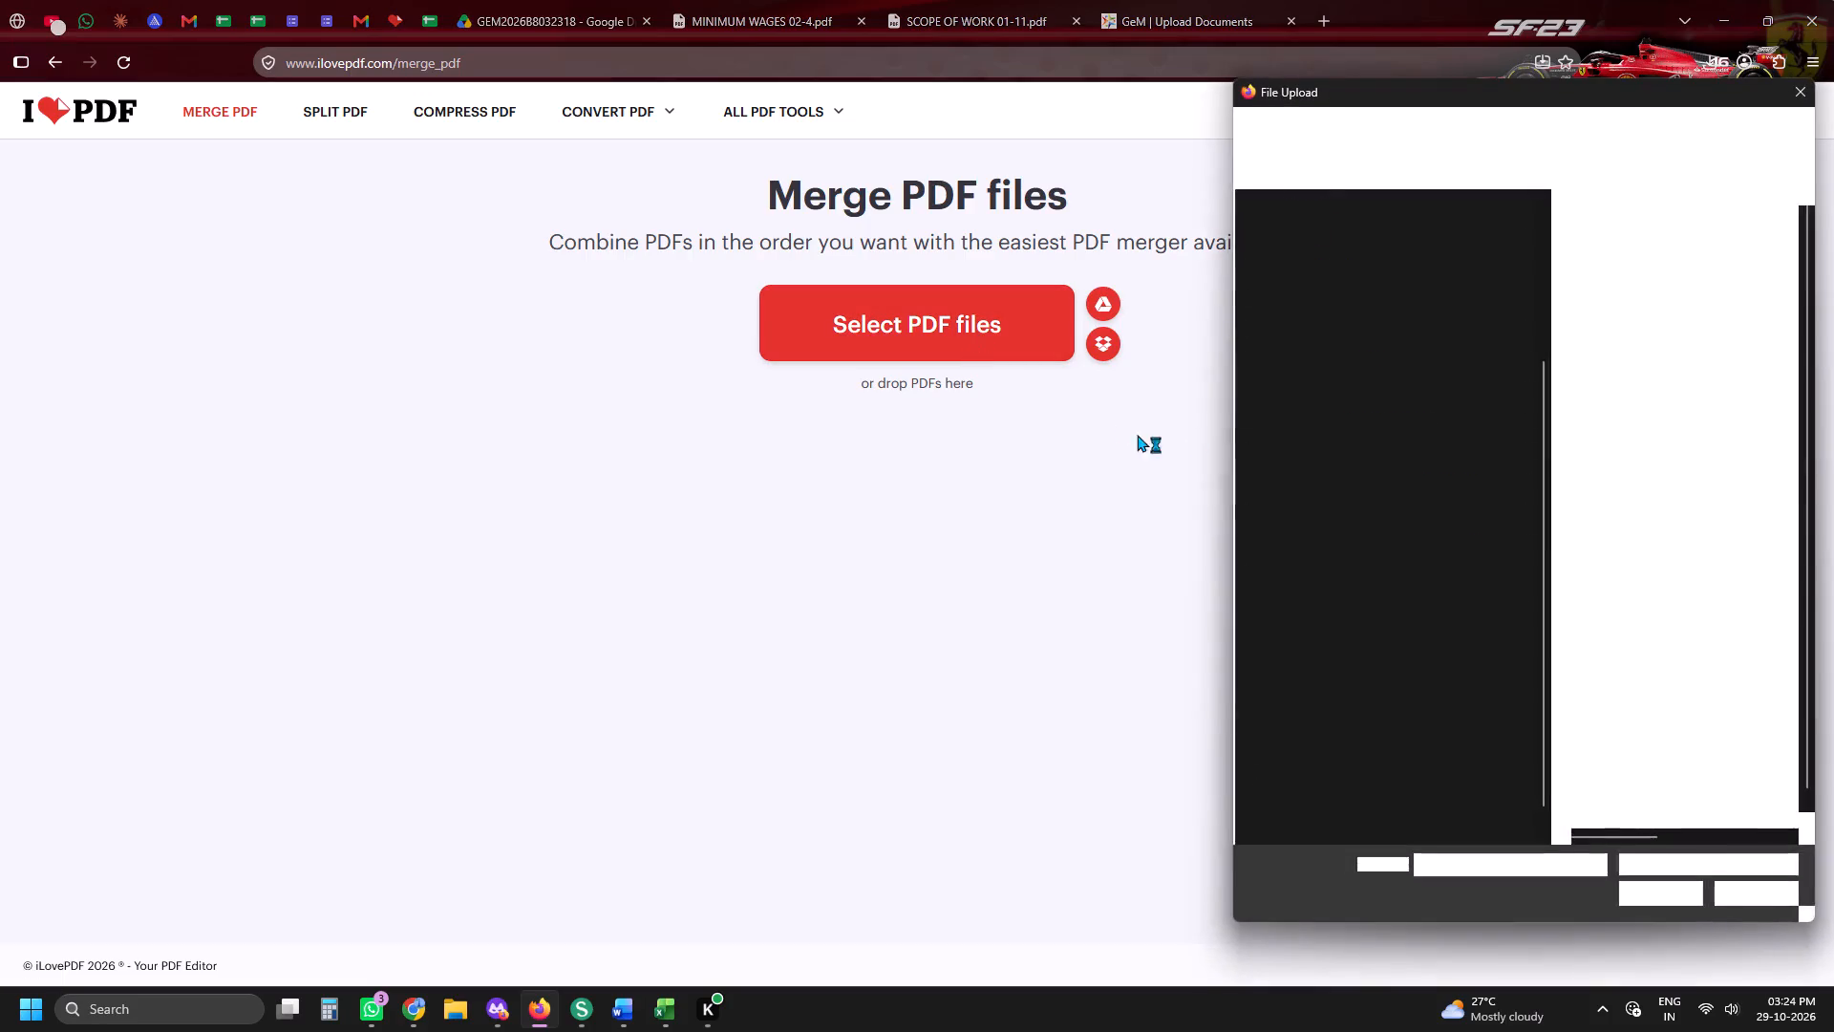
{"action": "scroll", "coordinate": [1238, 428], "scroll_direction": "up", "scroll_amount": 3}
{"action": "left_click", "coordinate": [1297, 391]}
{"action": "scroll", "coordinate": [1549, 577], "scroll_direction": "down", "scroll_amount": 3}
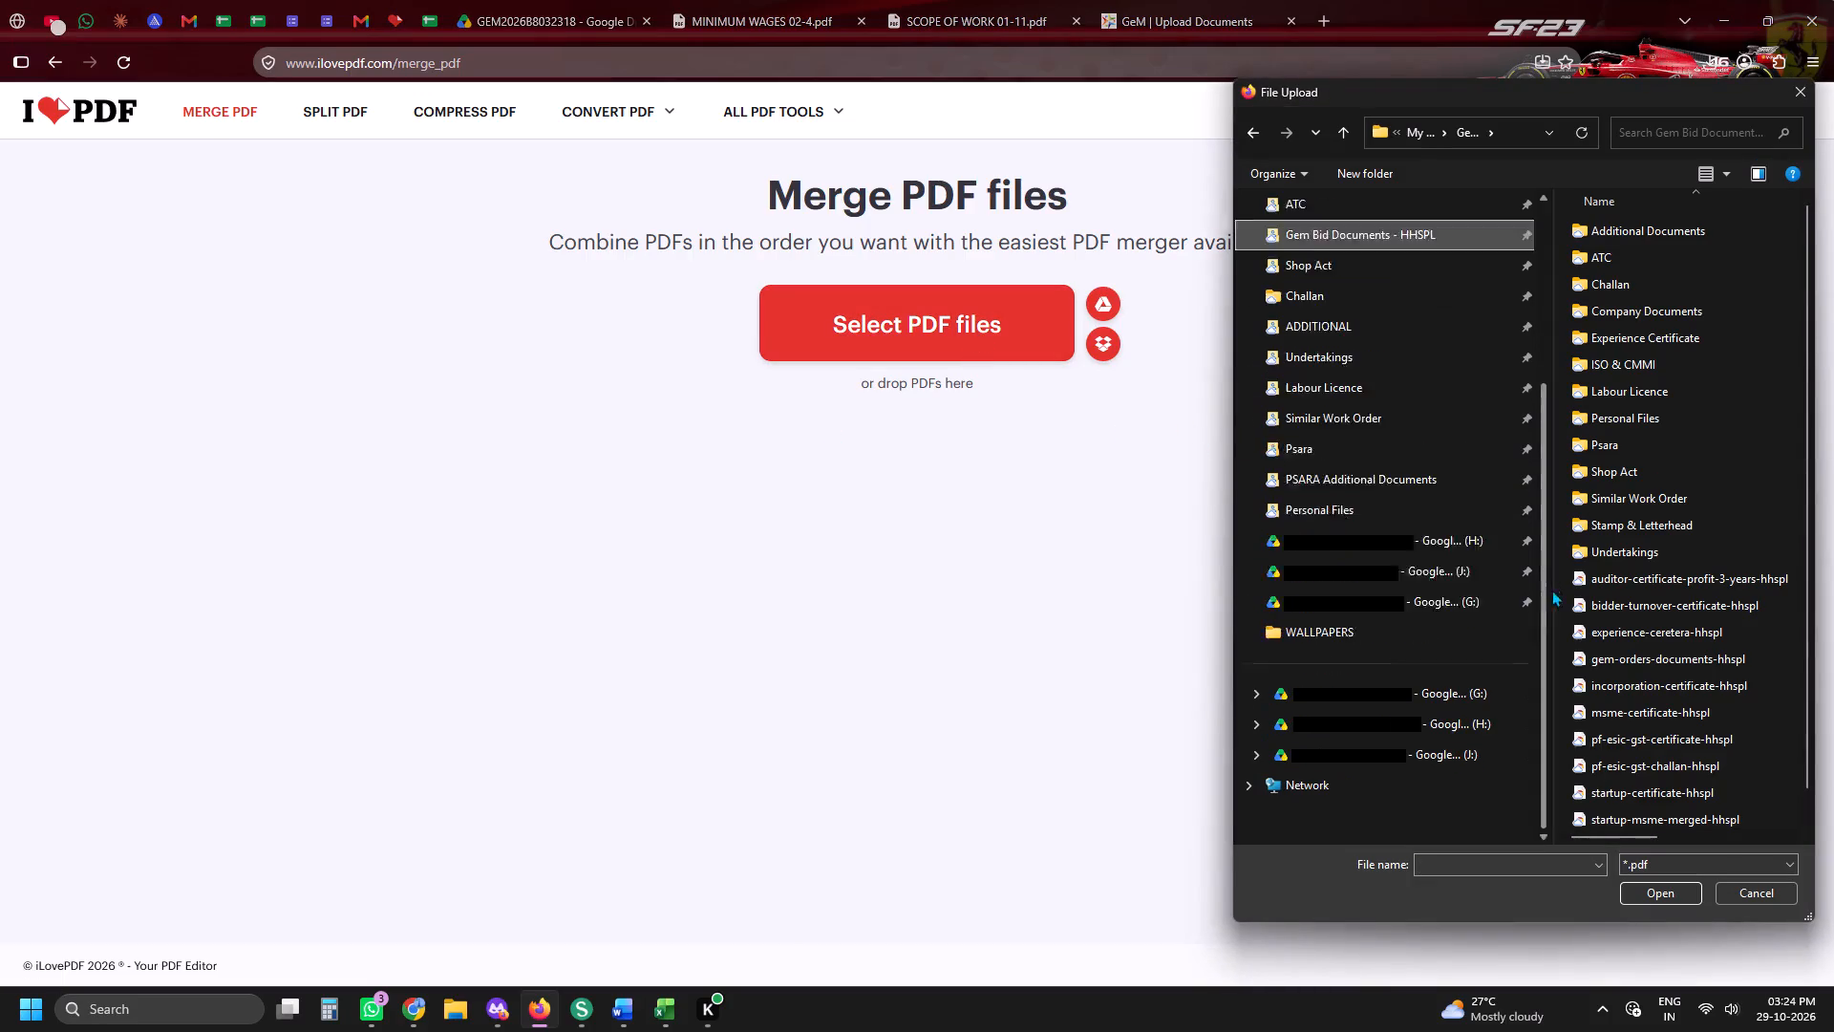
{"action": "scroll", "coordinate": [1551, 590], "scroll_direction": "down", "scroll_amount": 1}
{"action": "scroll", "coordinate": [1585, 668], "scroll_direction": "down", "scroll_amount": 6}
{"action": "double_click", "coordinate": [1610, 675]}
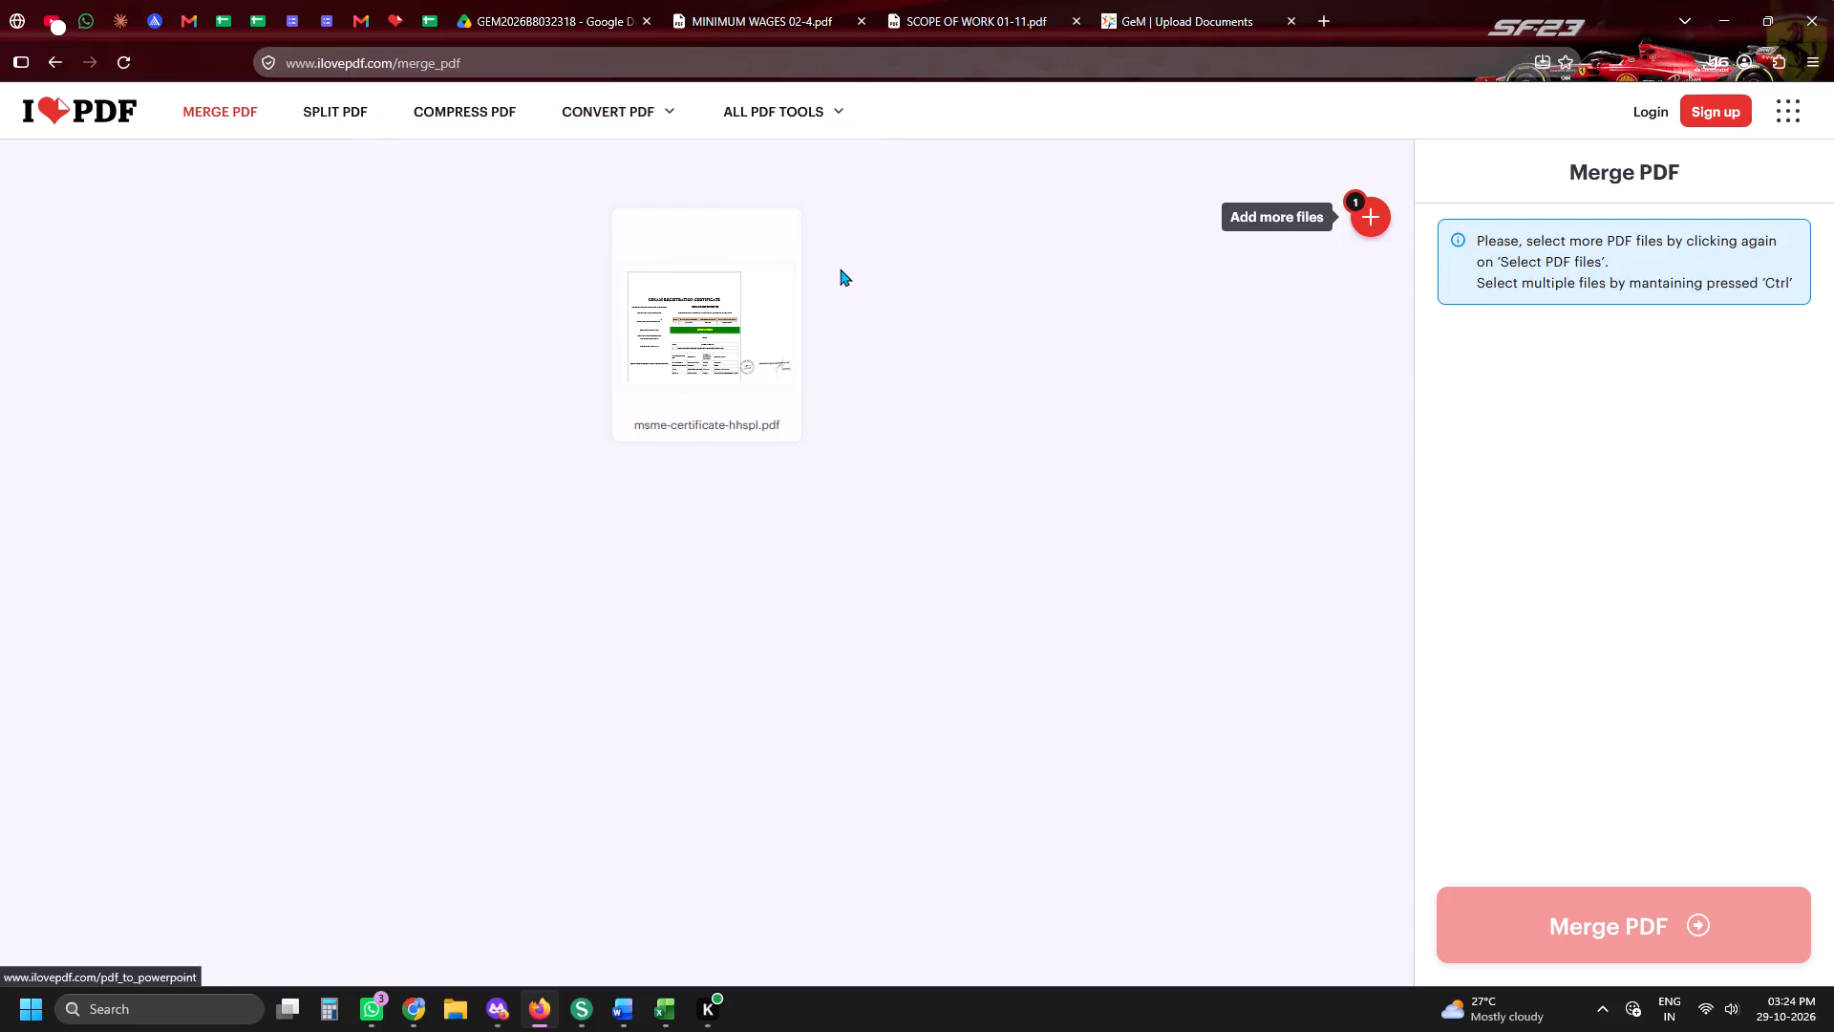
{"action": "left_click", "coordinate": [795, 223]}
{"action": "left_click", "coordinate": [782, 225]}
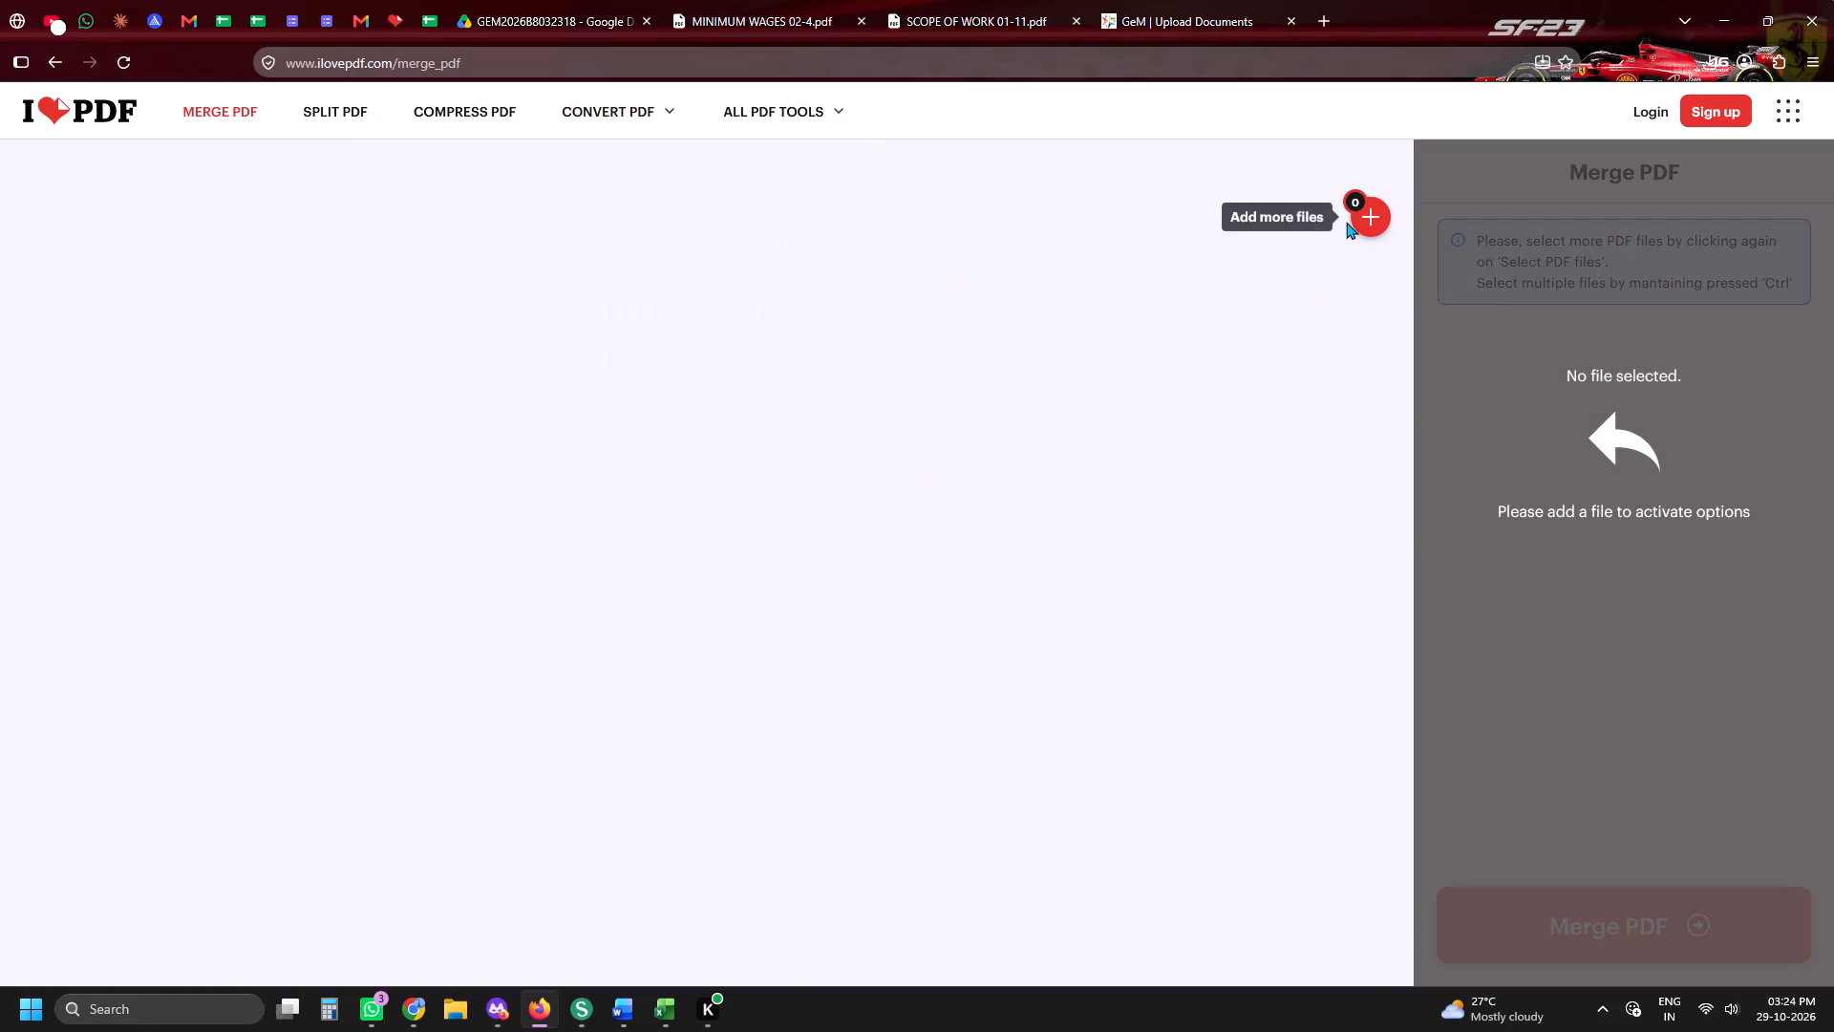
Choose to add more files to the merge and select merged_MINIMUM WAGES 02-4 in the Downloads folder.
{"action": "left_click", "coordinate": [1362, 222]}
{"action": "scroll", "coordinate": [1398, 479], "scroll_direction": "up", "scroll_amount": 4}
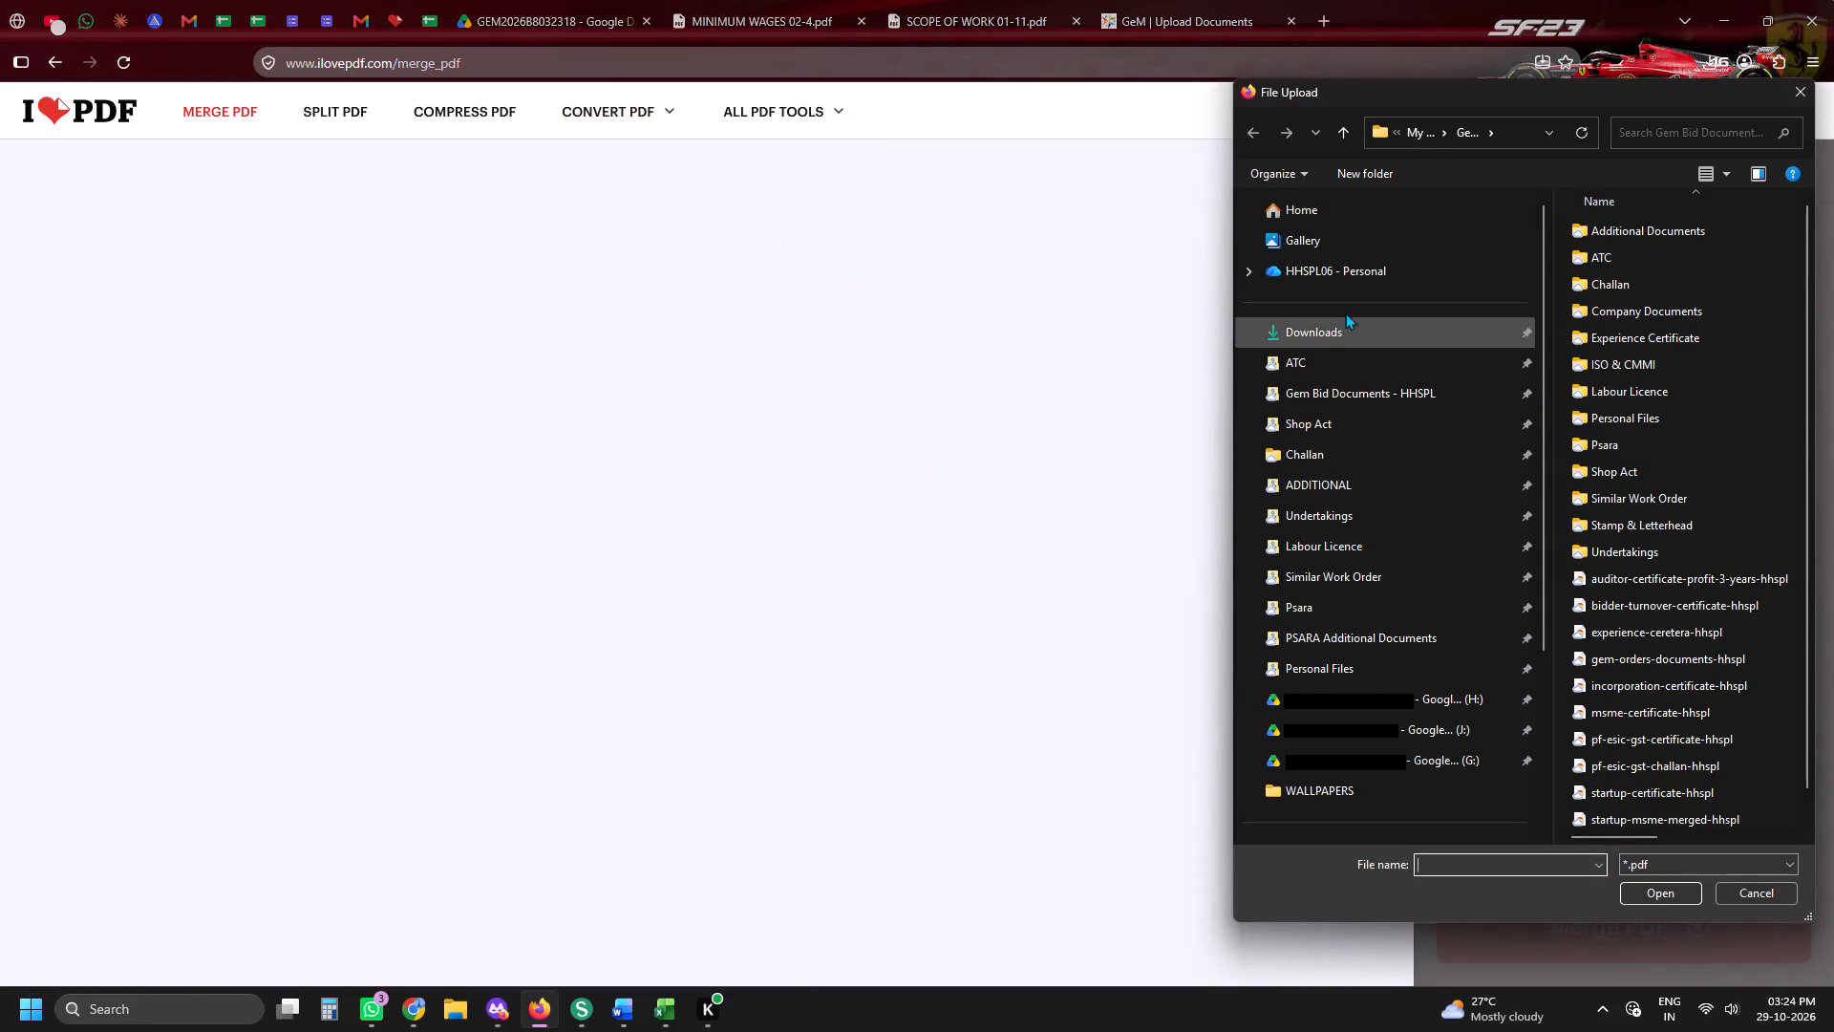
{"action": "left_click", "coordinate": [1342, 308]}
{"action": "double_click", "coordinate": [1344, 316]}
{"action": "left_click", "coordinate": [1348, 337]}
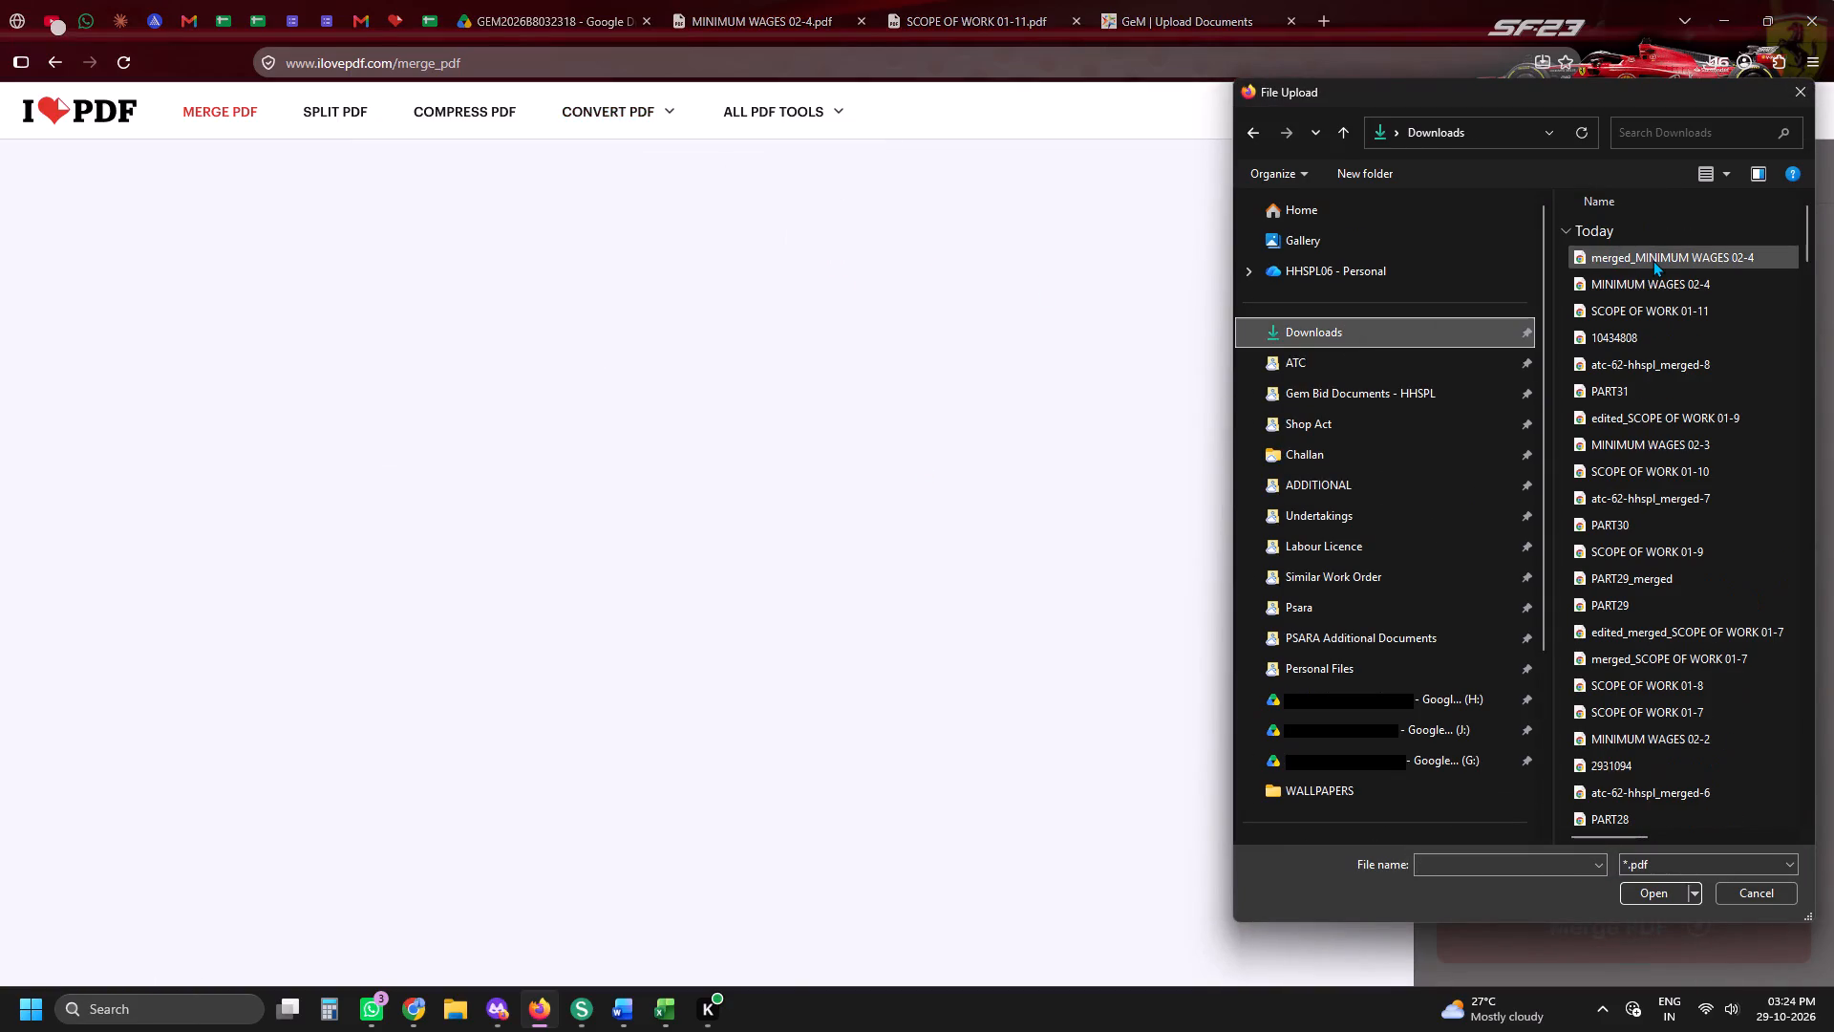
{"action": "left_click", "coordinate": [1653, 260]}
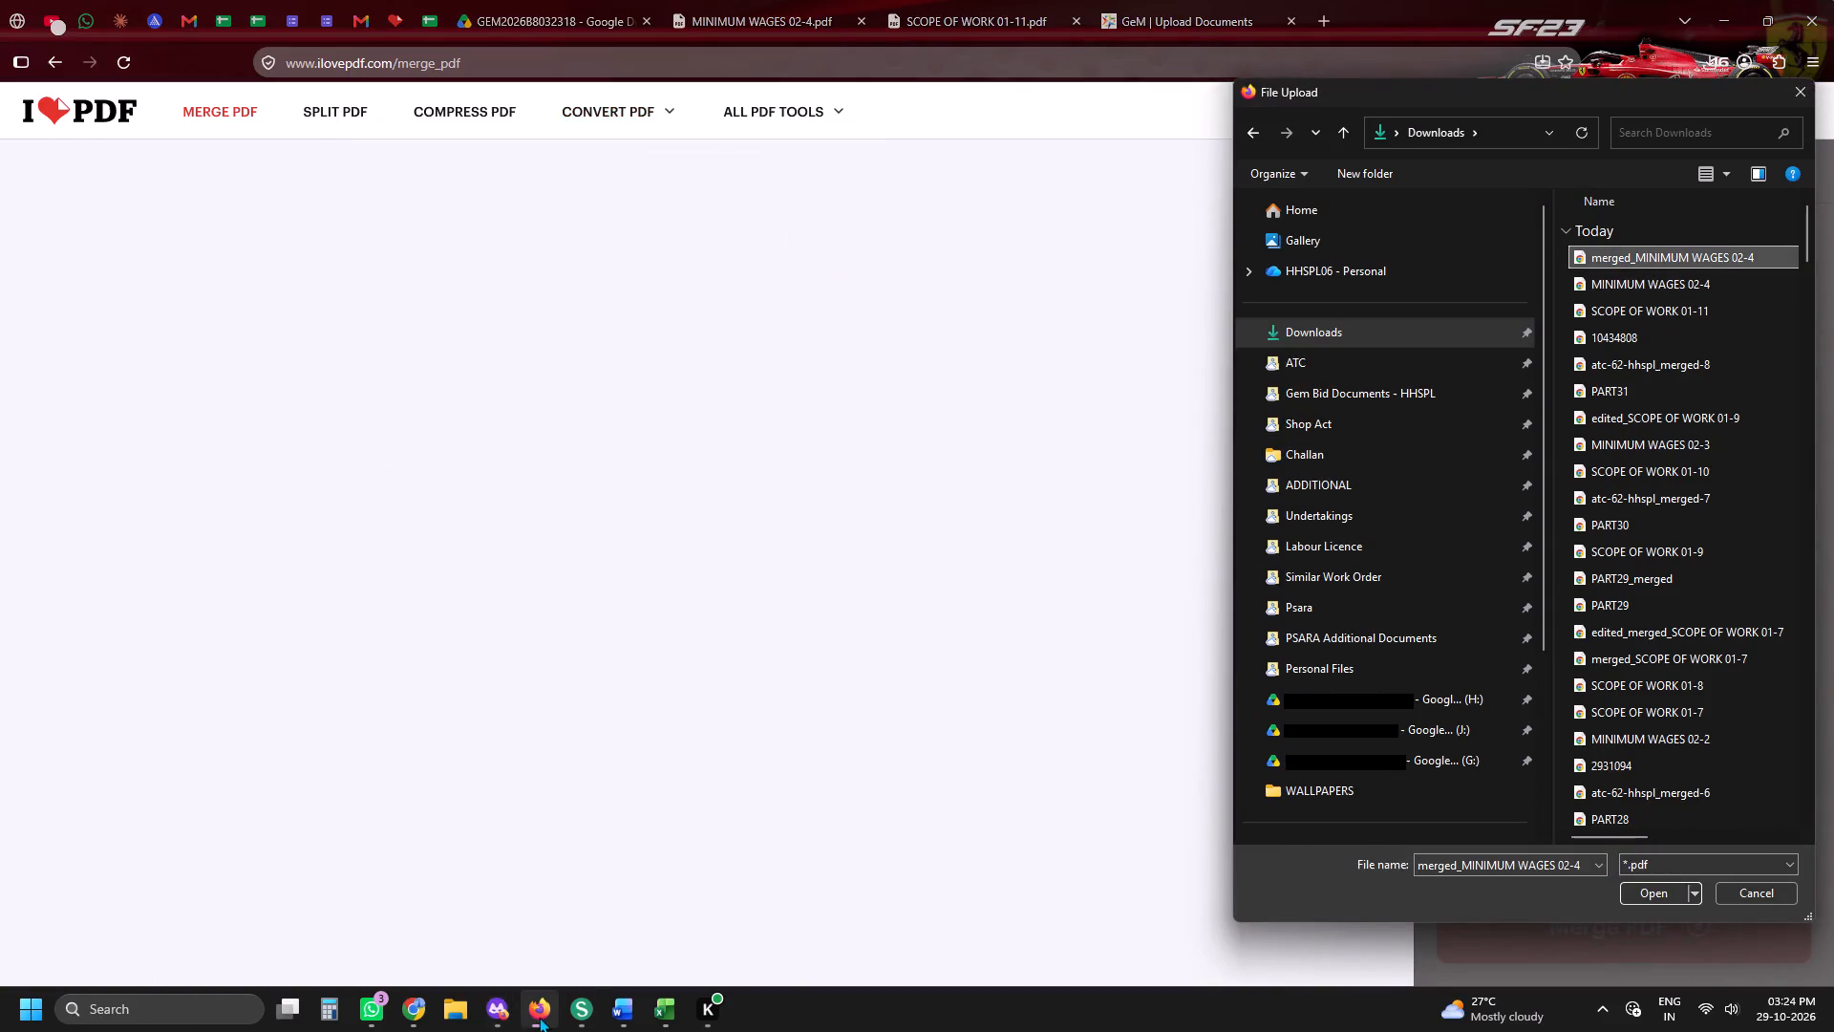
Switch to Sejda PDF Desktop and open the merged_MINIMUM WAGES 02-4 result for editing.
{"action": "left_click", "coordinate": [566, 1012]}
{"action": "scroll", "coordinate": [829, 441], "scroll_direction": "down", "scroll_amount": 12}
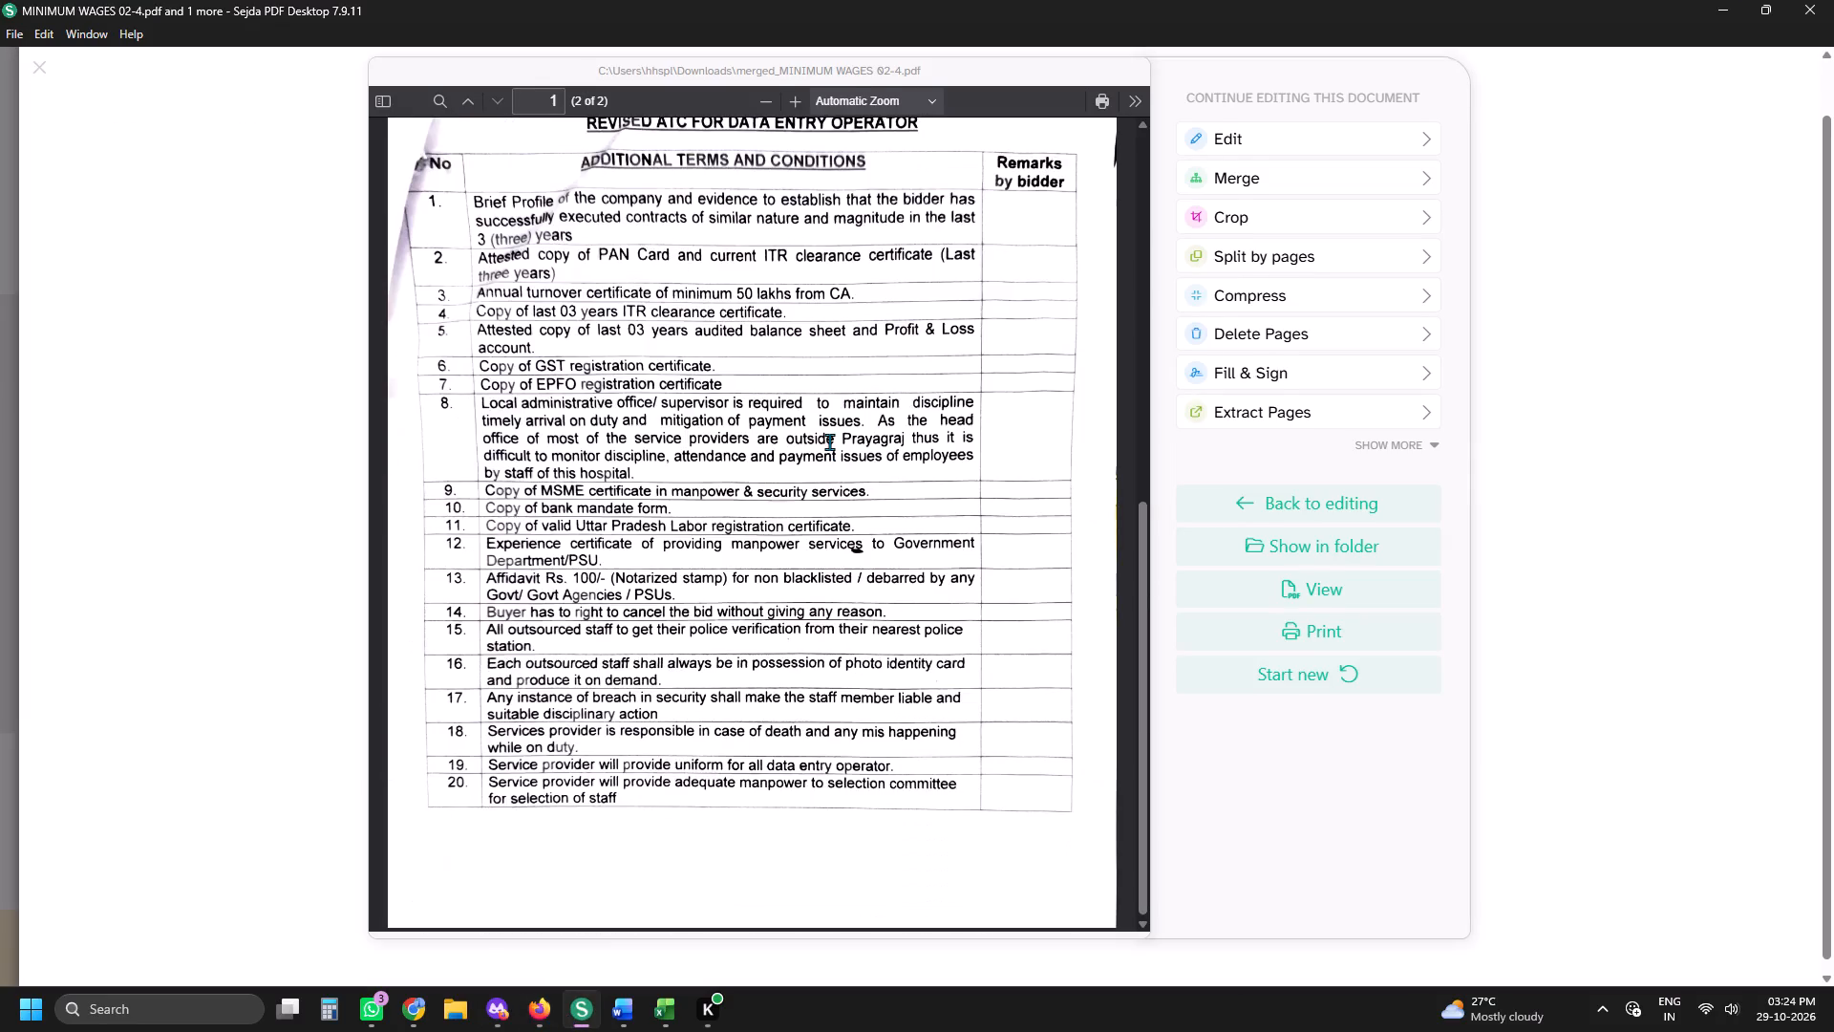
{"action": "scroll", "coordinate": [1103, 321], "scroll_direction": "down", "scroll_amount": 4}
{"action": "left_click", "coordinate": [1231, 126]}
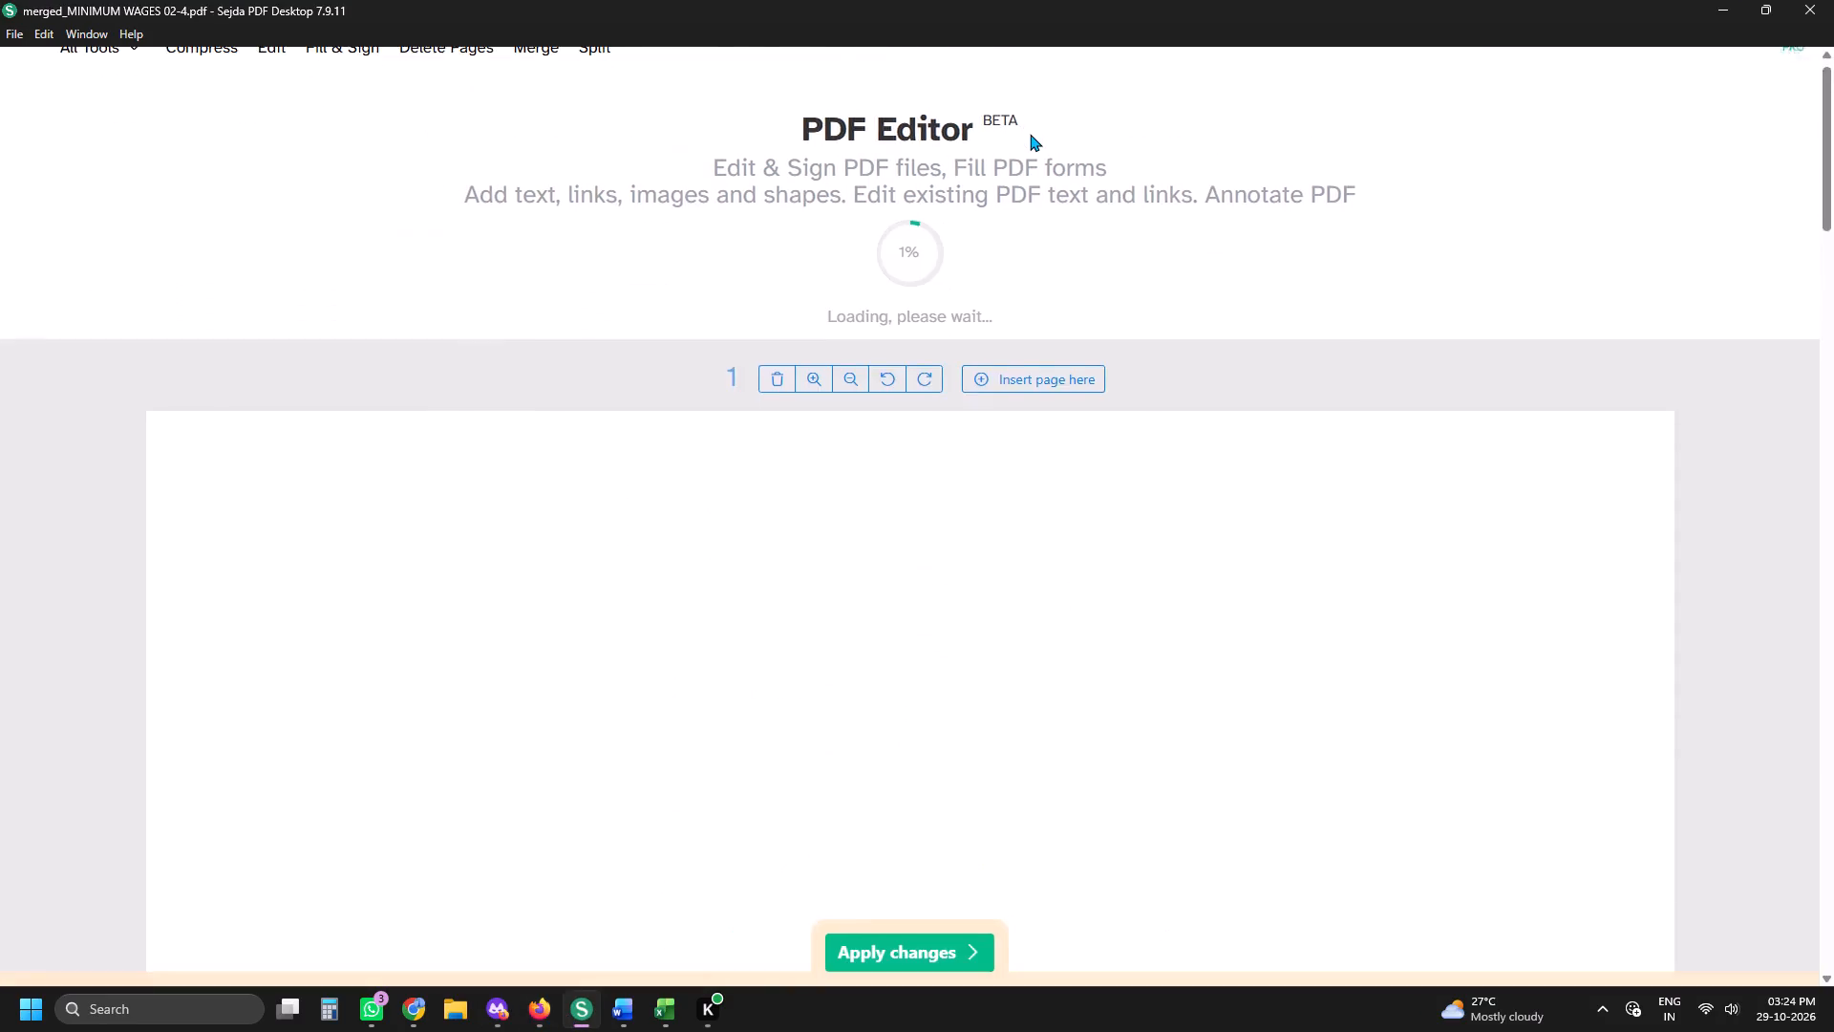
Place the combined company stamp and director signature below the tables on pages 1 and 2.
{"action": "left_click", "coordinate": [908, 73]}
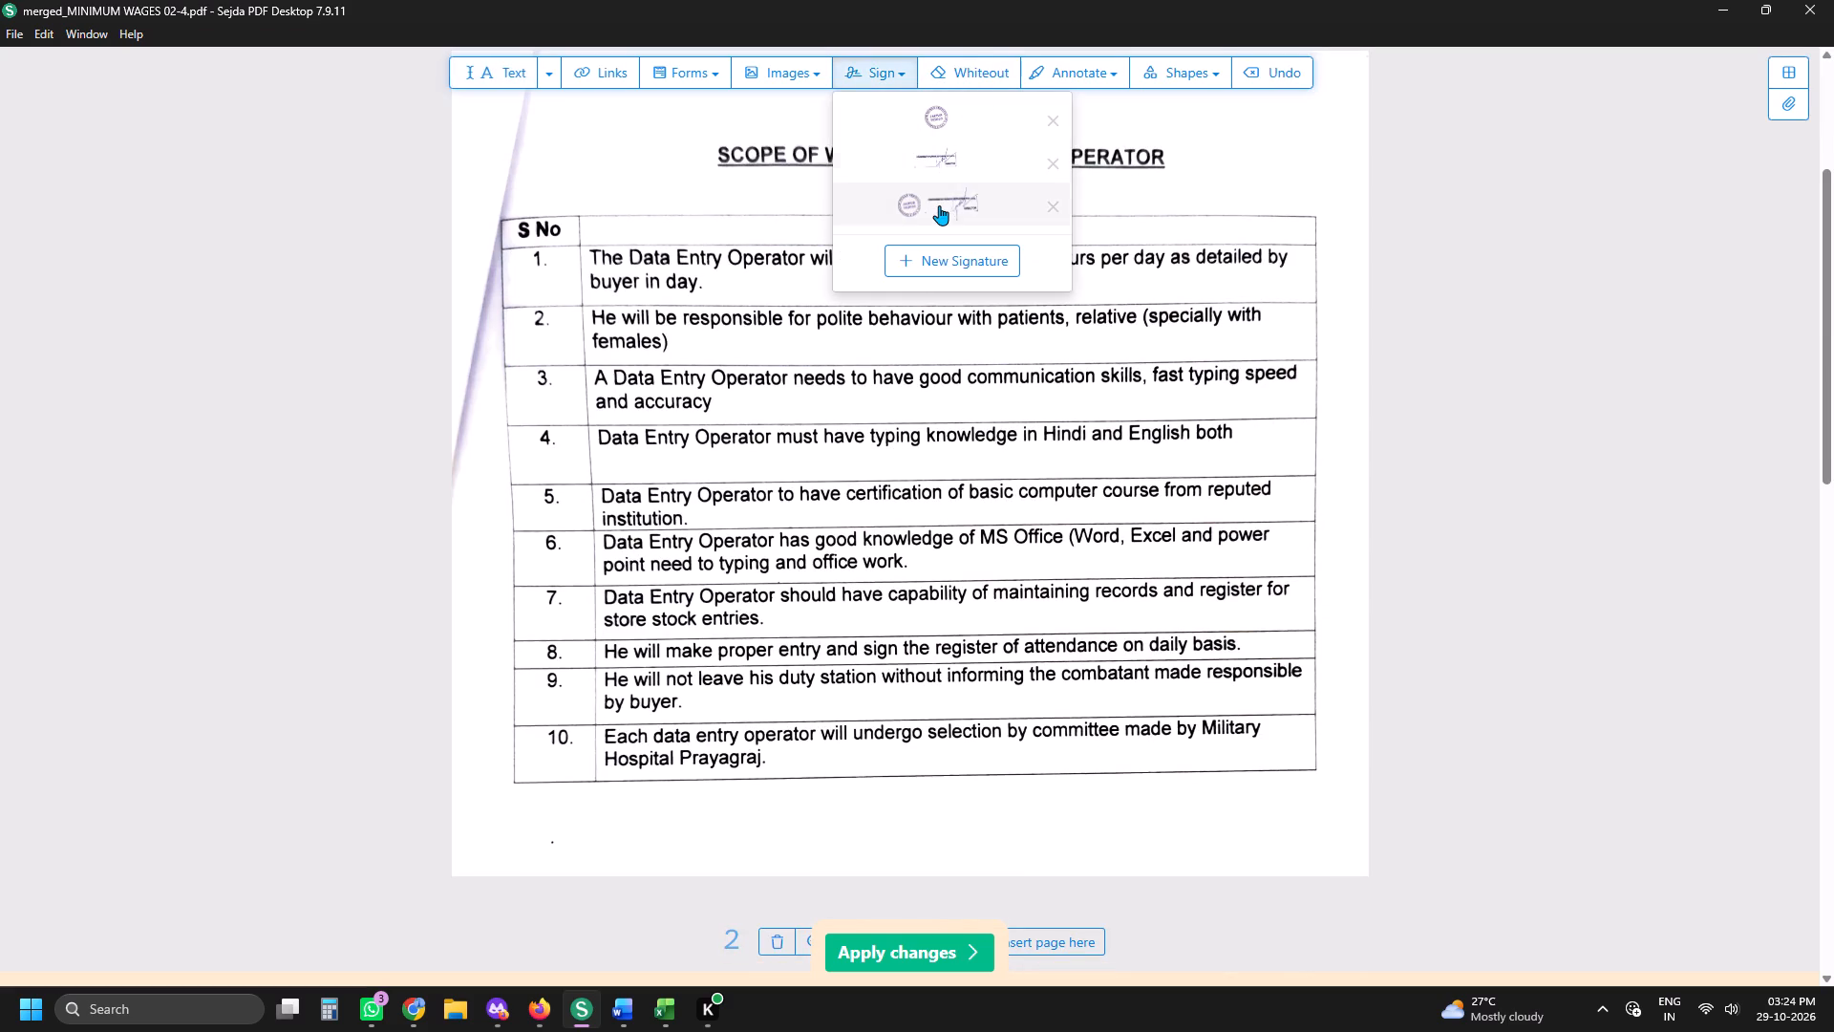
{"action": "left_click", "coordinate": [939, 205]}
{"action": "left_click", "coordinate": [1165, 787]}
{"action": "key", "text": "space"}
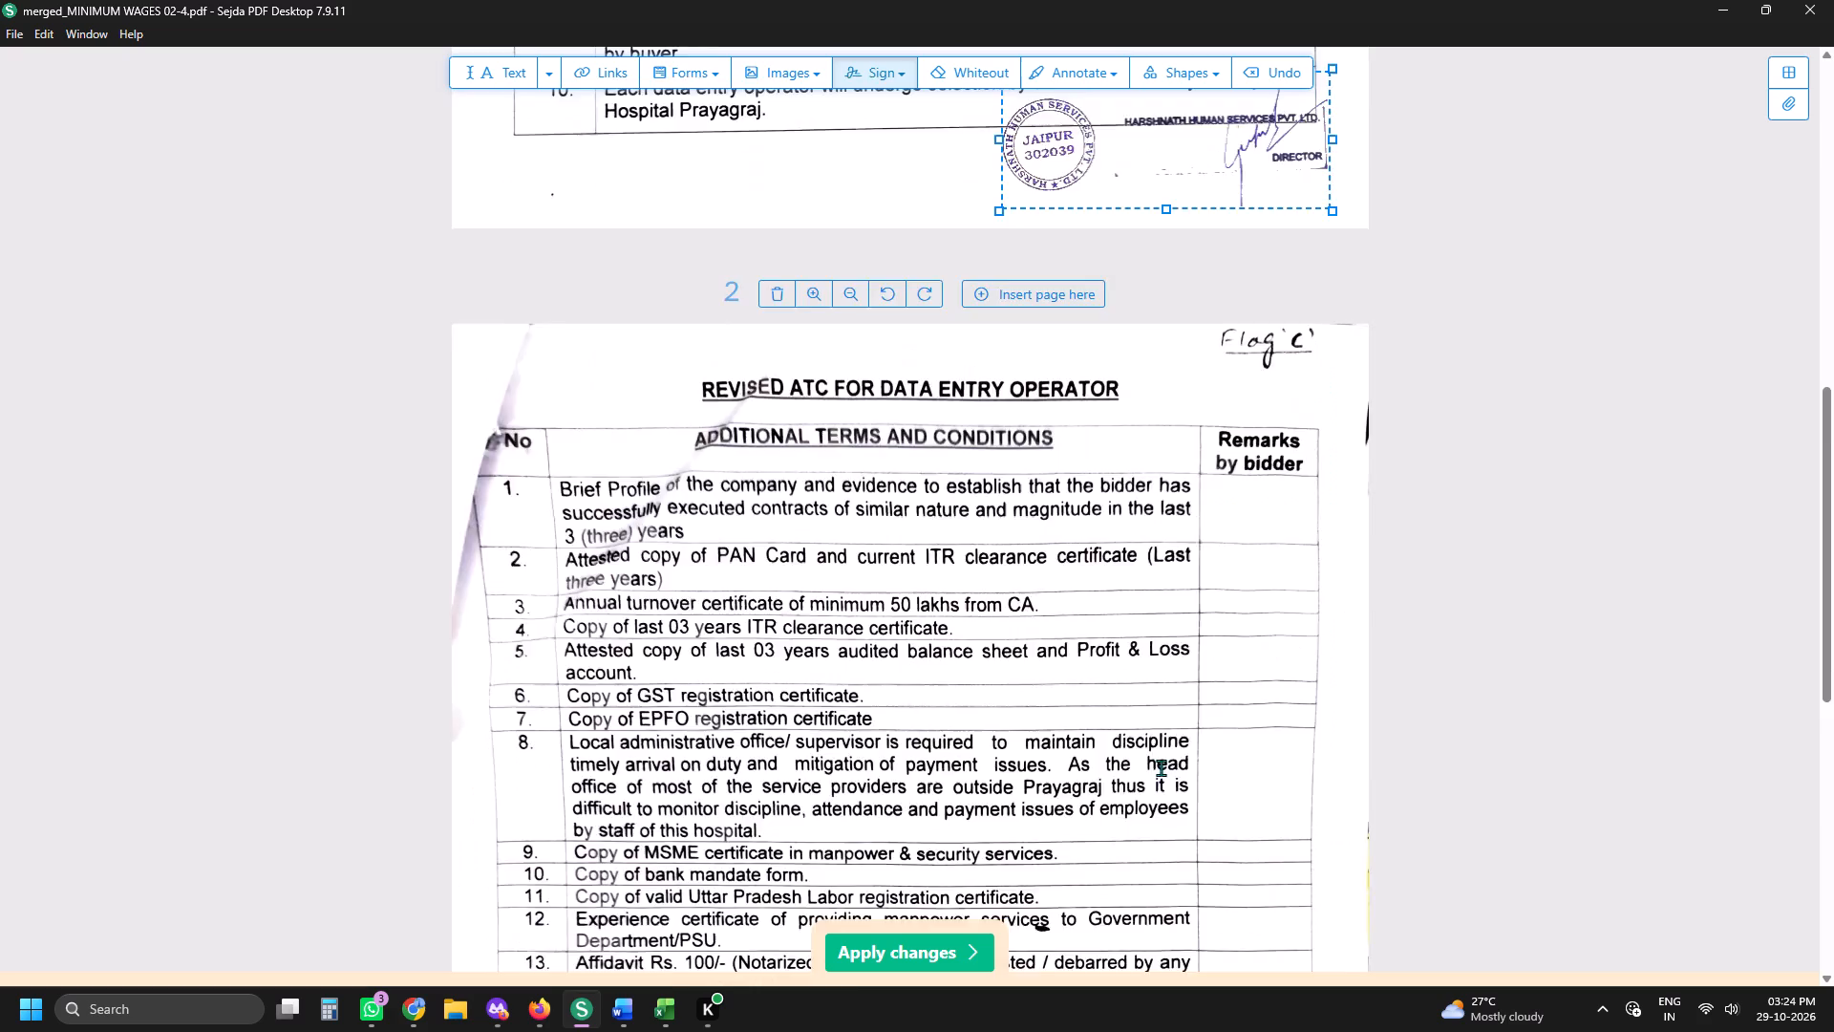
{"action": "key", "text": "space"}
{"action": "left_click", "coordinate": [873, 54]}
{"action": "left_click", "coordinate": [876, 56]}
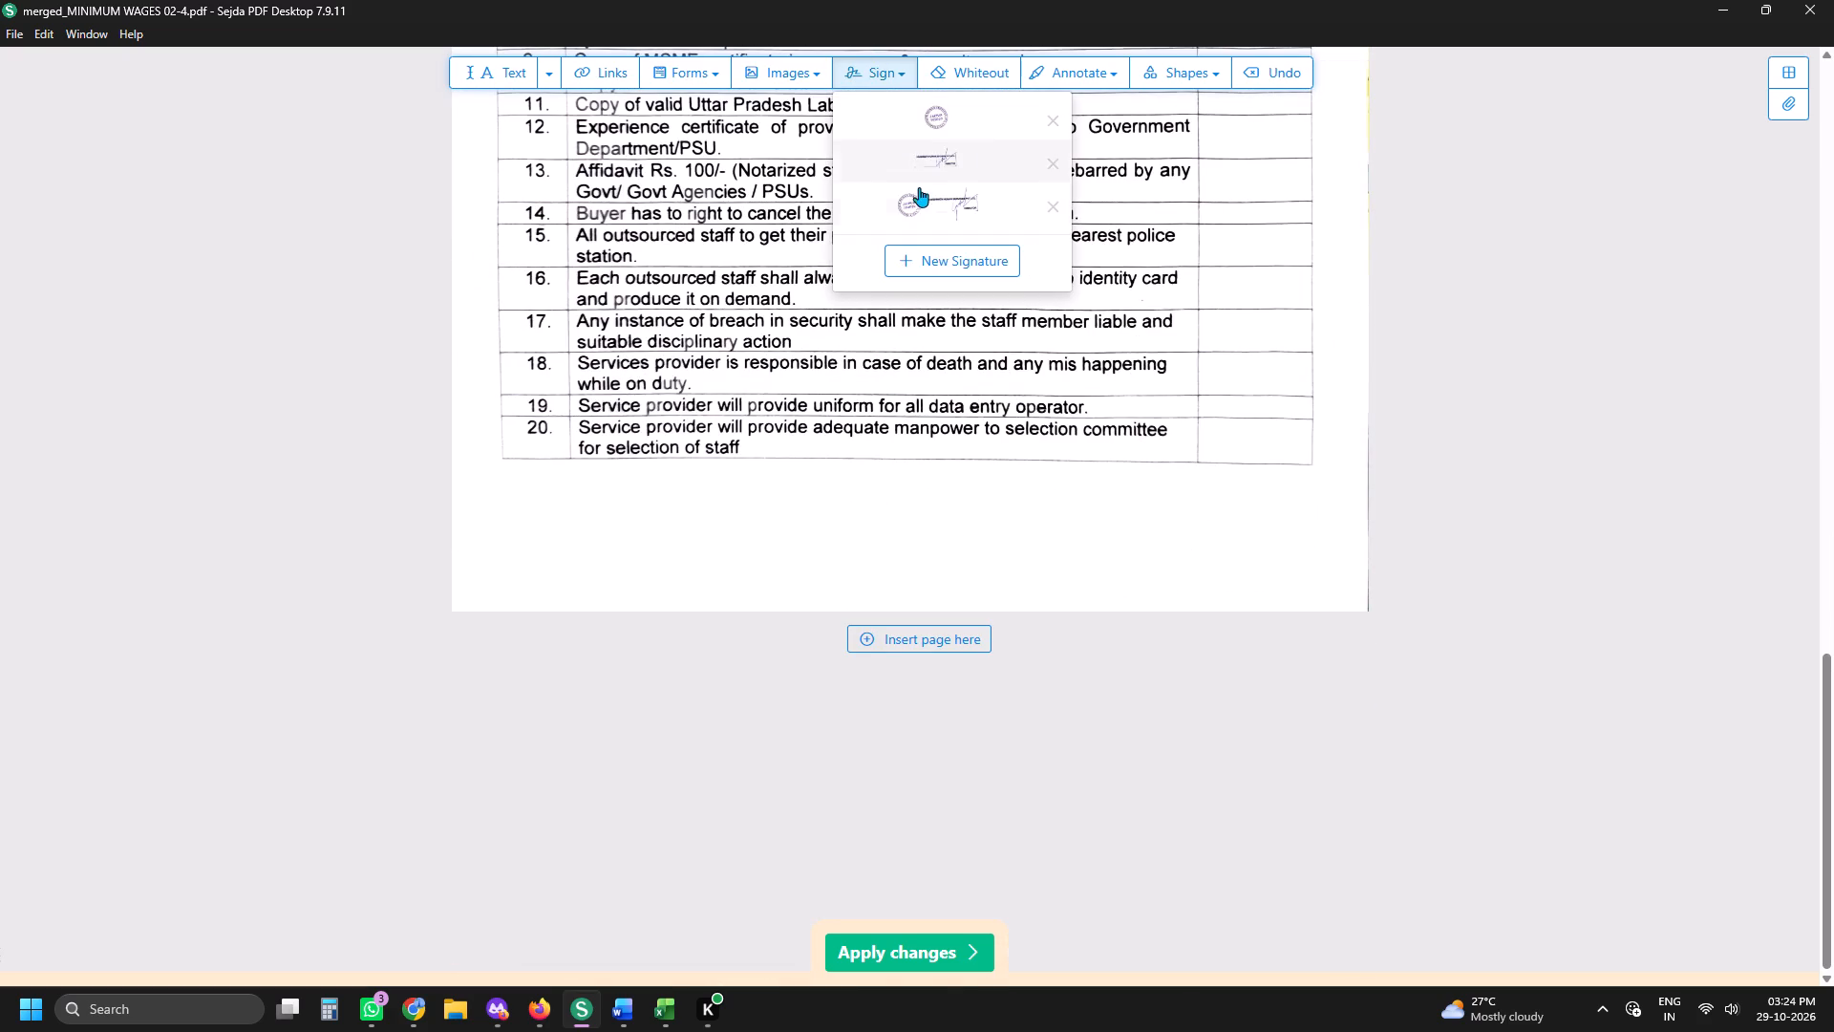
{"action": "left_click", "coordinate": [925, 197]}
{"action": "left_click", "coordinate": [1026, 507]}
Add check marks in the Remarks by bidder column for rows 1 to 8 of the Revised ATC table.
{"action": "scroll", "coordinate": [1026, 507], "scroll_direction": "up", "scroll_amount": 6}
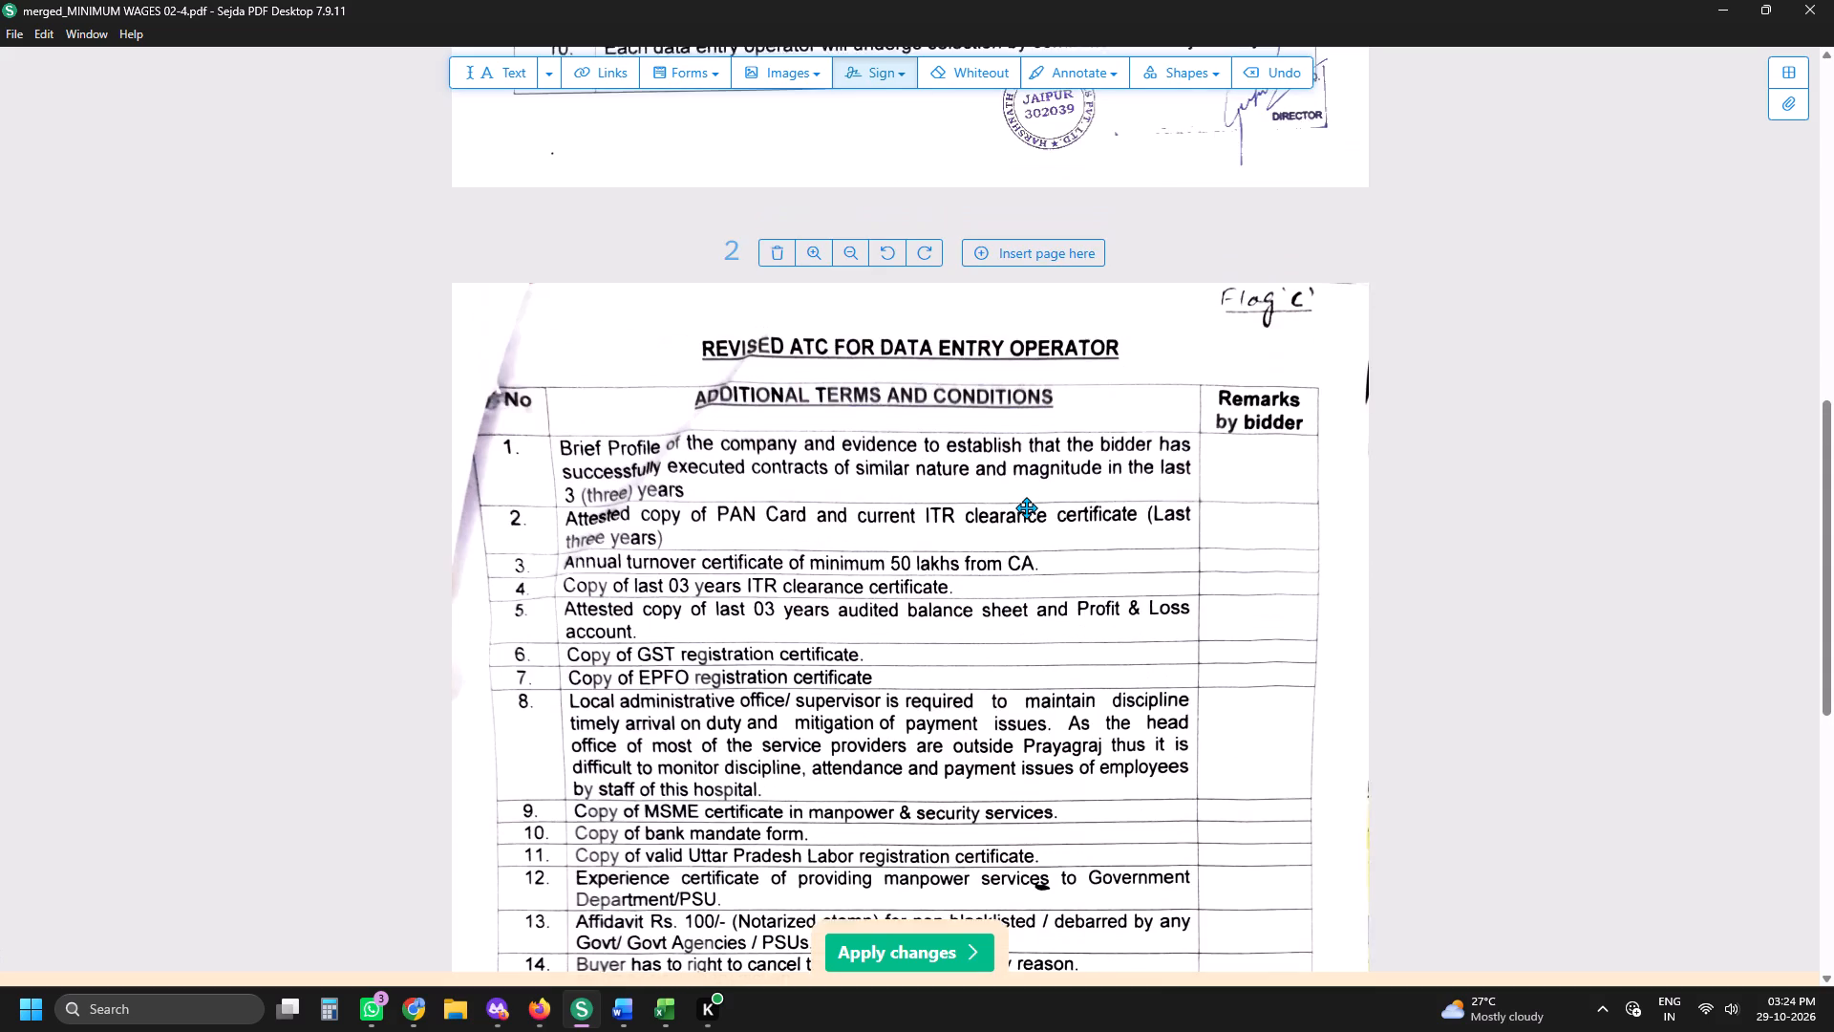
{"action": "scroll", "coordinate": [708, 234], "scroll_direction": "down", "scroll_amount": 2}
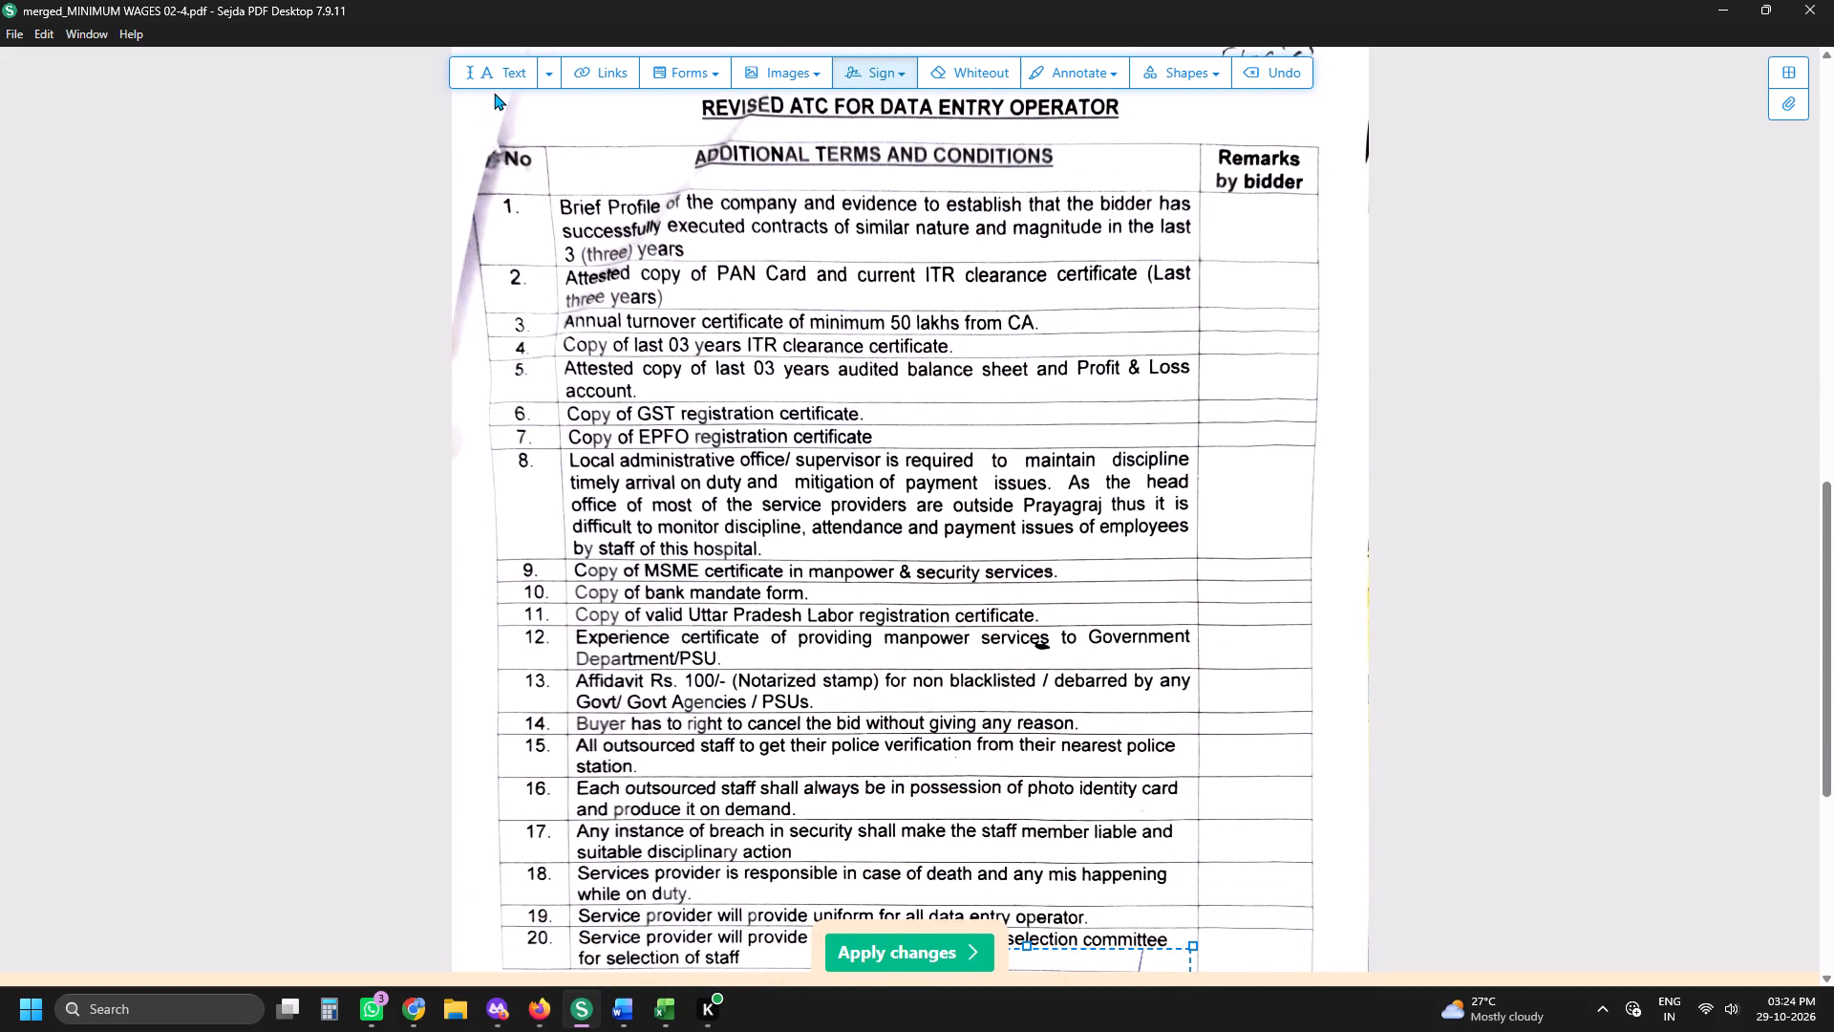
{"action": "left_click", "coordinate": [494, 81]}
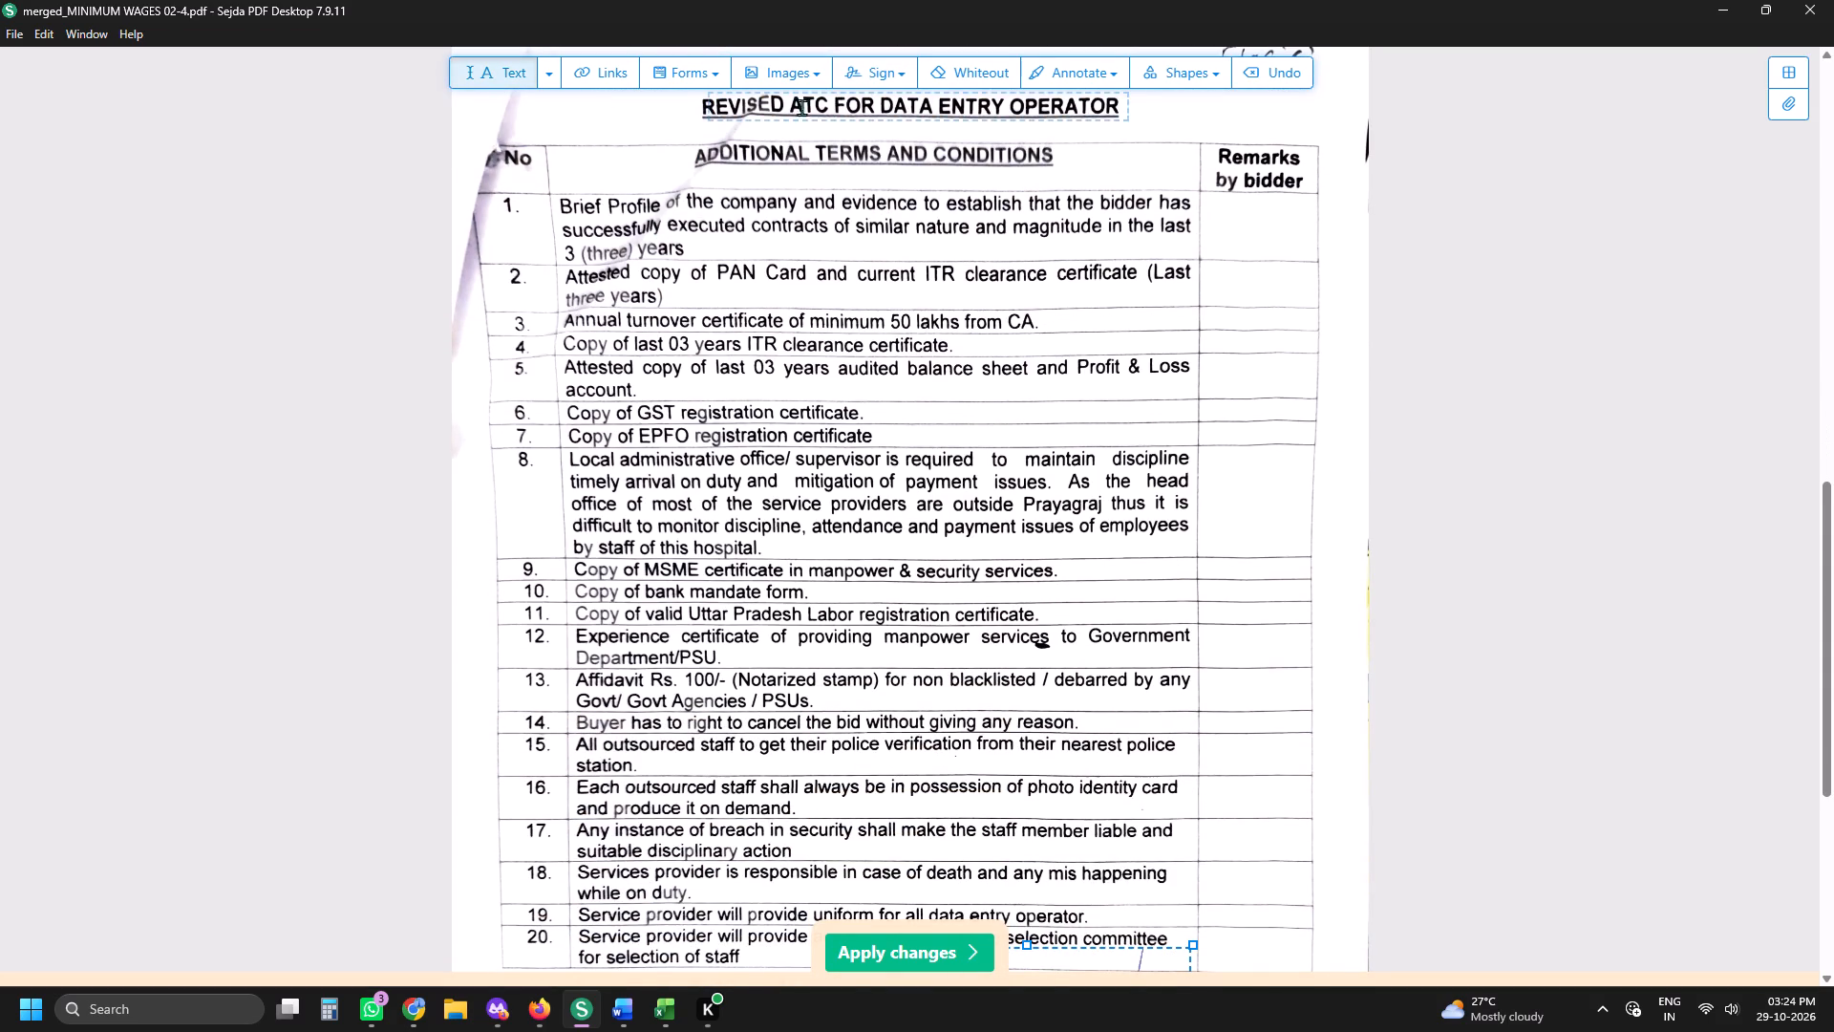
{"action": "left_click", "coordinate": [691, 70]}
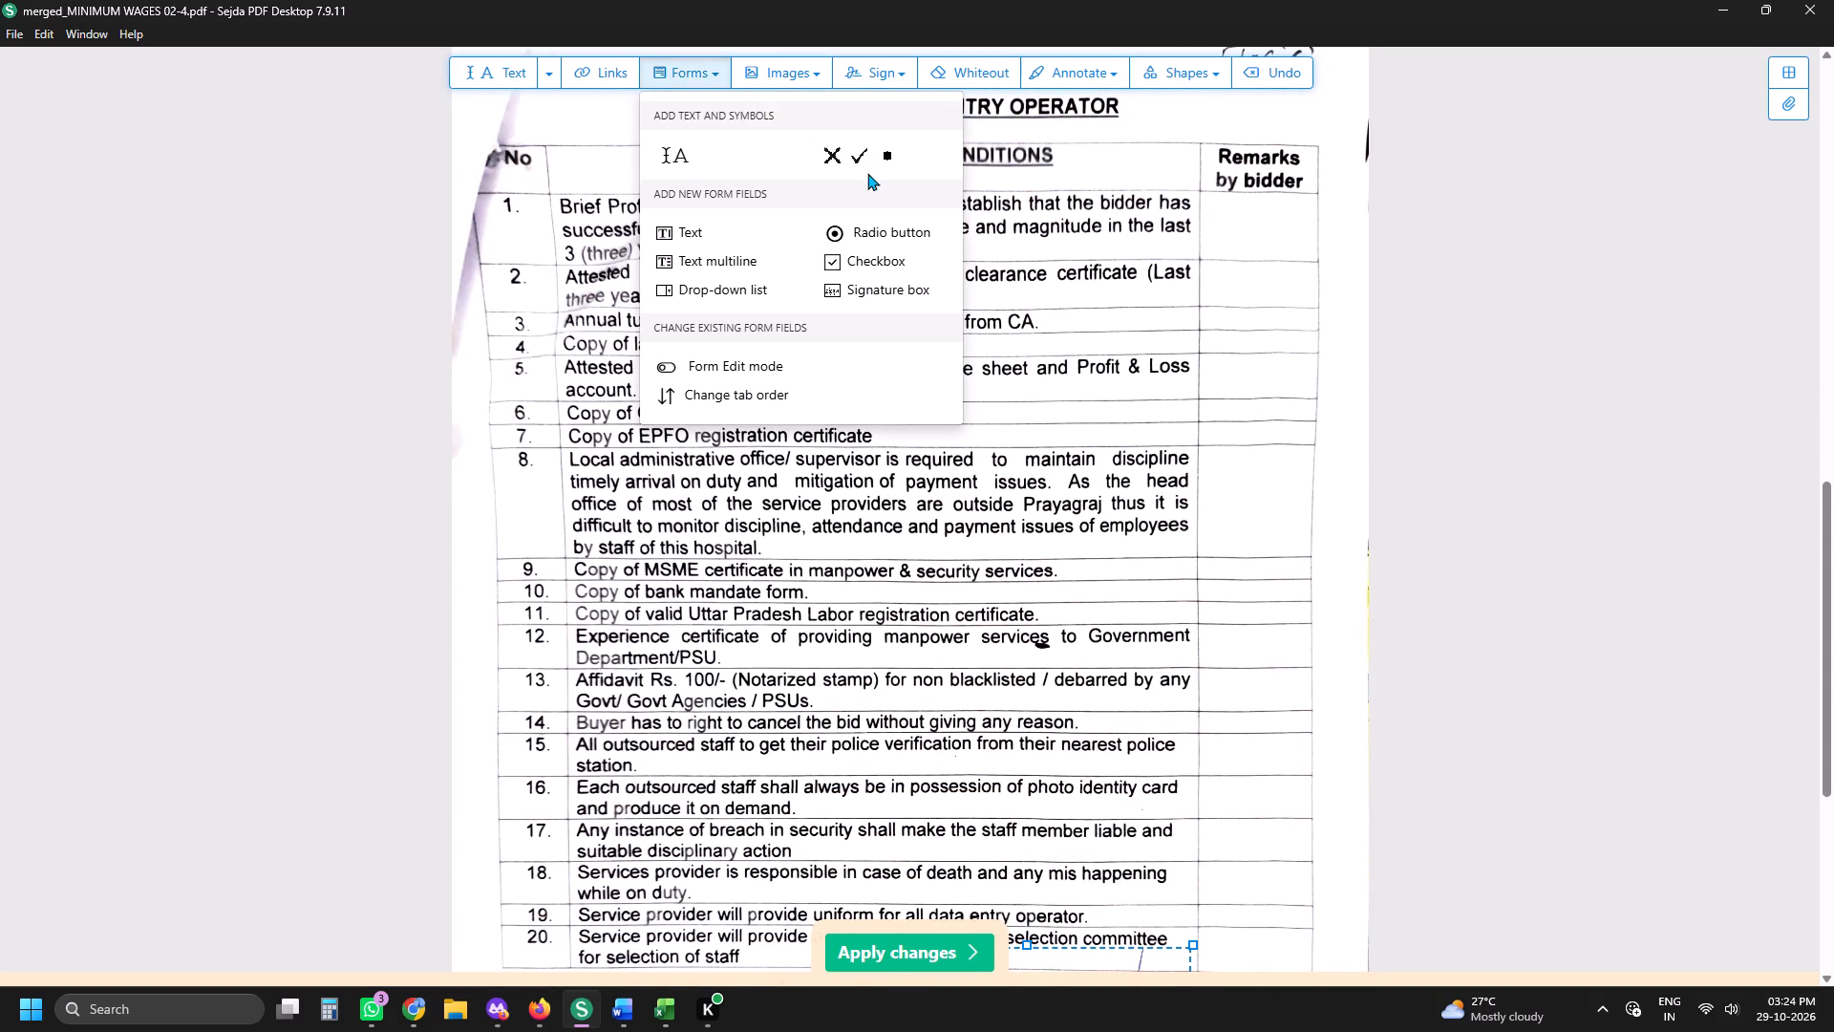
{"action": "left_click", "coordinate": [862, 161]}
{"action": "left_click", "coordinate": [1246, 229]}
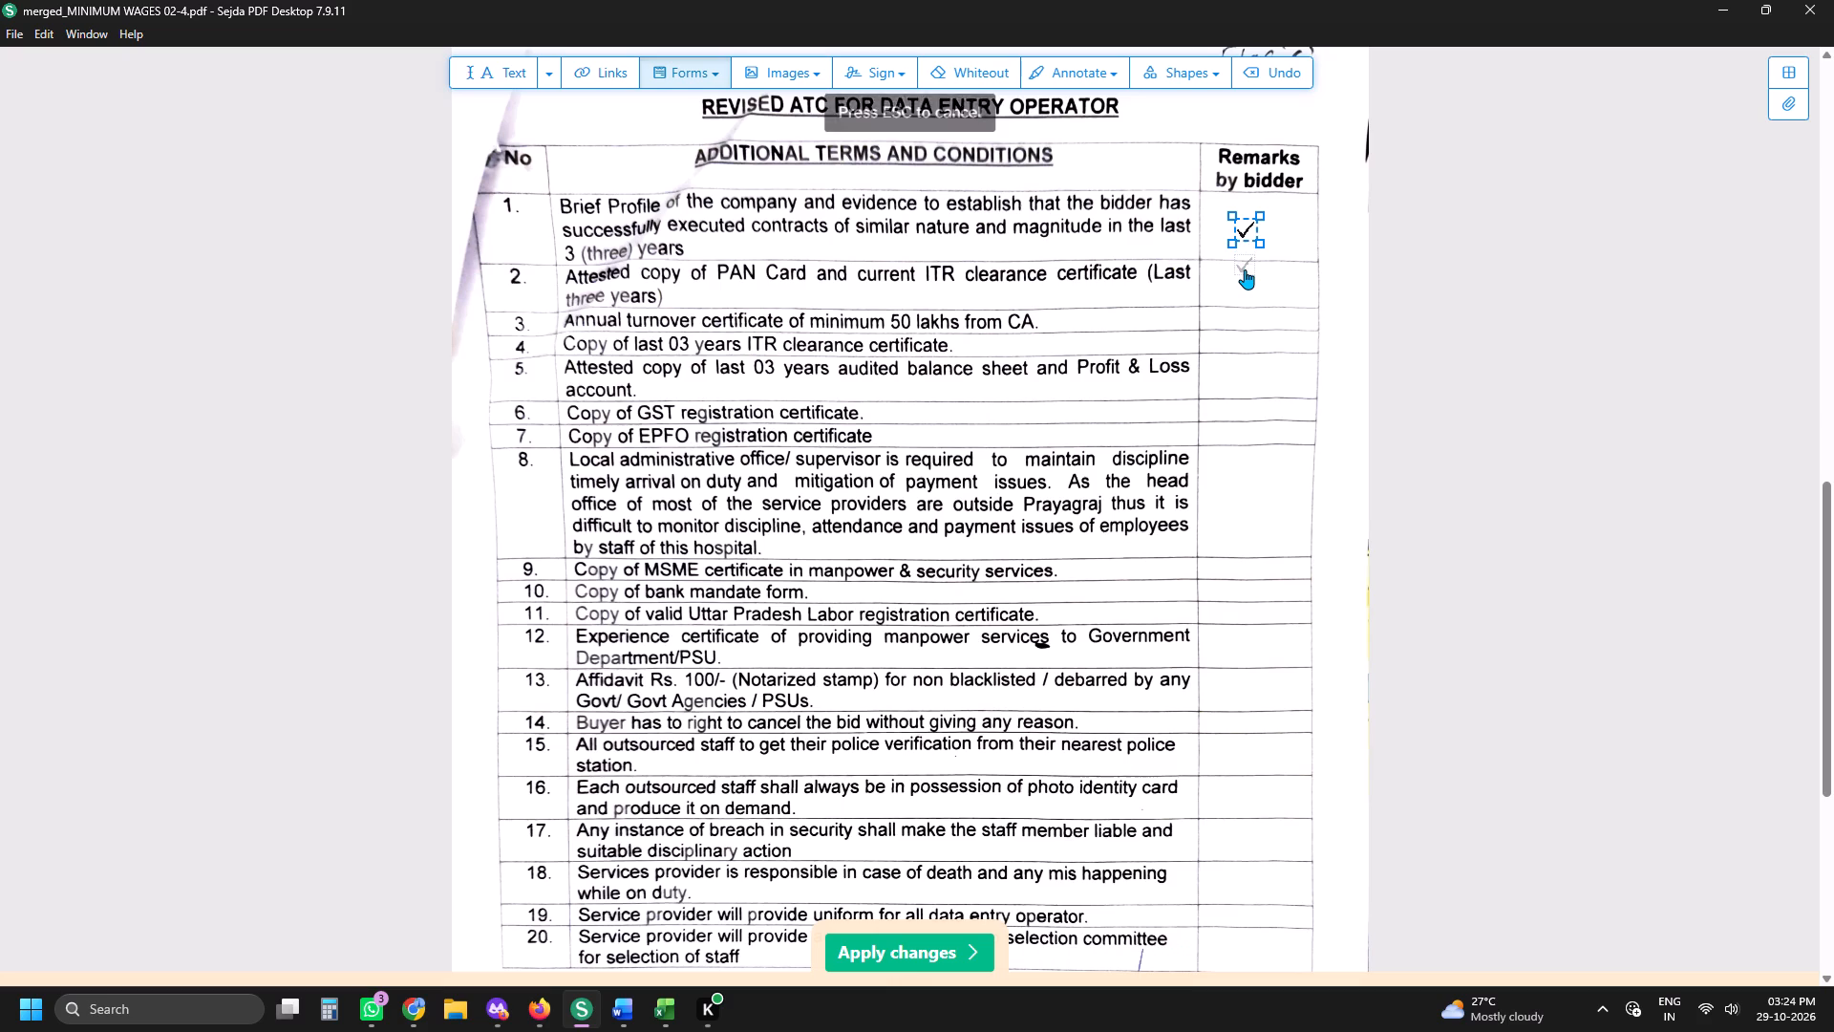
{"action": "left_click", "coordinate": [1246, 287]}
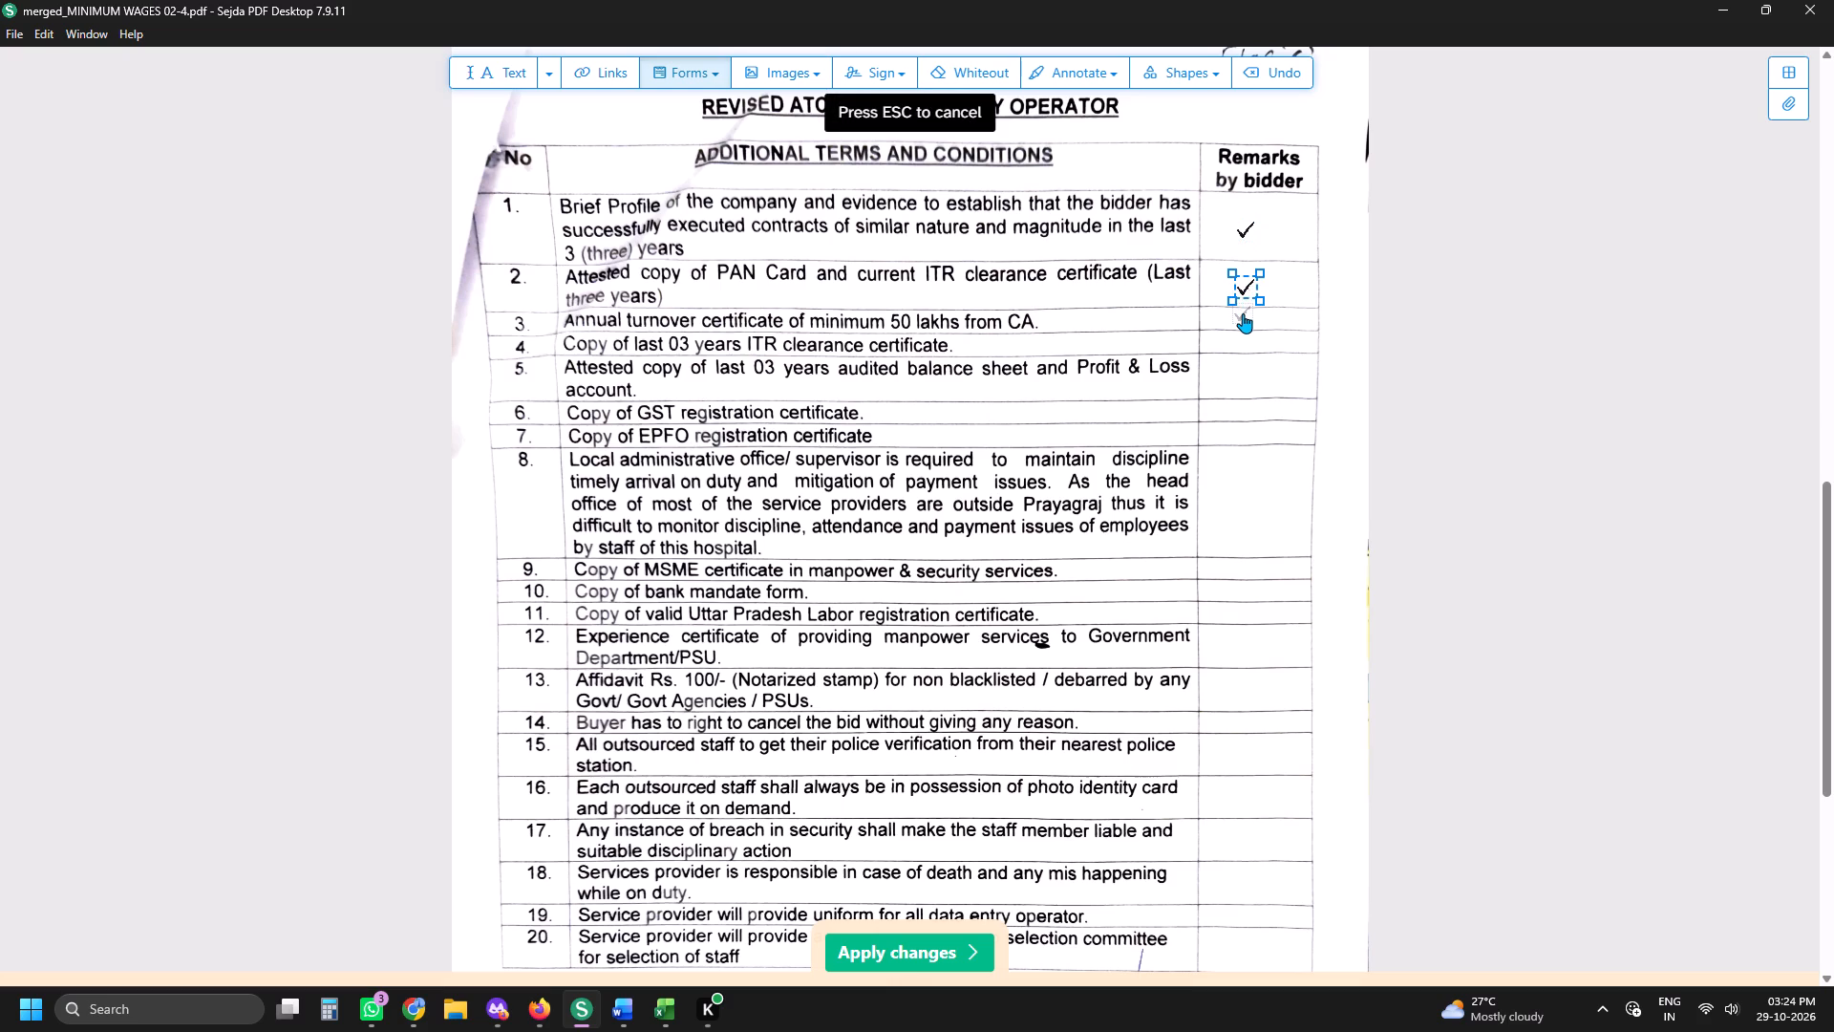
{"action": "left_click", "coordinate": [1243, 313]}
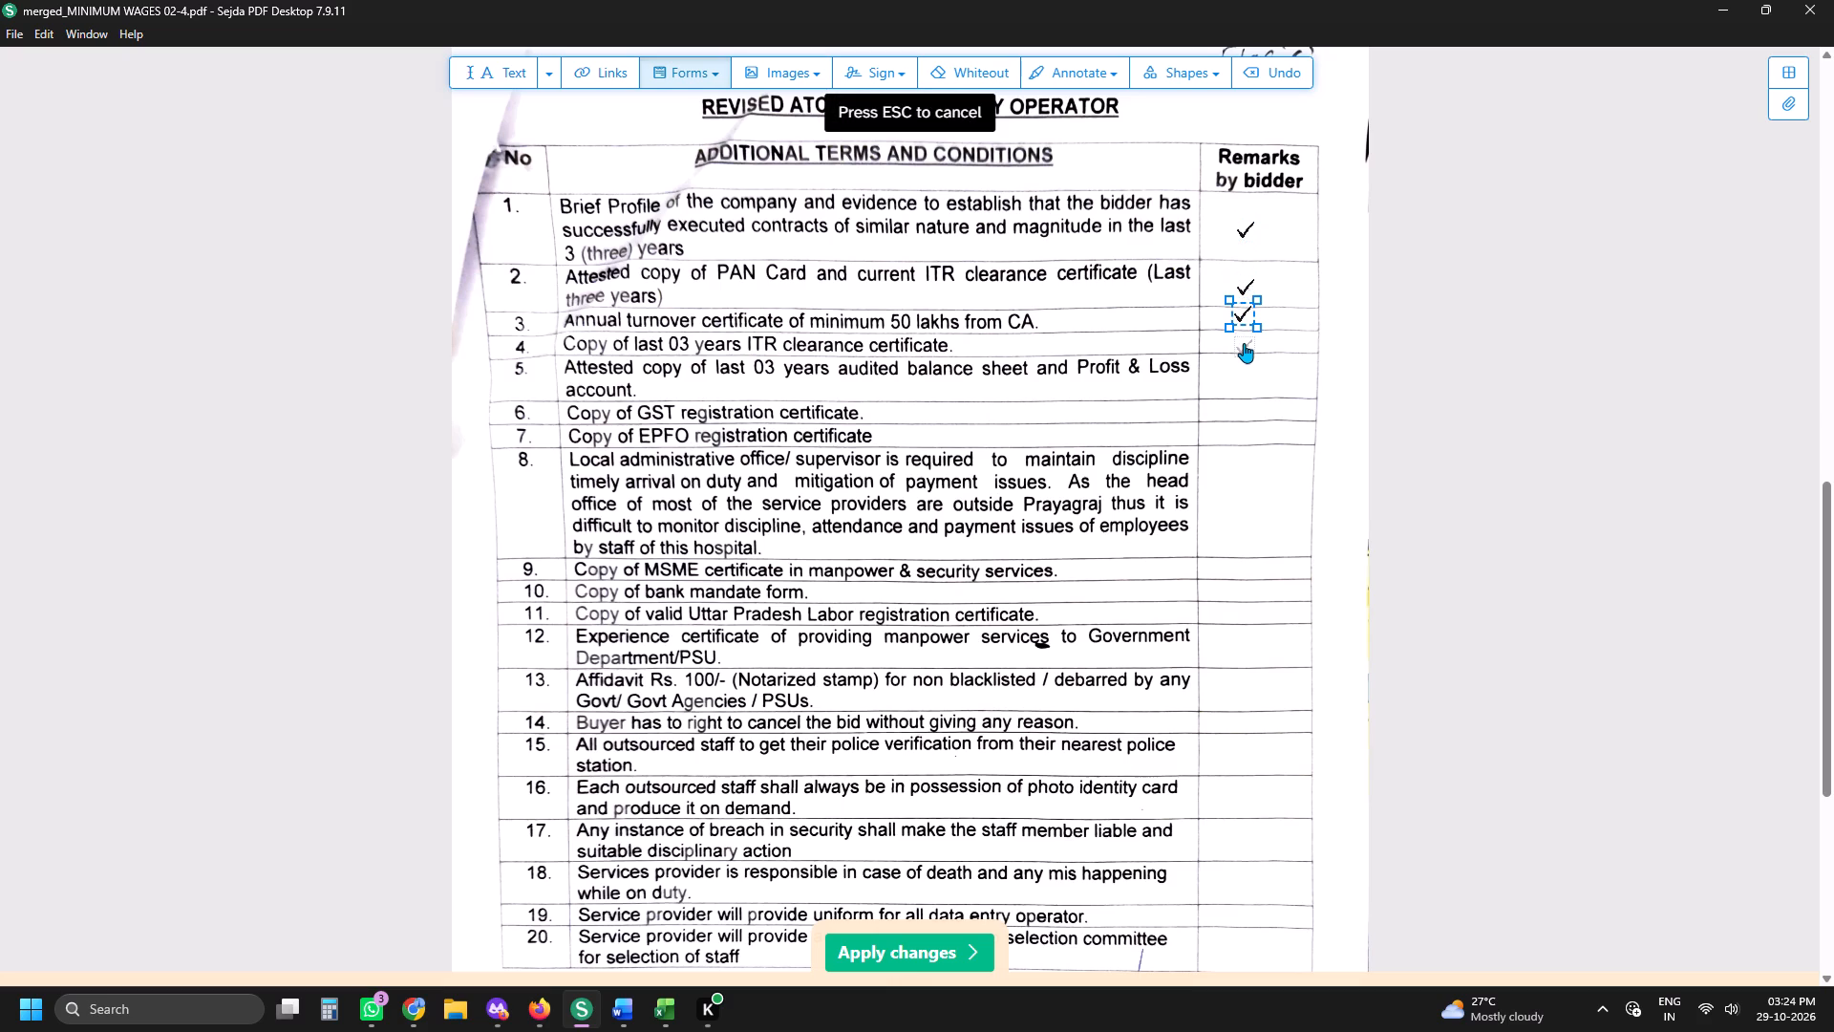
{"action": "left_click", "coordinate": [1244, 341]}
{"action": "left_click", "coordinate": [1244, 364]}
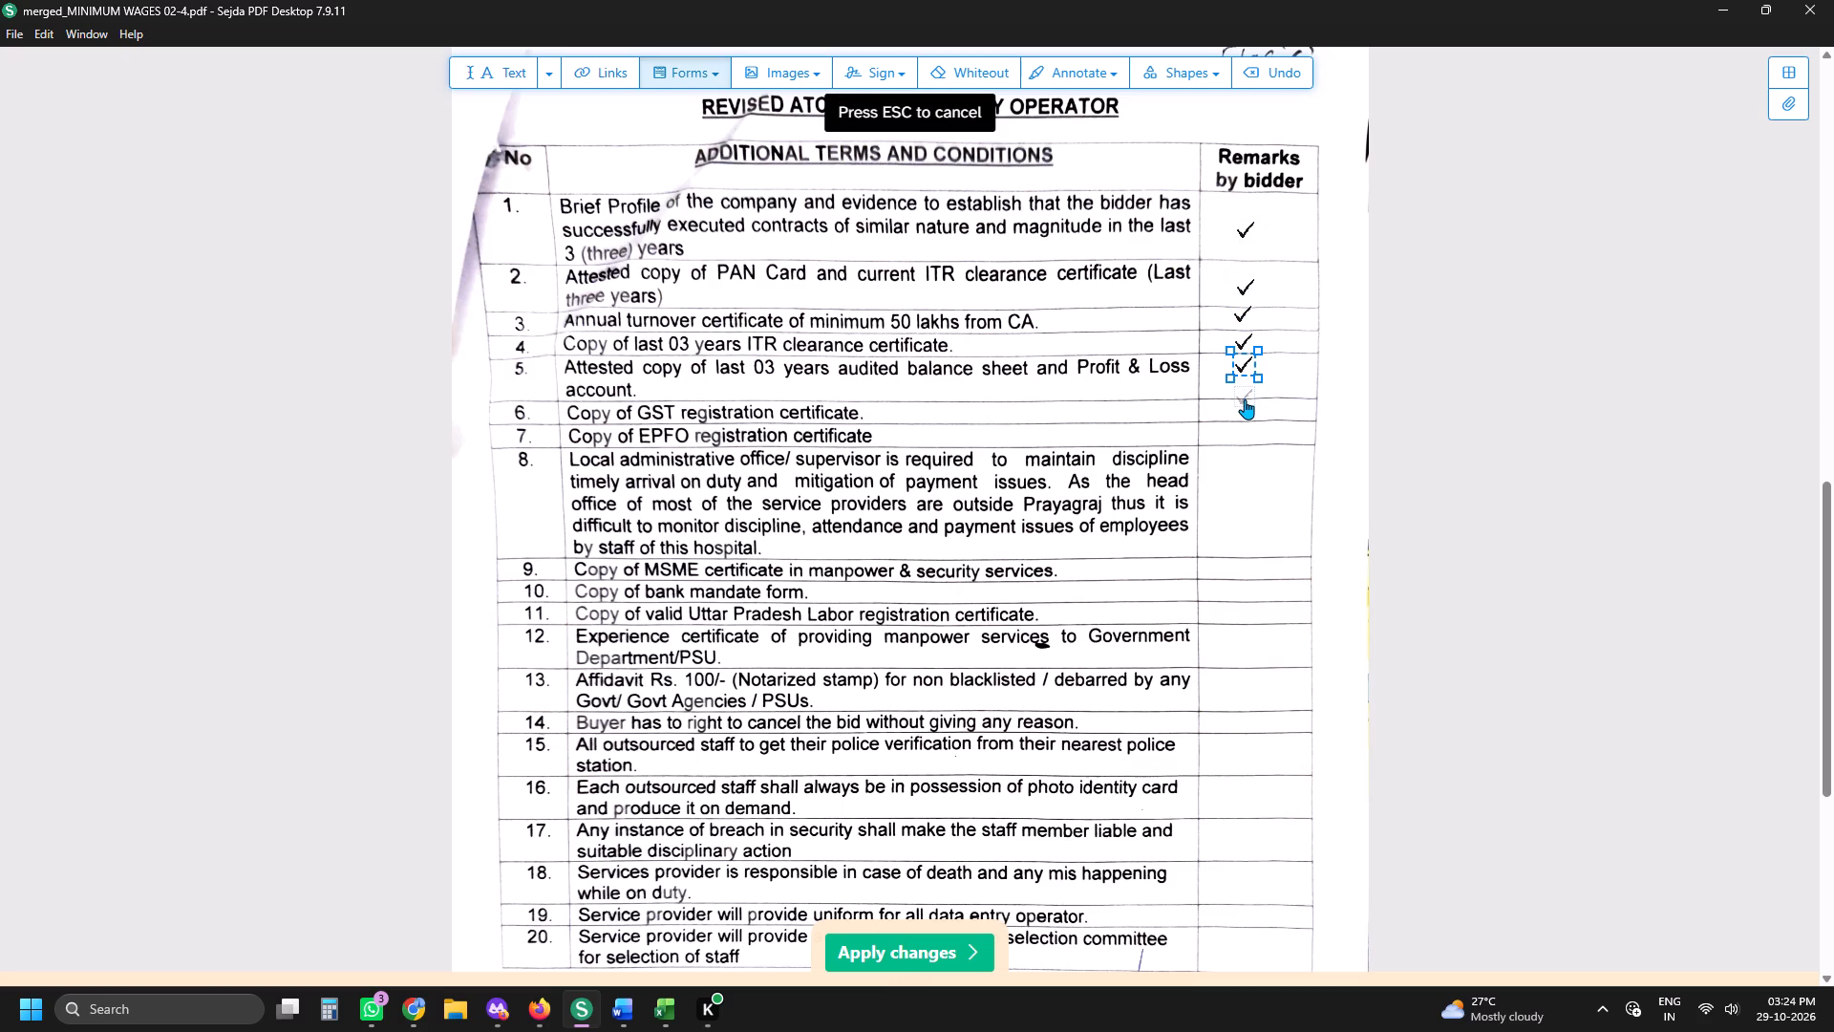
{"action": "left_click", "coordinate": [1245, 408]}
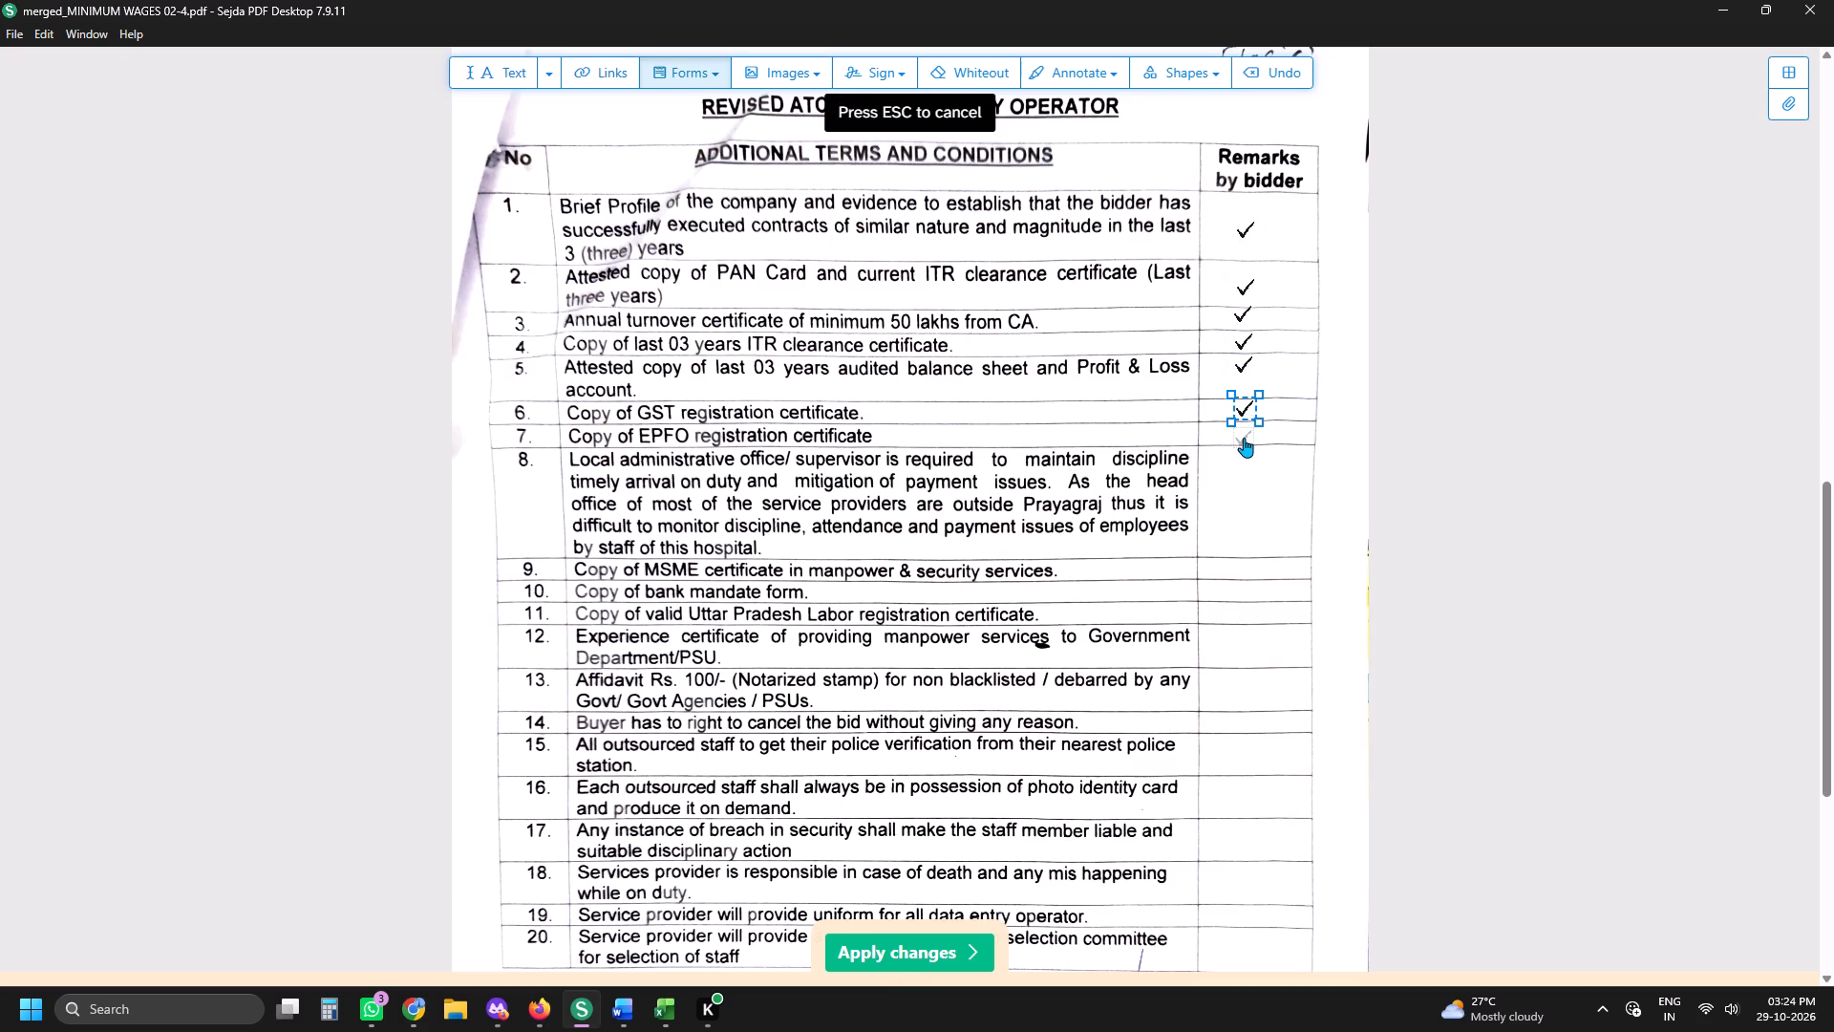
{"action": "left_click", "coordinate": [1244, 434]}
{"action": "left_click", "coordinate": [1247, 462]}
Add check marks in the Remarks by bidder column for rows 13 to 20, working upward from row 20.
{"action": "scroll", "coordinate": [1246, 458], "scroll_direction": "down", "scroll_amount": 6}
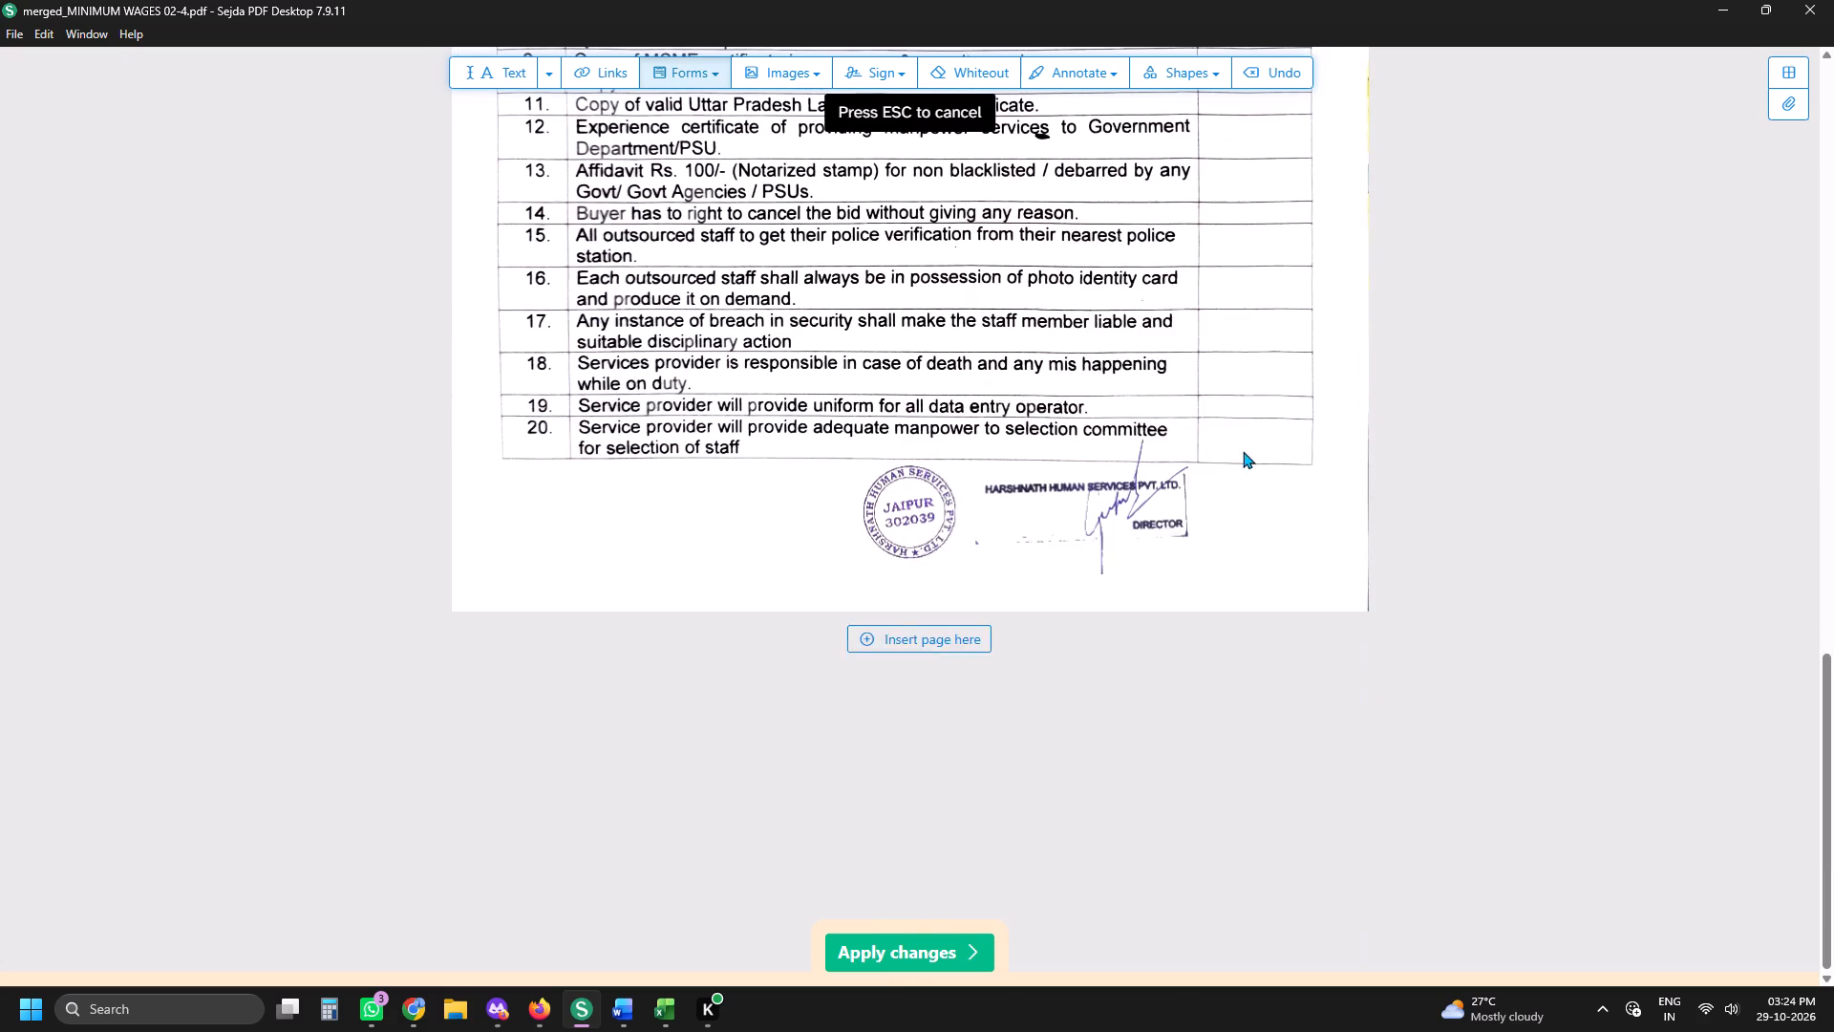
{"action": "left_click", "coordinate": [1242, 450]}
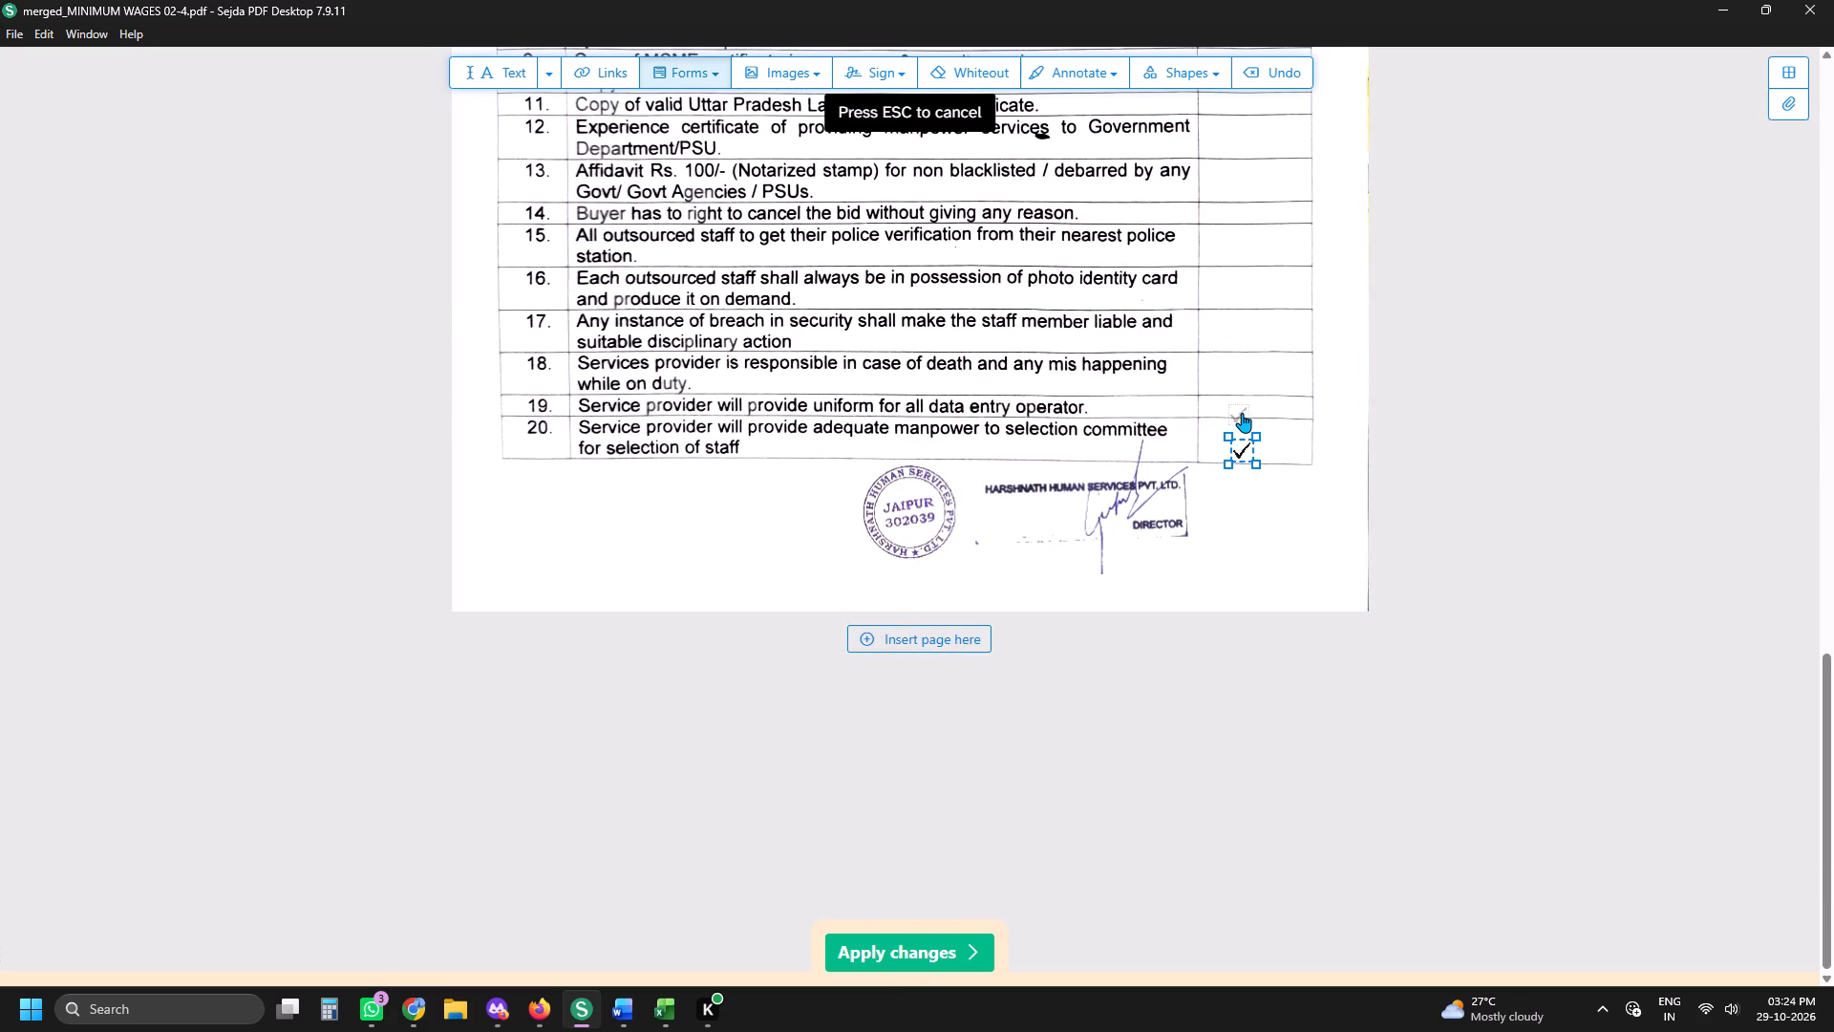
{"action": "left_click", "coordinate": [1242, 413]}
{"action": "left_click", "coordinate": [1242, 375]}
{"action": "left_click", "coordinate": [1238, 330]}
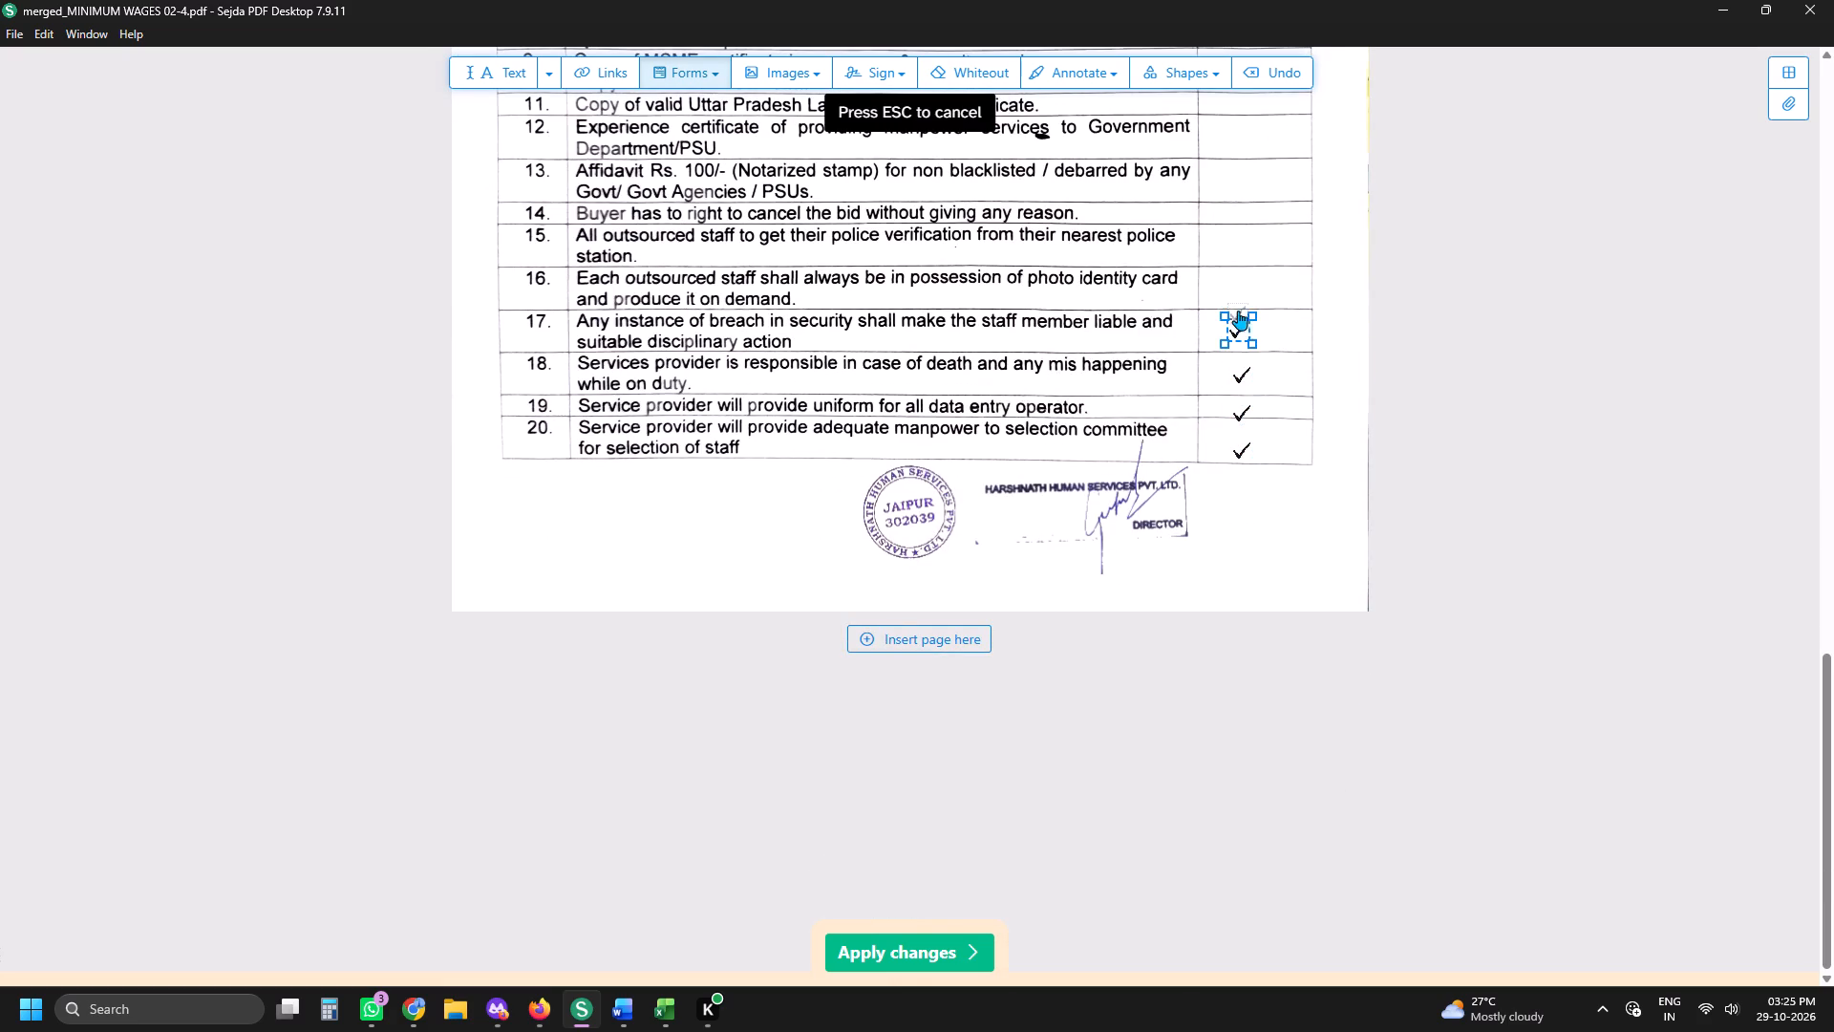
{"action": "left_click", "coordinate": [1238, 297]}
{"action": "left_click", "coordinate": [1238, 243]}
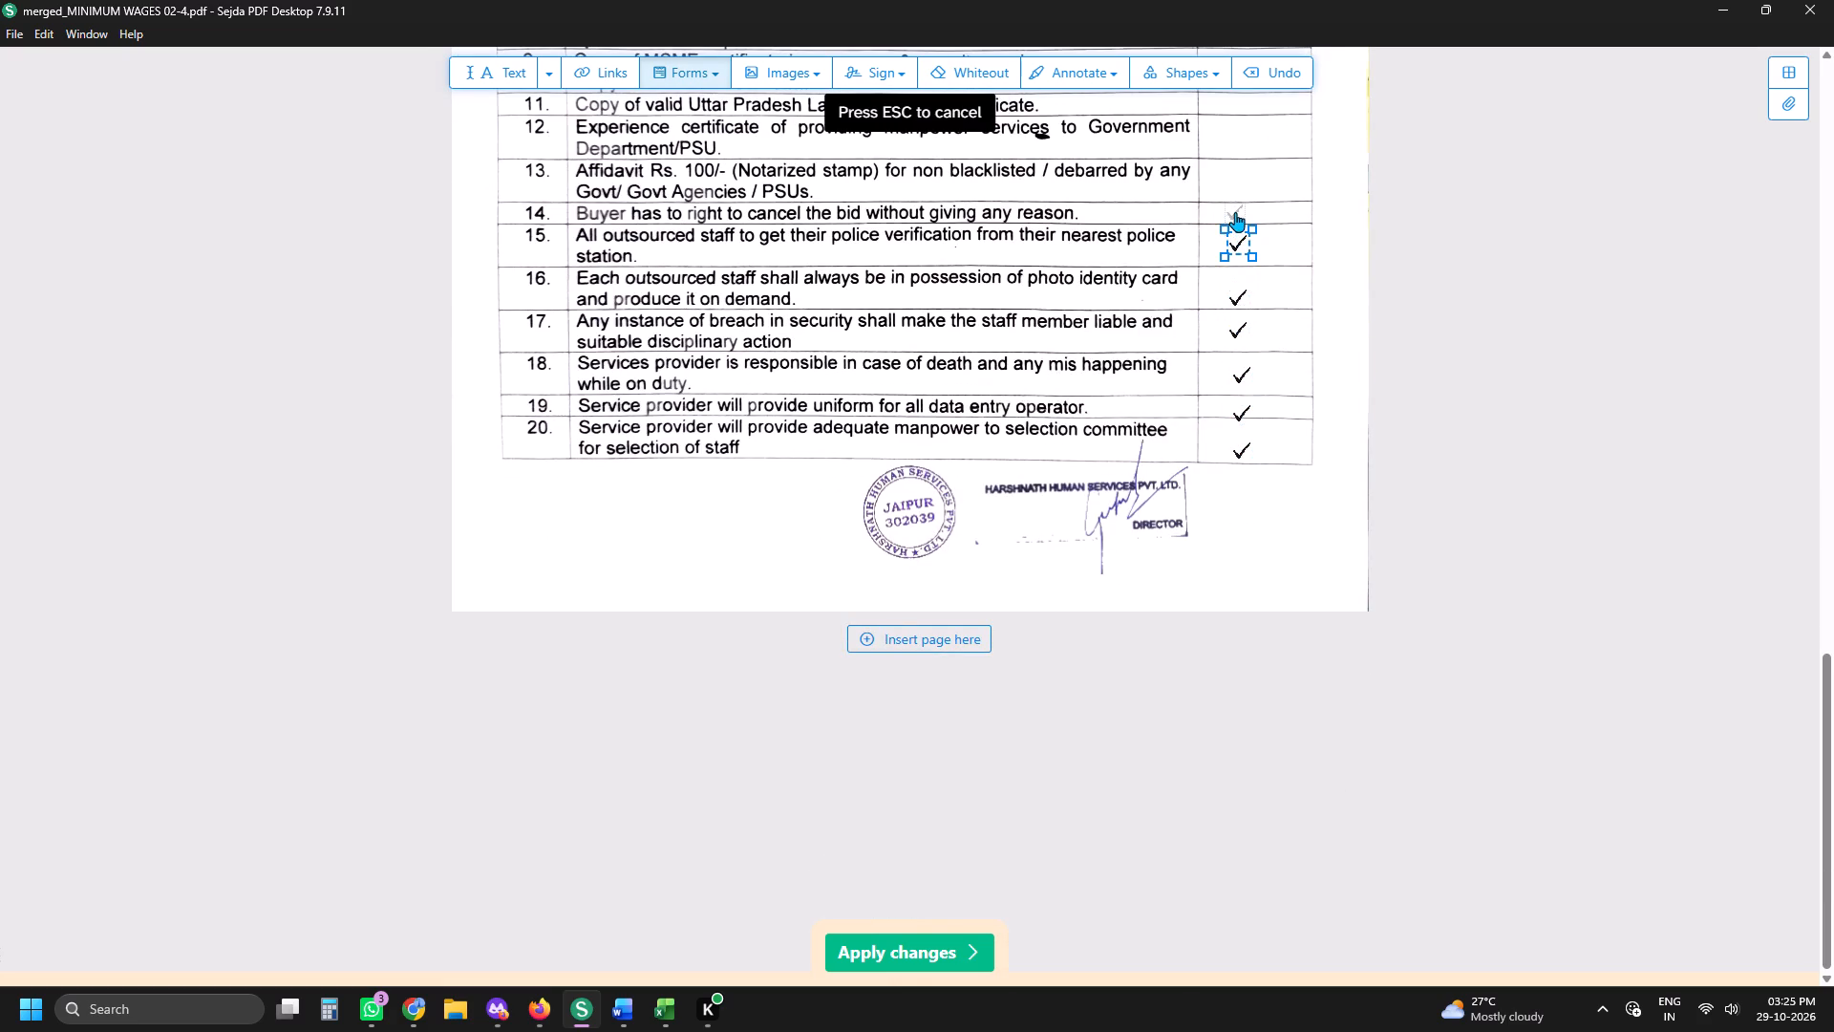
{"action": "left_click", "coordinate": [1235, 212]}
{"action": "left_click", "coordinate": [1233, 172]}
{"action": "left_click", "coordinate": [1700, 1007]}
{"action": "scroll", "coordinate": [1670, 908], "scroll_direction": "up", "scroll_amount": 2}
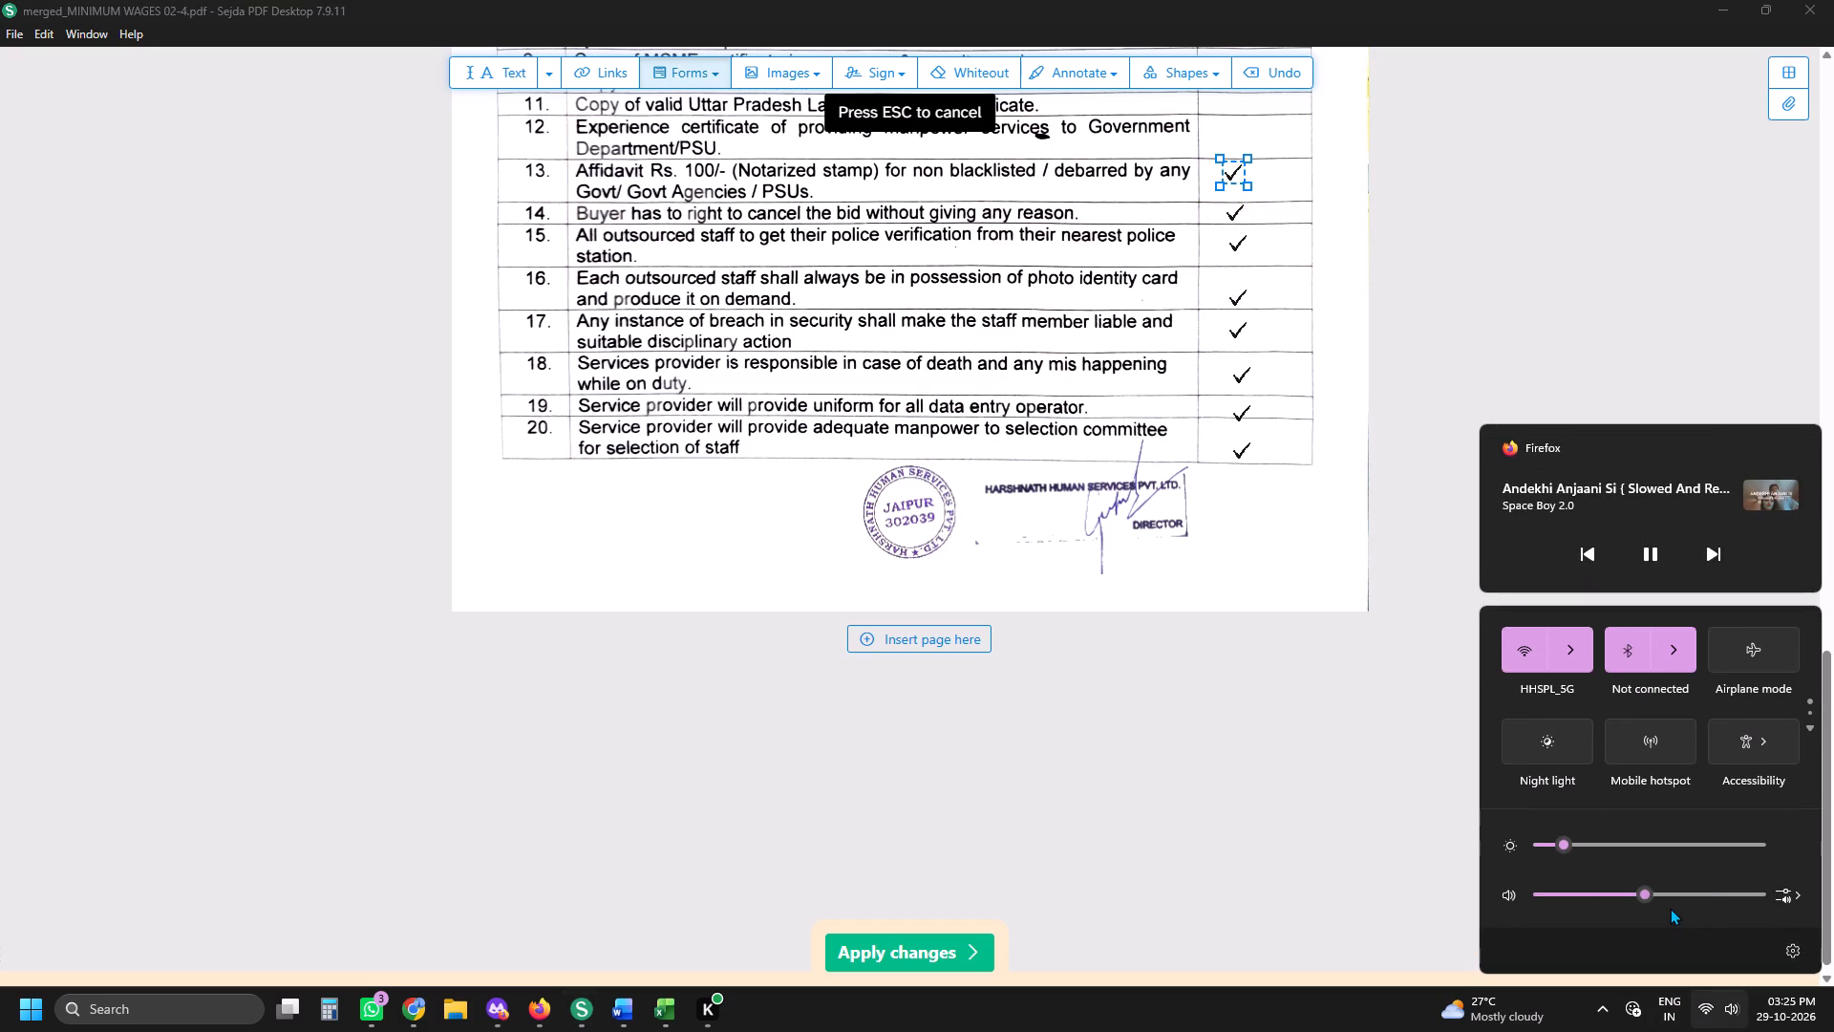
Add check marks in the Remarks by bidder column for the remaining rows 9 to 12.
{"action": "scroll", "coordinate": [1244, 397], "scroll_direction": "up", "scroll_amount": 2}
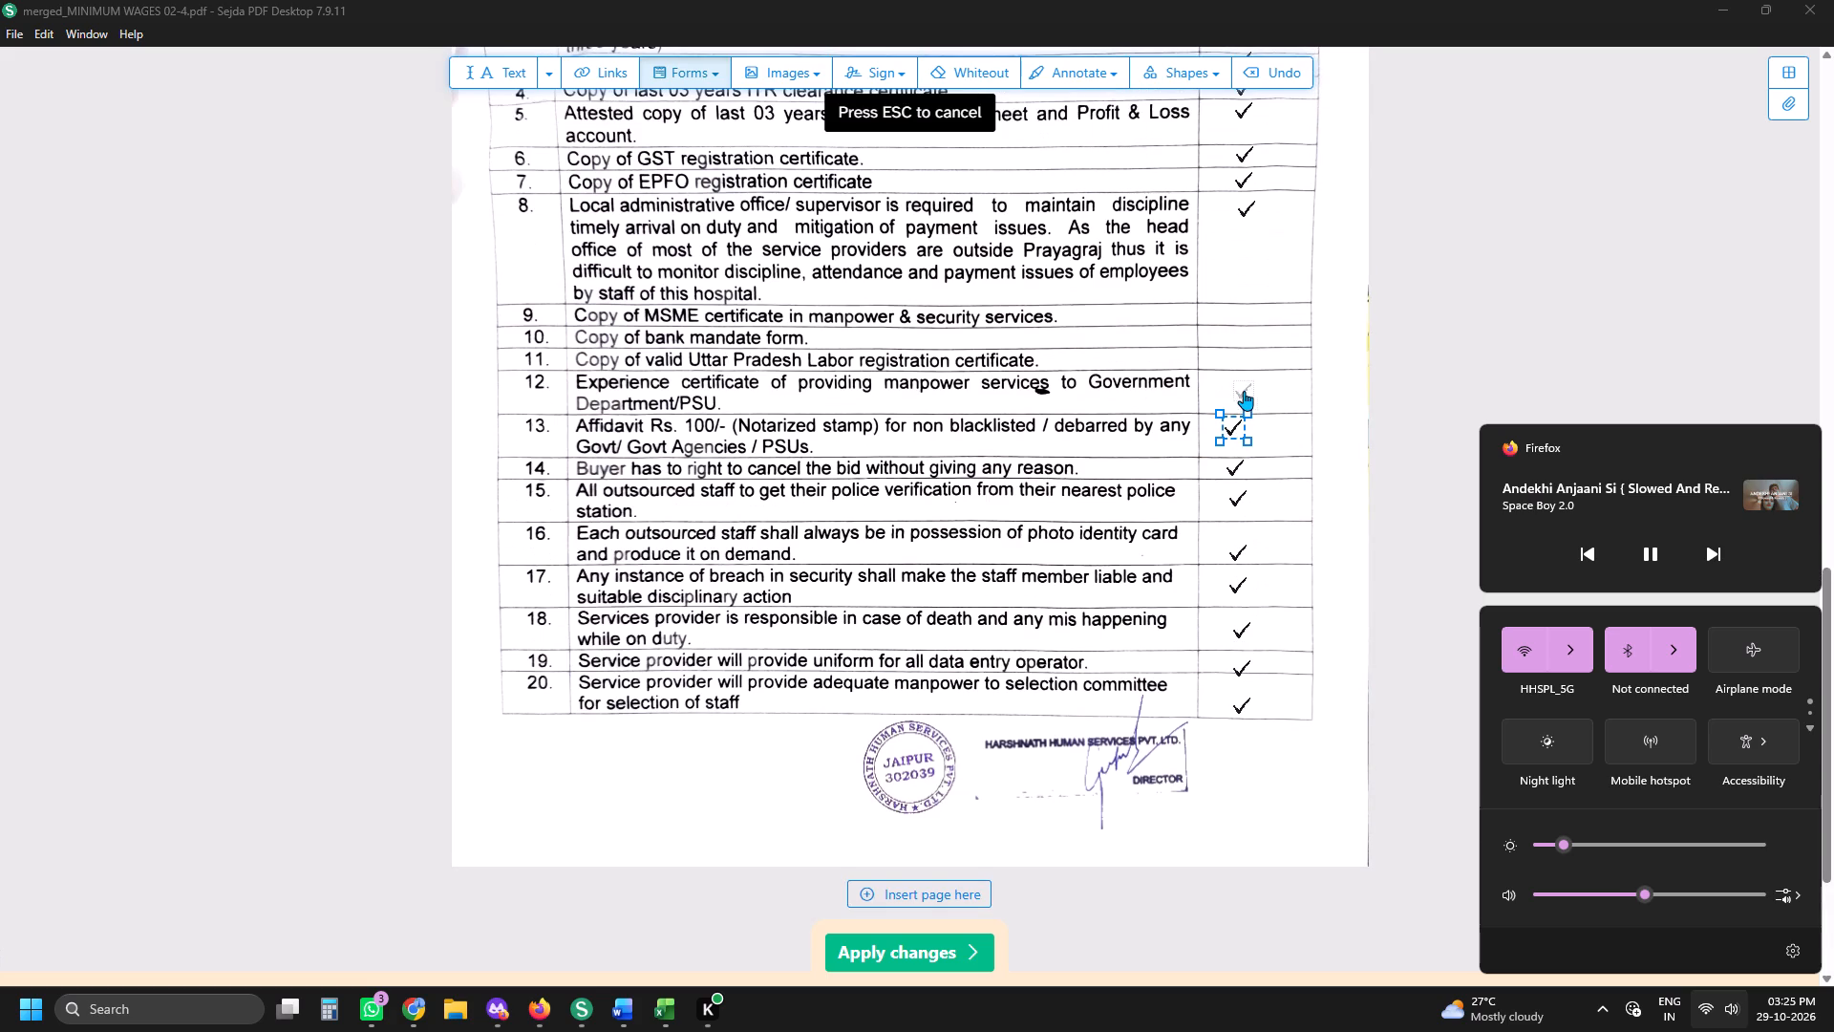
{"action": "left_click", "coordinate": [1244, 389]}
{"action": "left_click", "coordinate": [1241, 358]}
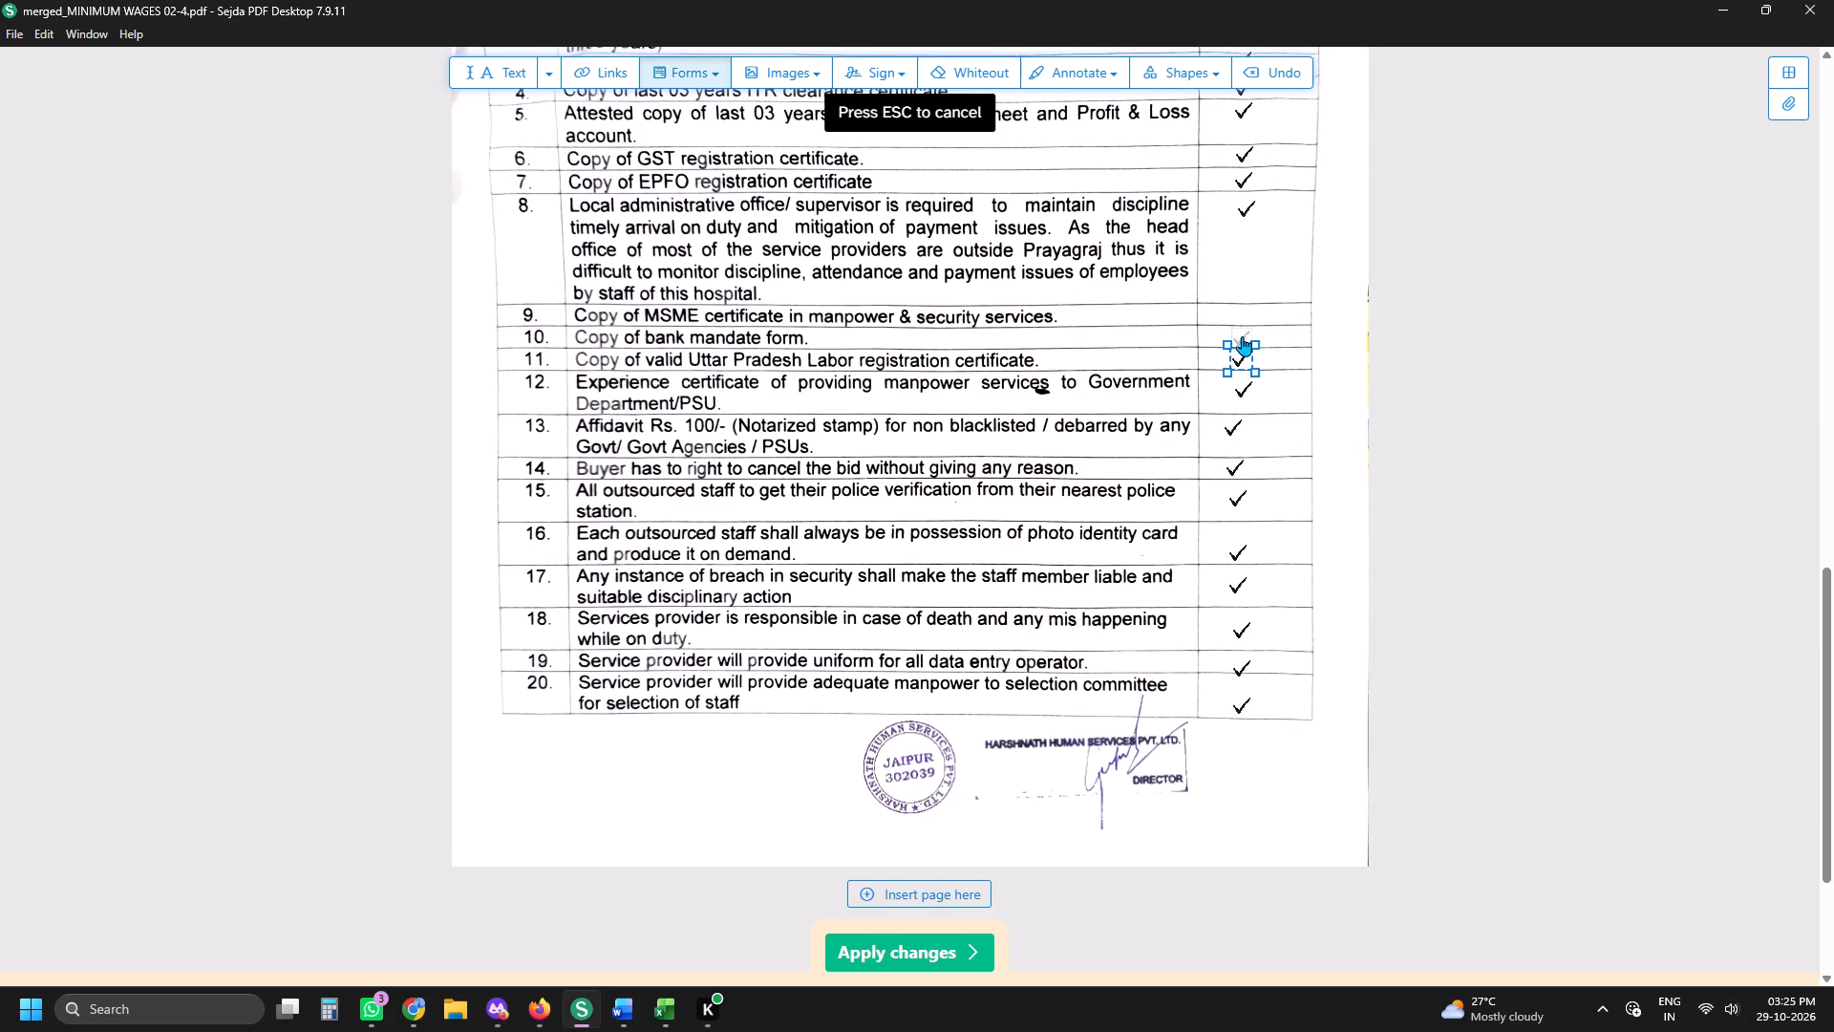
{"action": "left_click", "coordinate": [1242, 335]}
{"action": "left_click", "coordinate": [1236, 321]}
Apply the changes and save the PDF in Downloads as edited_merged_MINIMUM WAGES 02-4.
{"action": "scroll", "coordinate": [1232, 368], "scroll_direction": "up", "scroll_amount": 5}
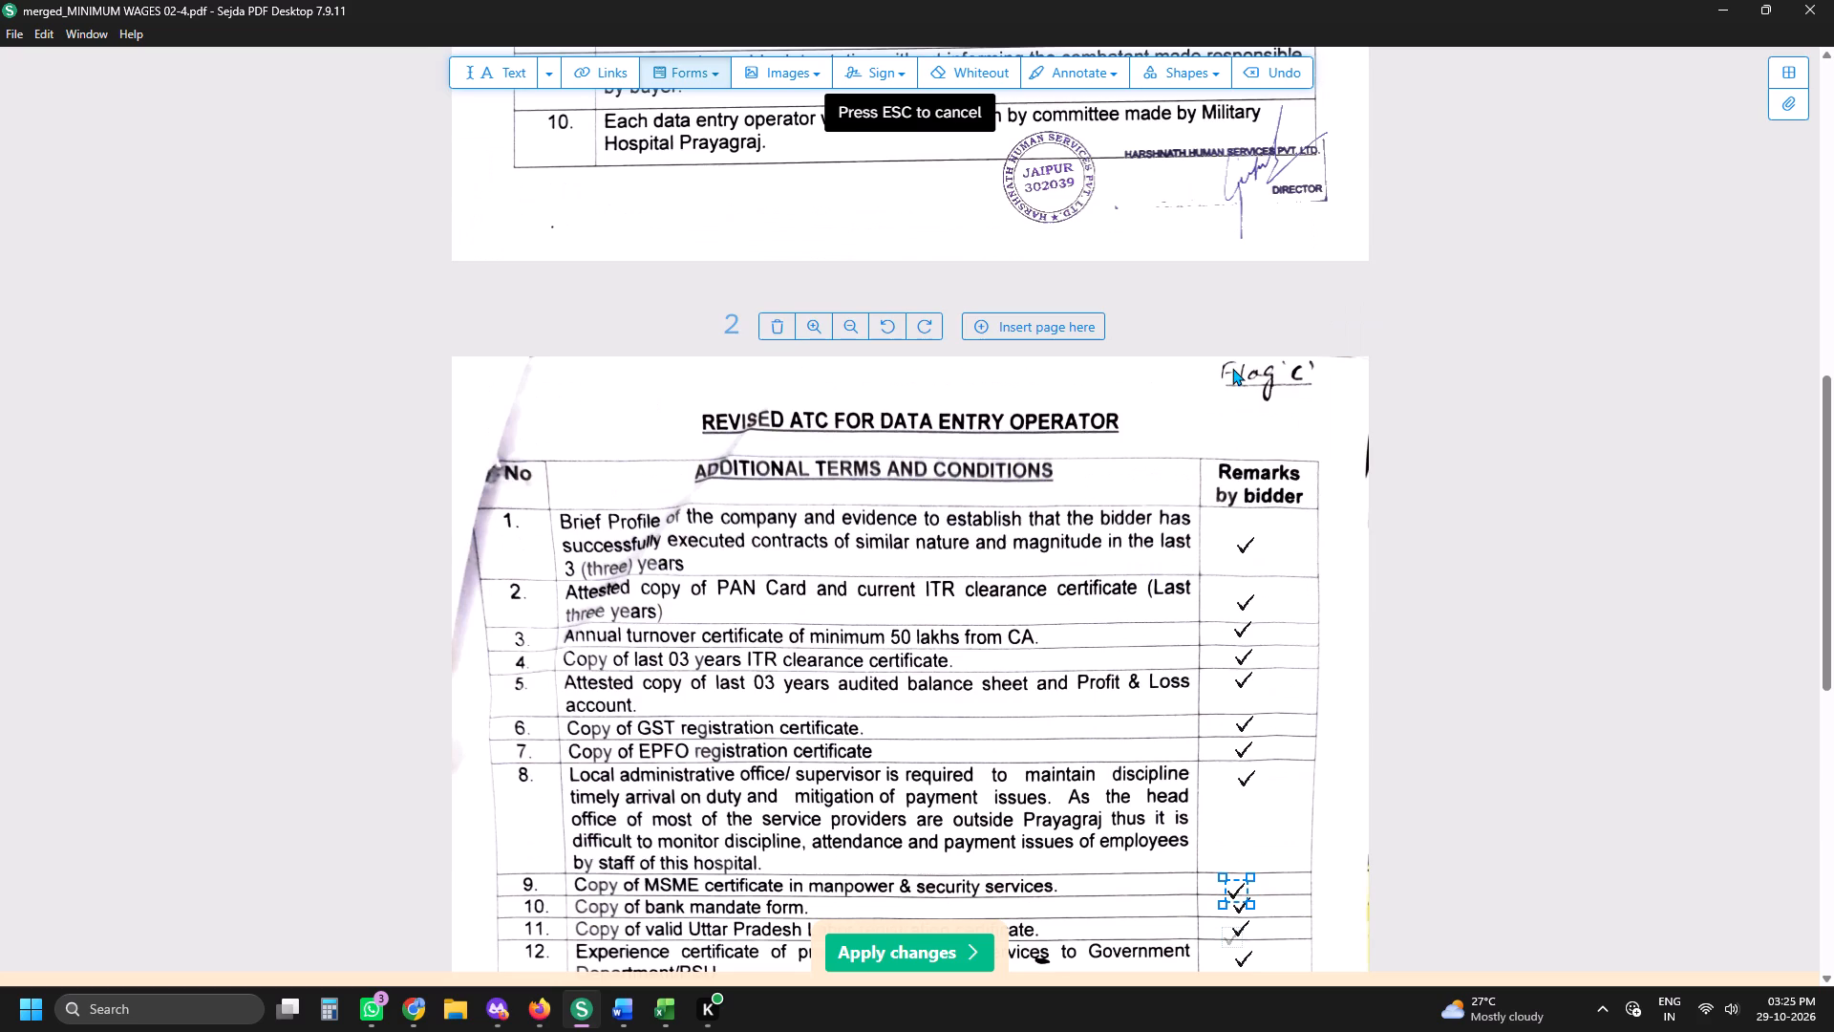
{"action": "scroll", "coordinate": [1232, 368], "scroll_direction": "down", "scroll_amount": 12}
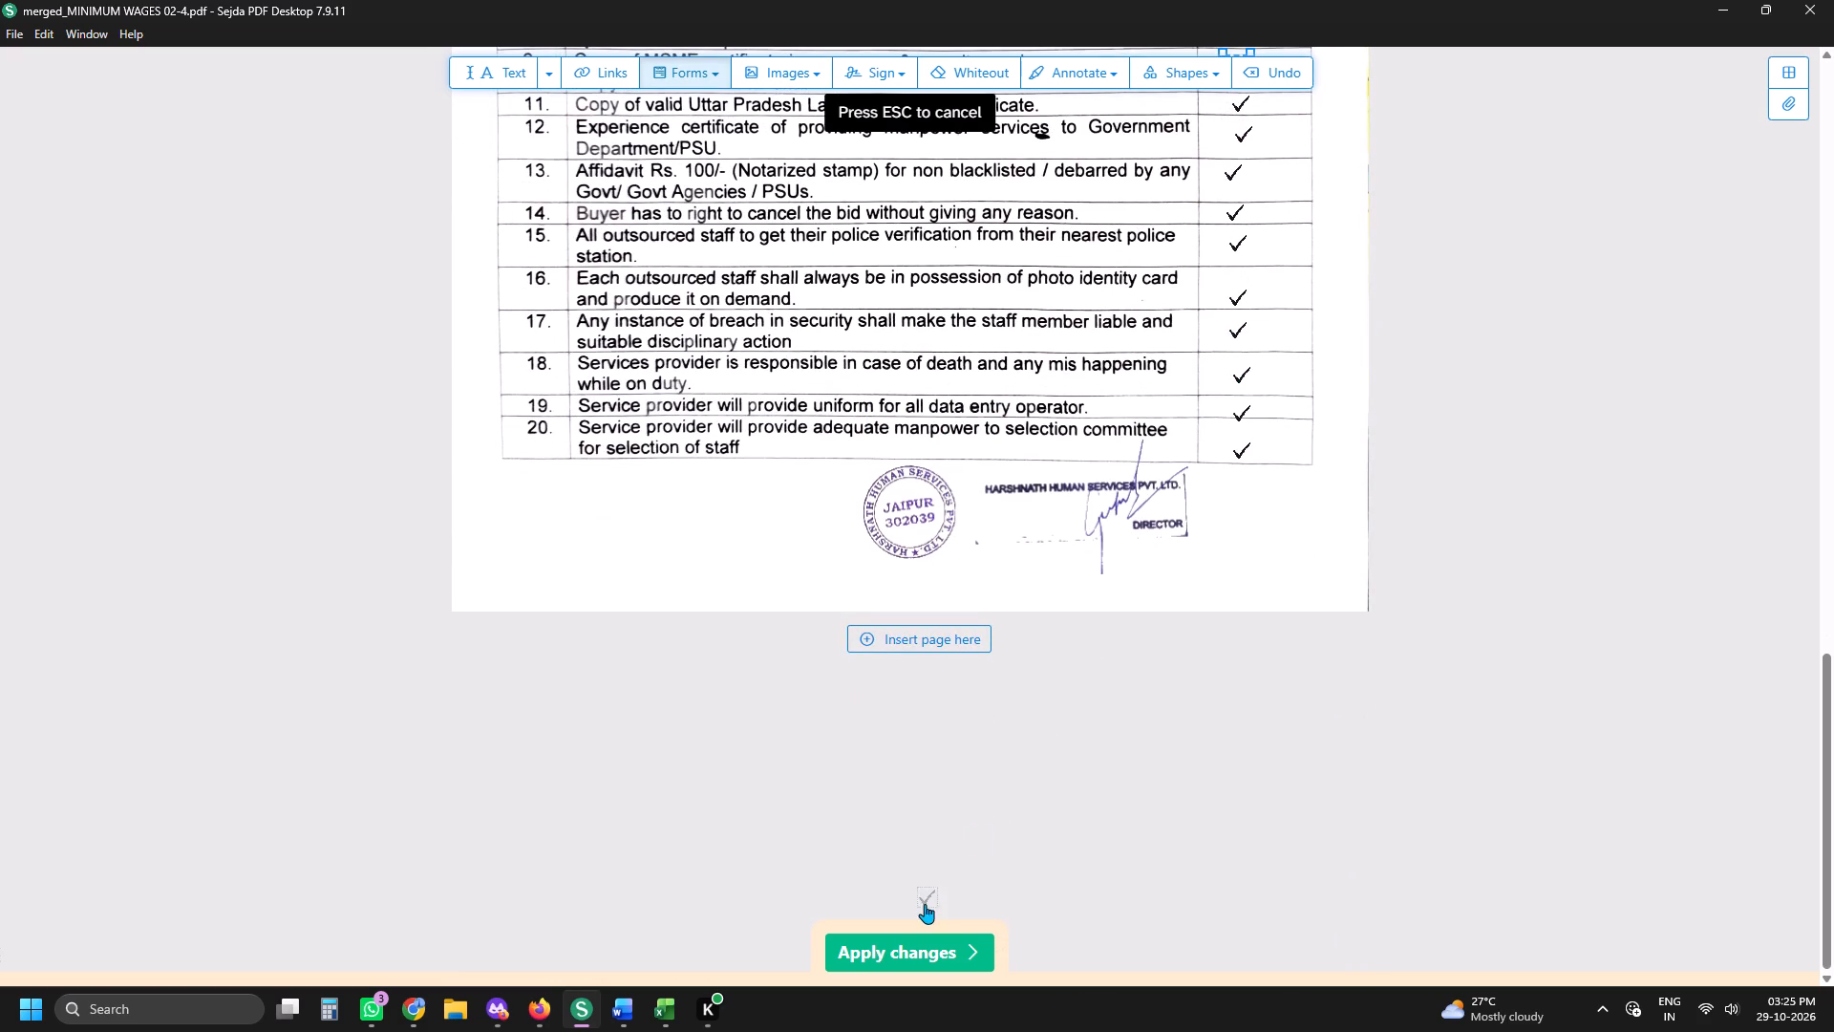
{"action": "left_click", "coordinate": [921, 936]}
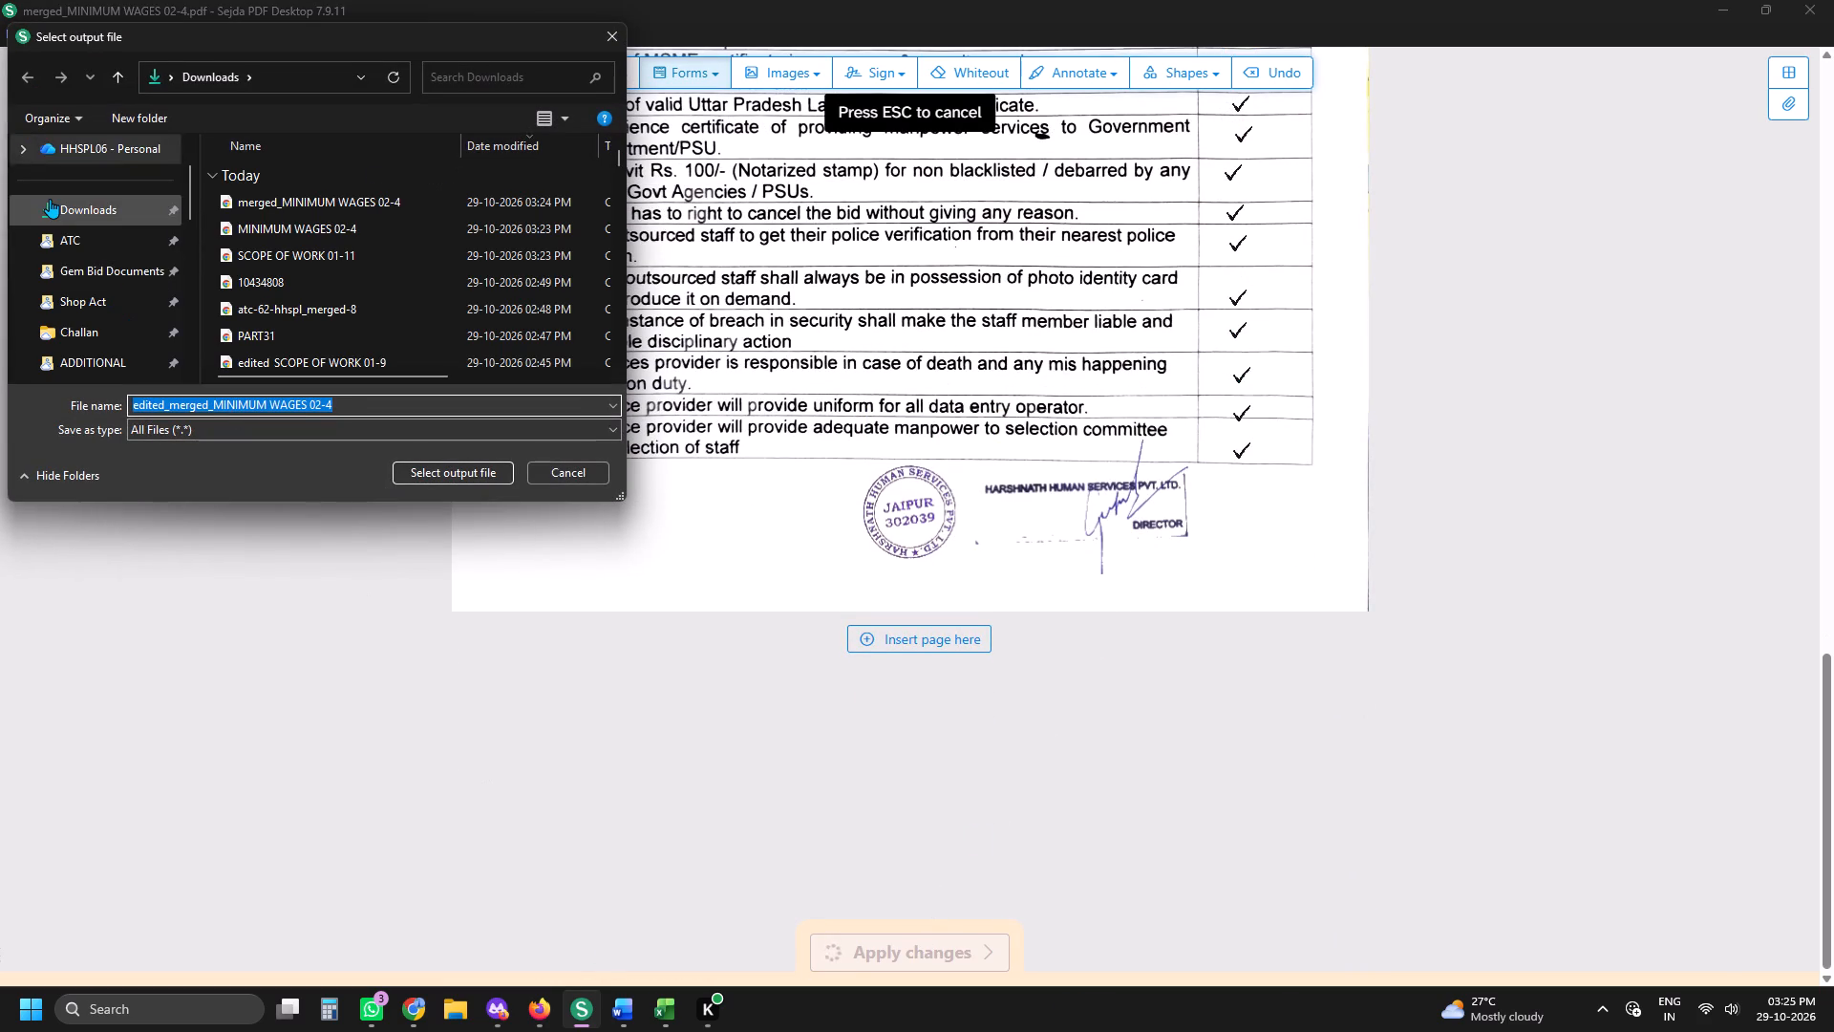
{"action": "left_click", "coordinate": [50, 199]}
{"action": "left_click", "coordinate": [426, 461]}
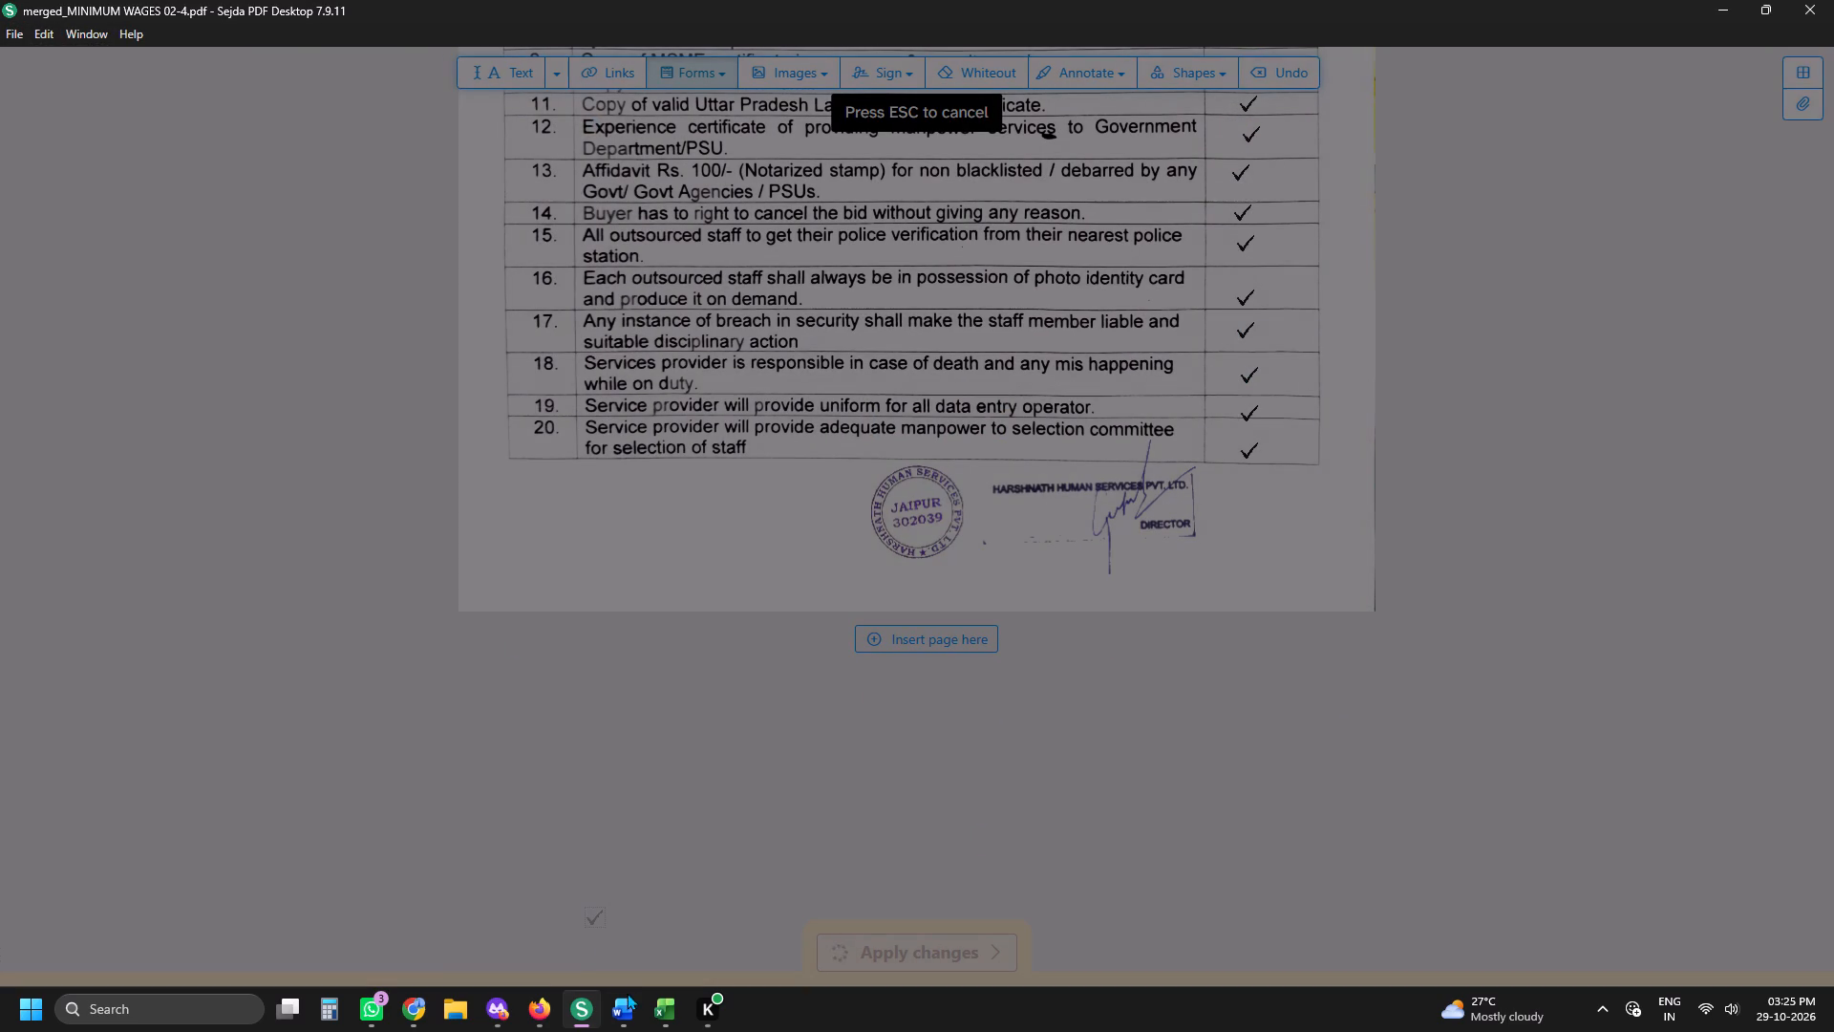
In Firefox, load edited_merged_MINIMUM WAGES 02-4 from Downloads into the iLovePDF merge.
{"action": "left_click", "coordinate": [530, 1009]}
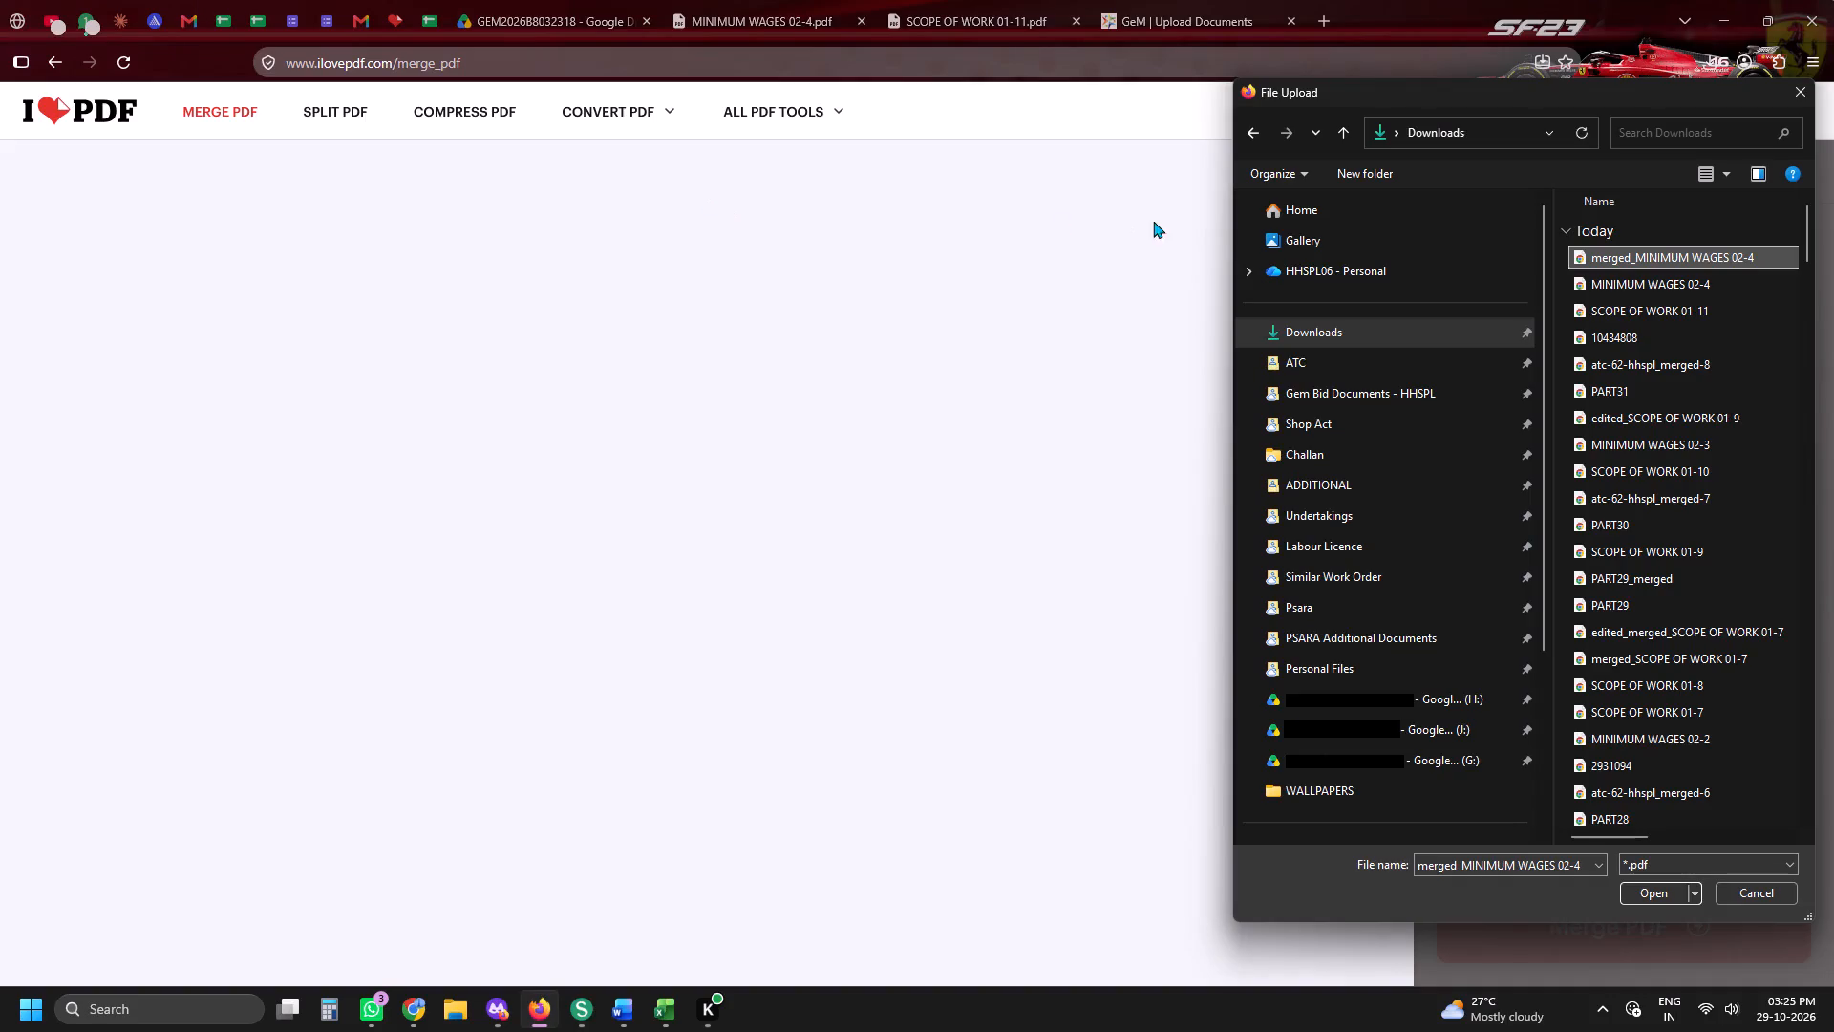
{"action": "left_click", "coordinate": [1342, 398]}
{"action": "left_click", "coordinate": [1373, 288]}
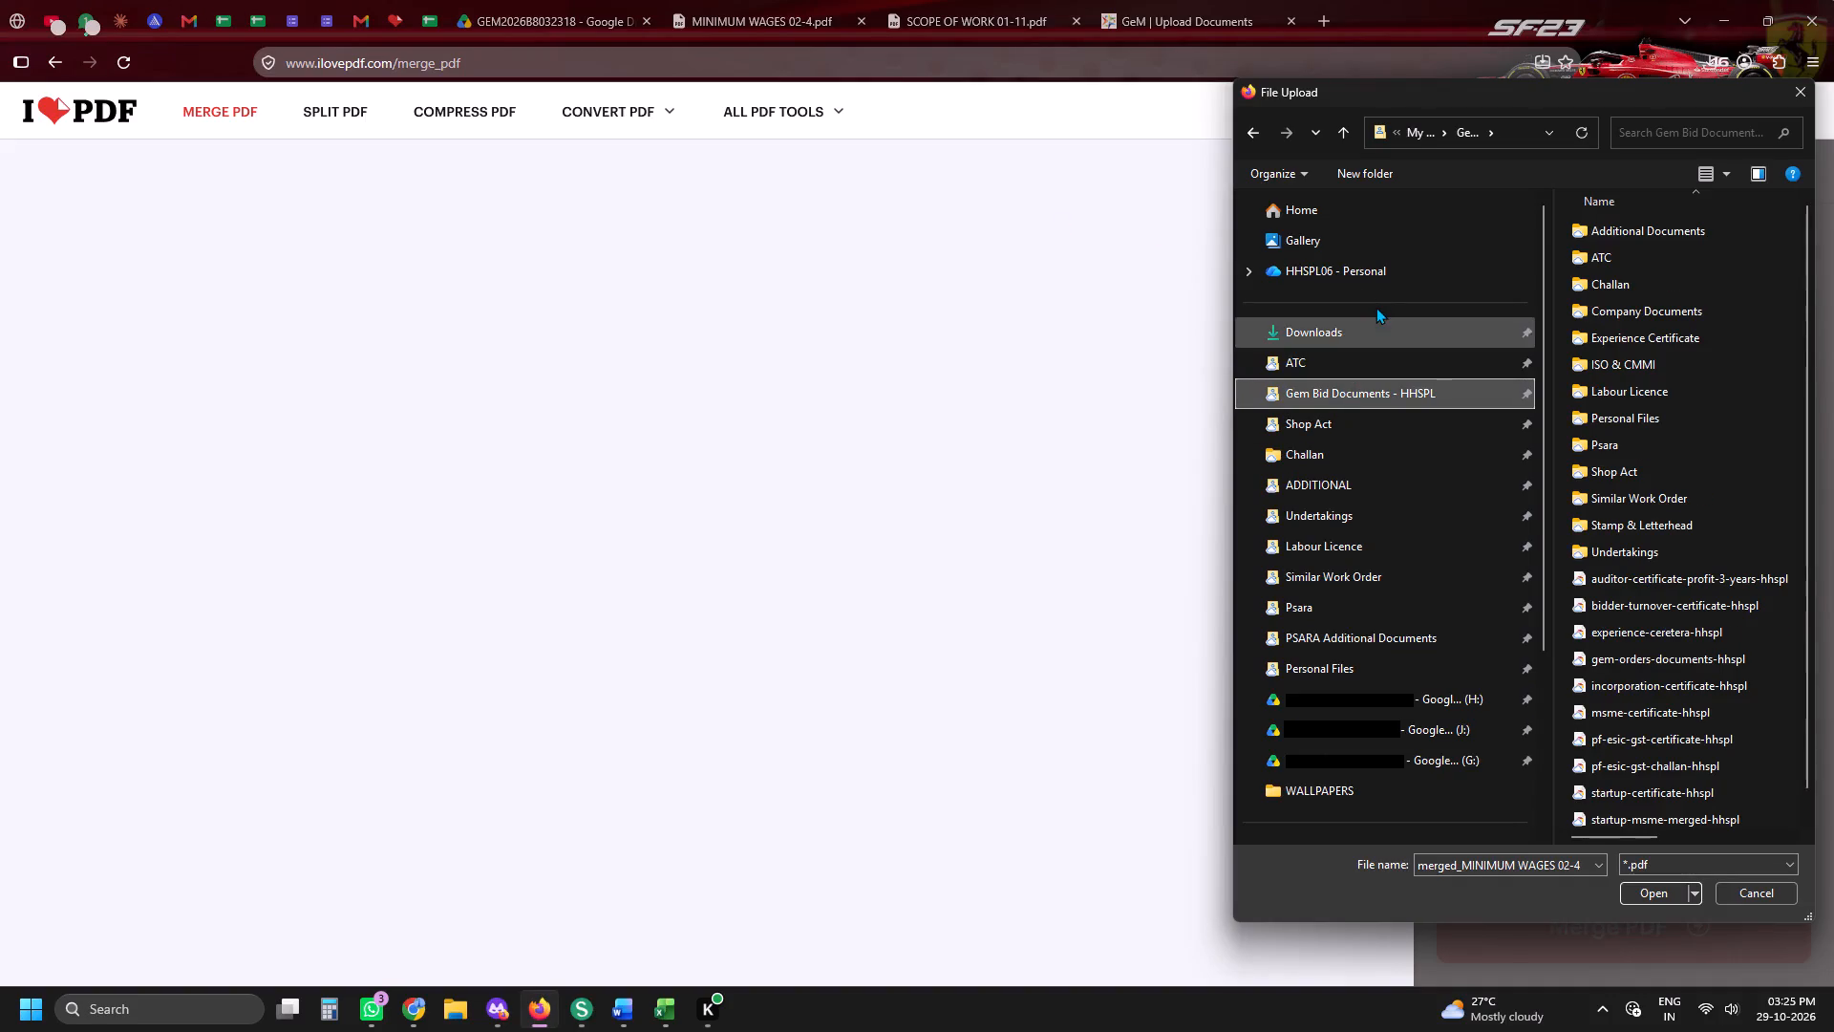
{"action": "left_click", "coordinate": [1375, 310]}
{"action": "left_click", "coordinate": [1380, 322]}
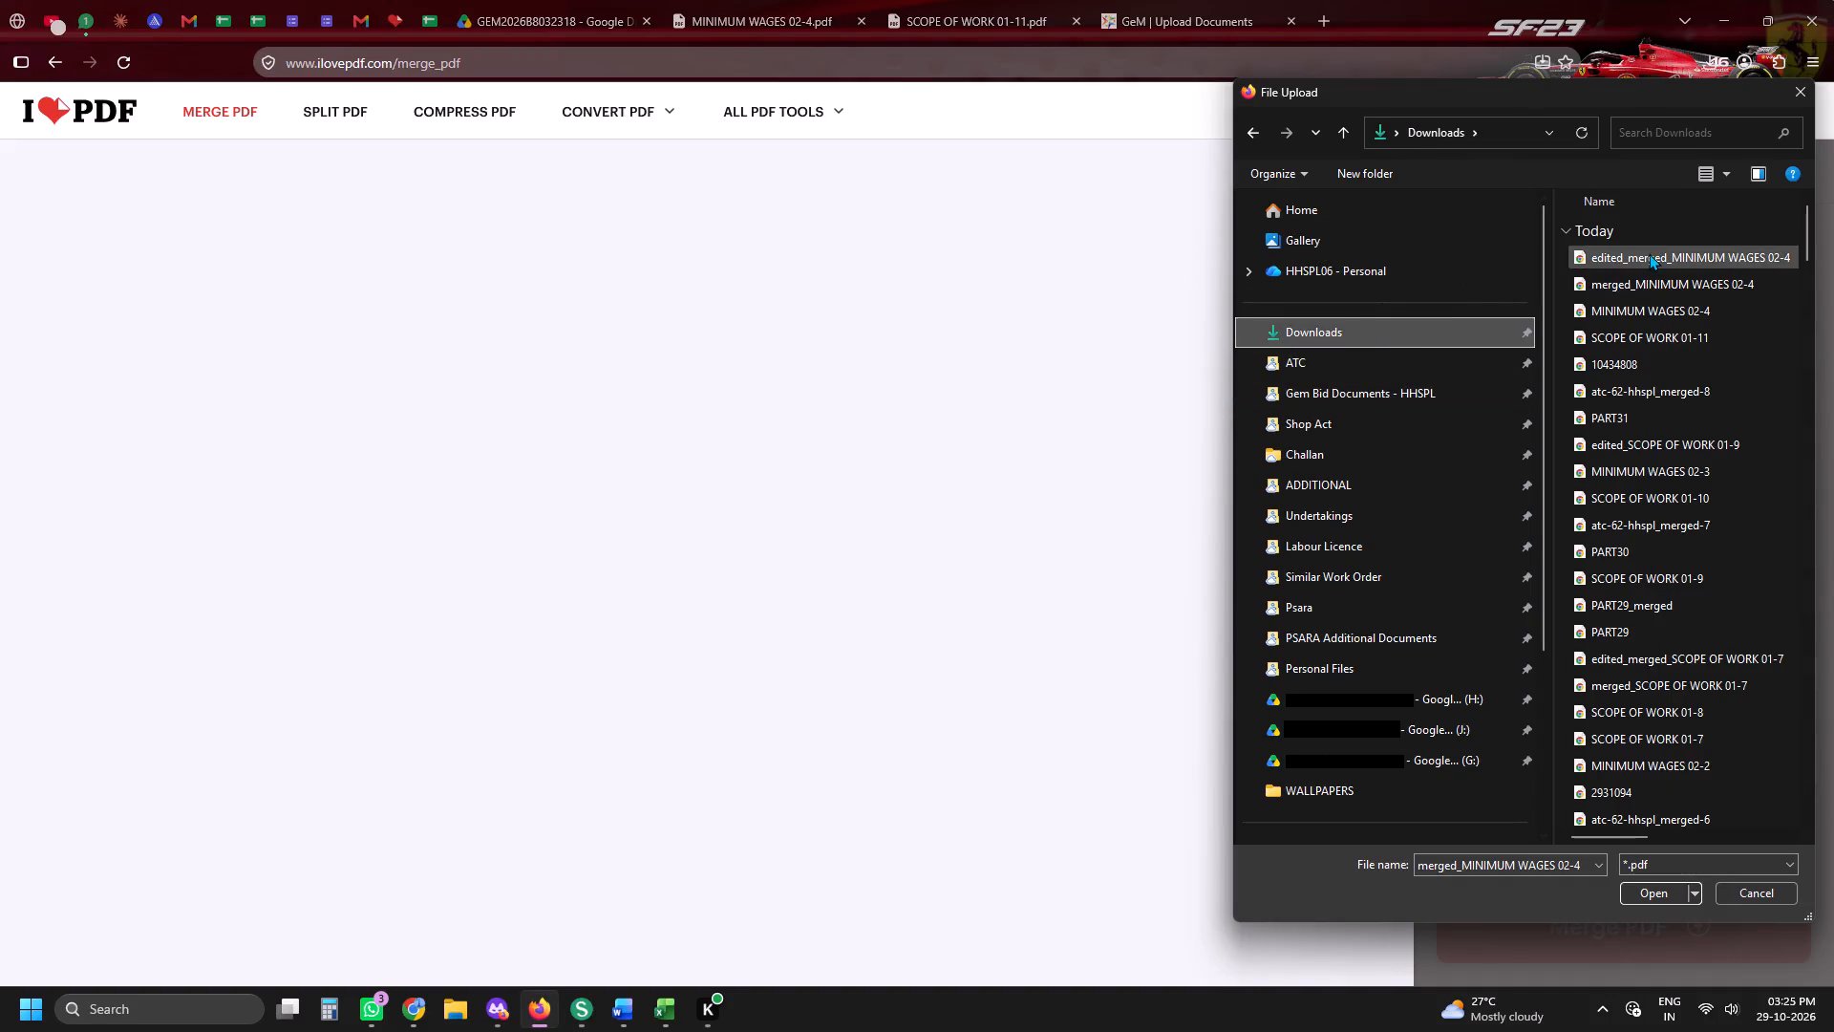
{"action": "double_click", "coordinate": [1649, 253]}
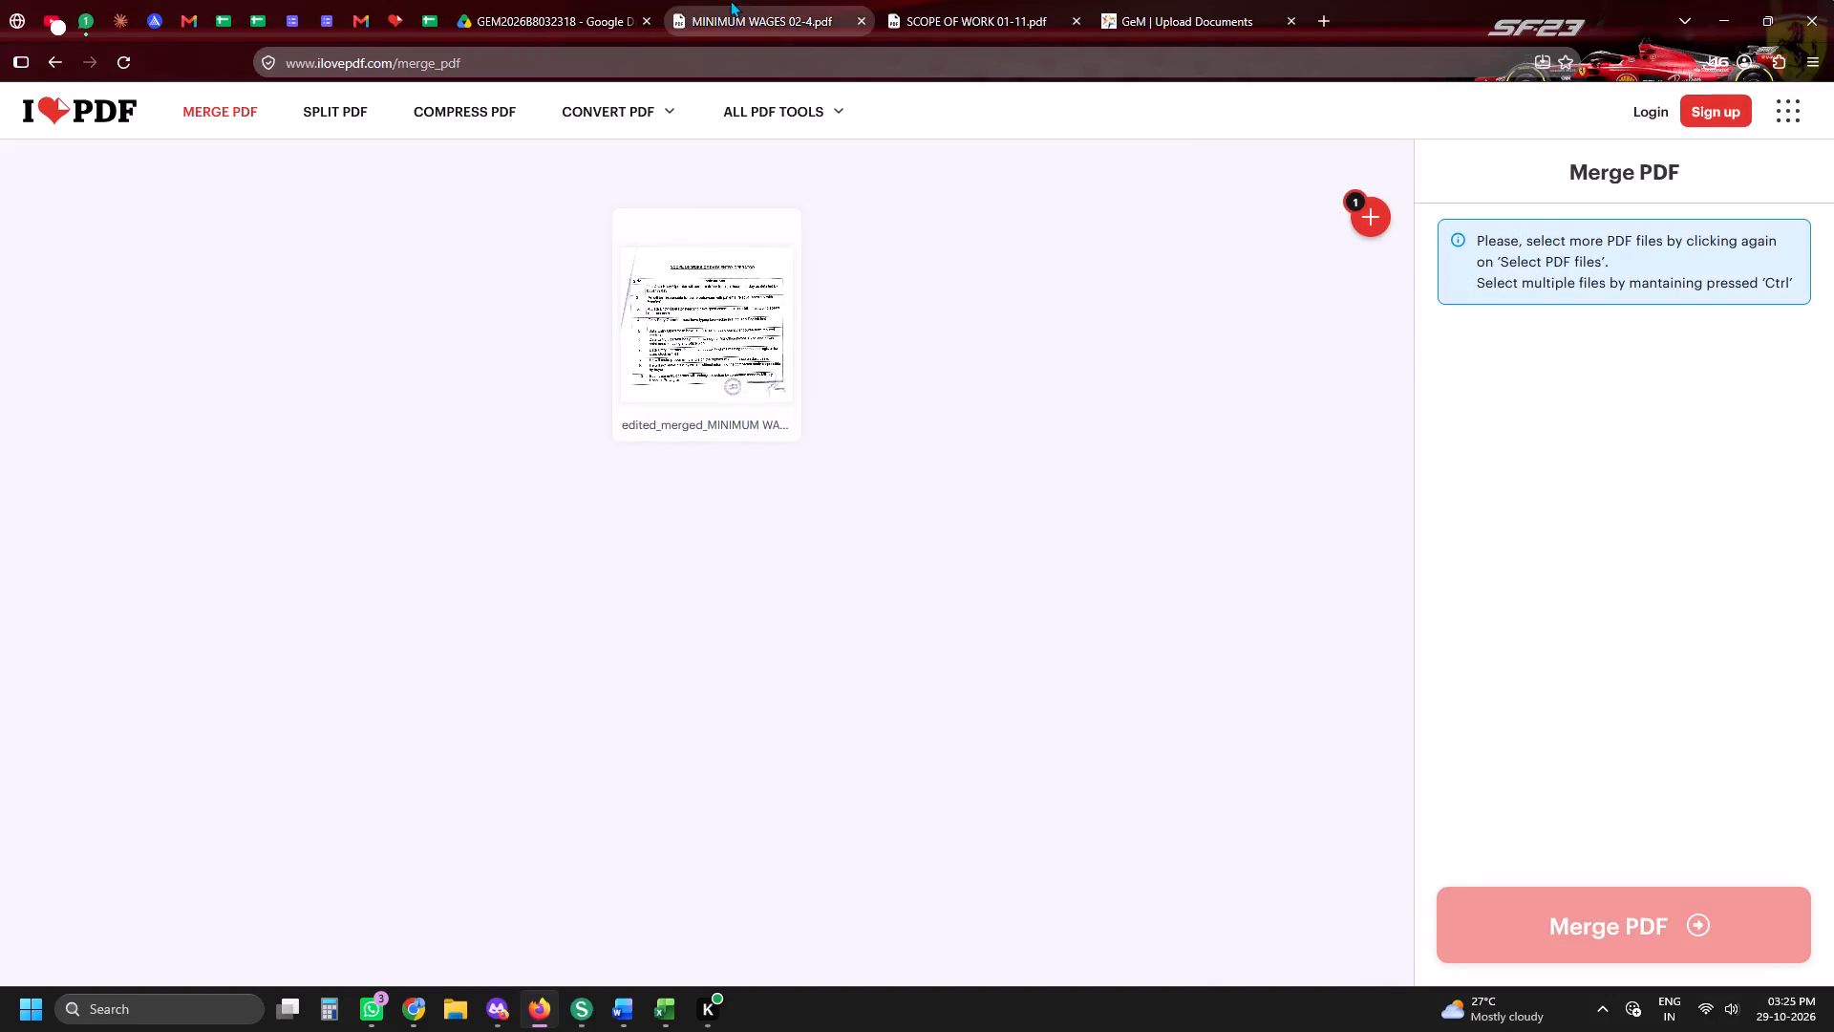
Switch to the atc-62-page-index document in Word and publish it as a PDF named PART32 in Downloads.
{"action": "left_click", "coordinate": [629, 0]}
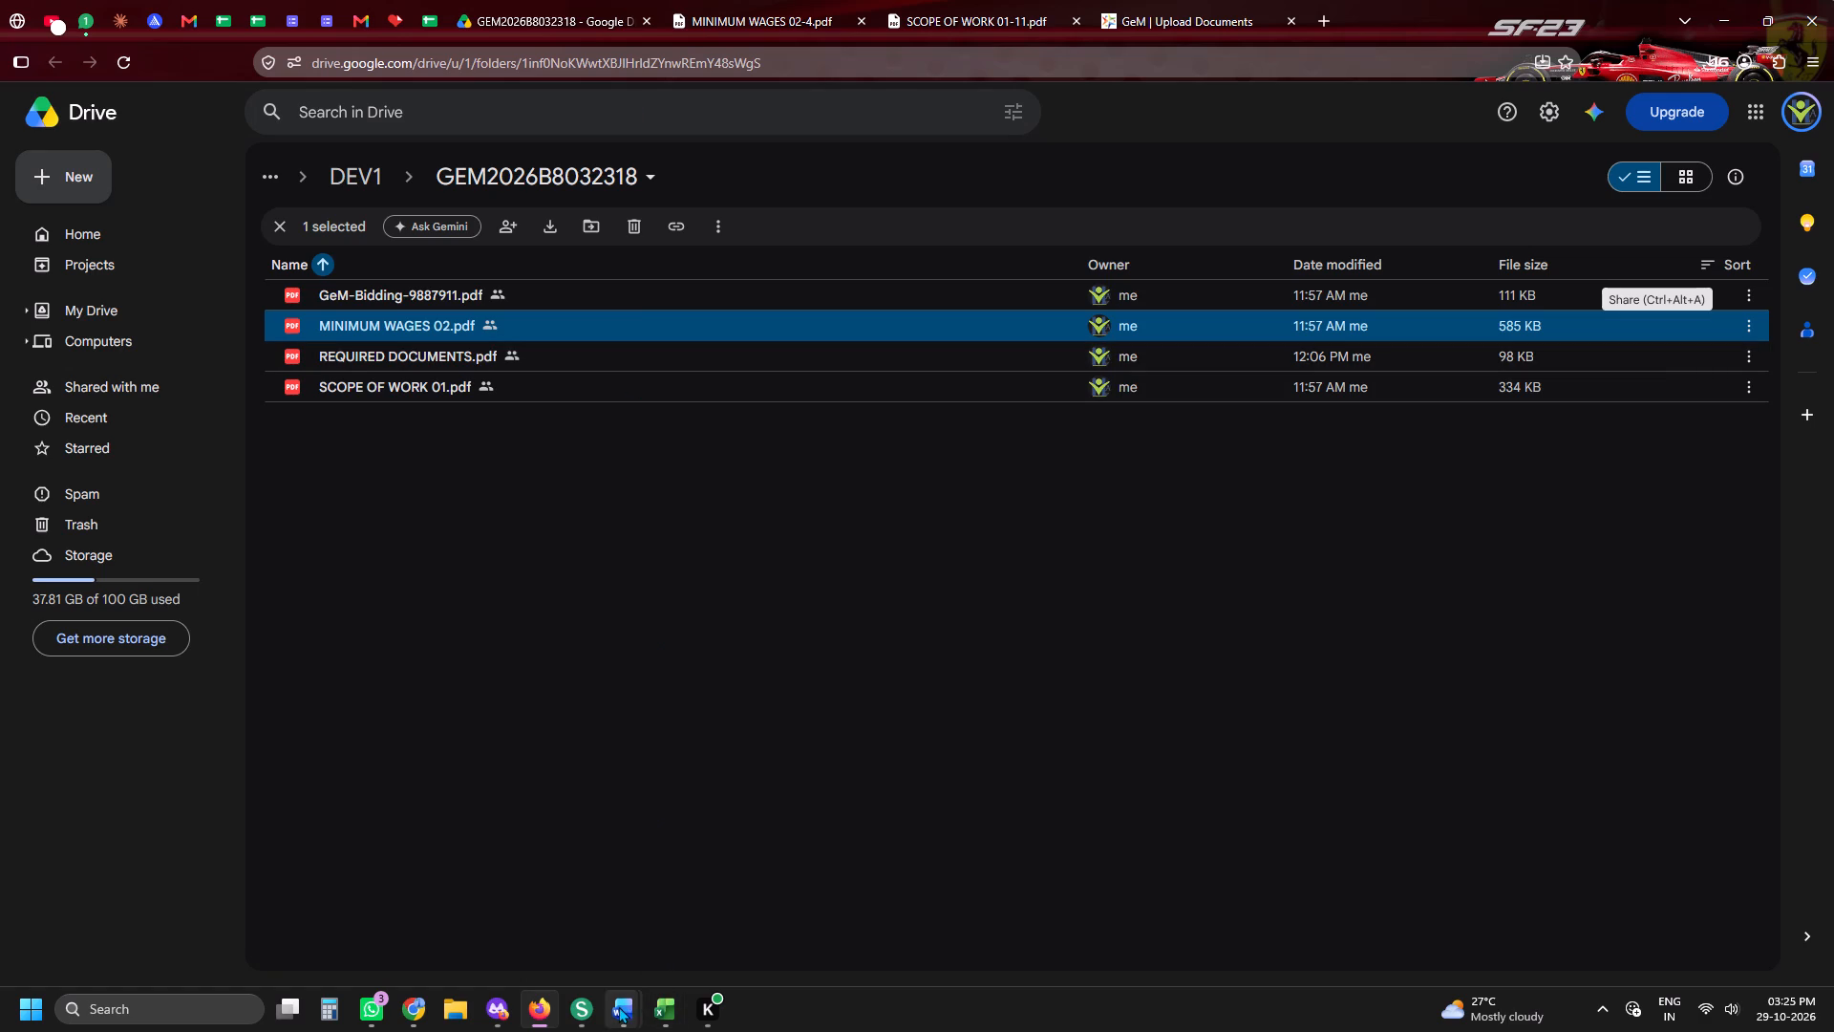
{"action": "left_click", "coordinate": [618, 1006]}
{"action": "left_click", "coordinate": [56, 908]}
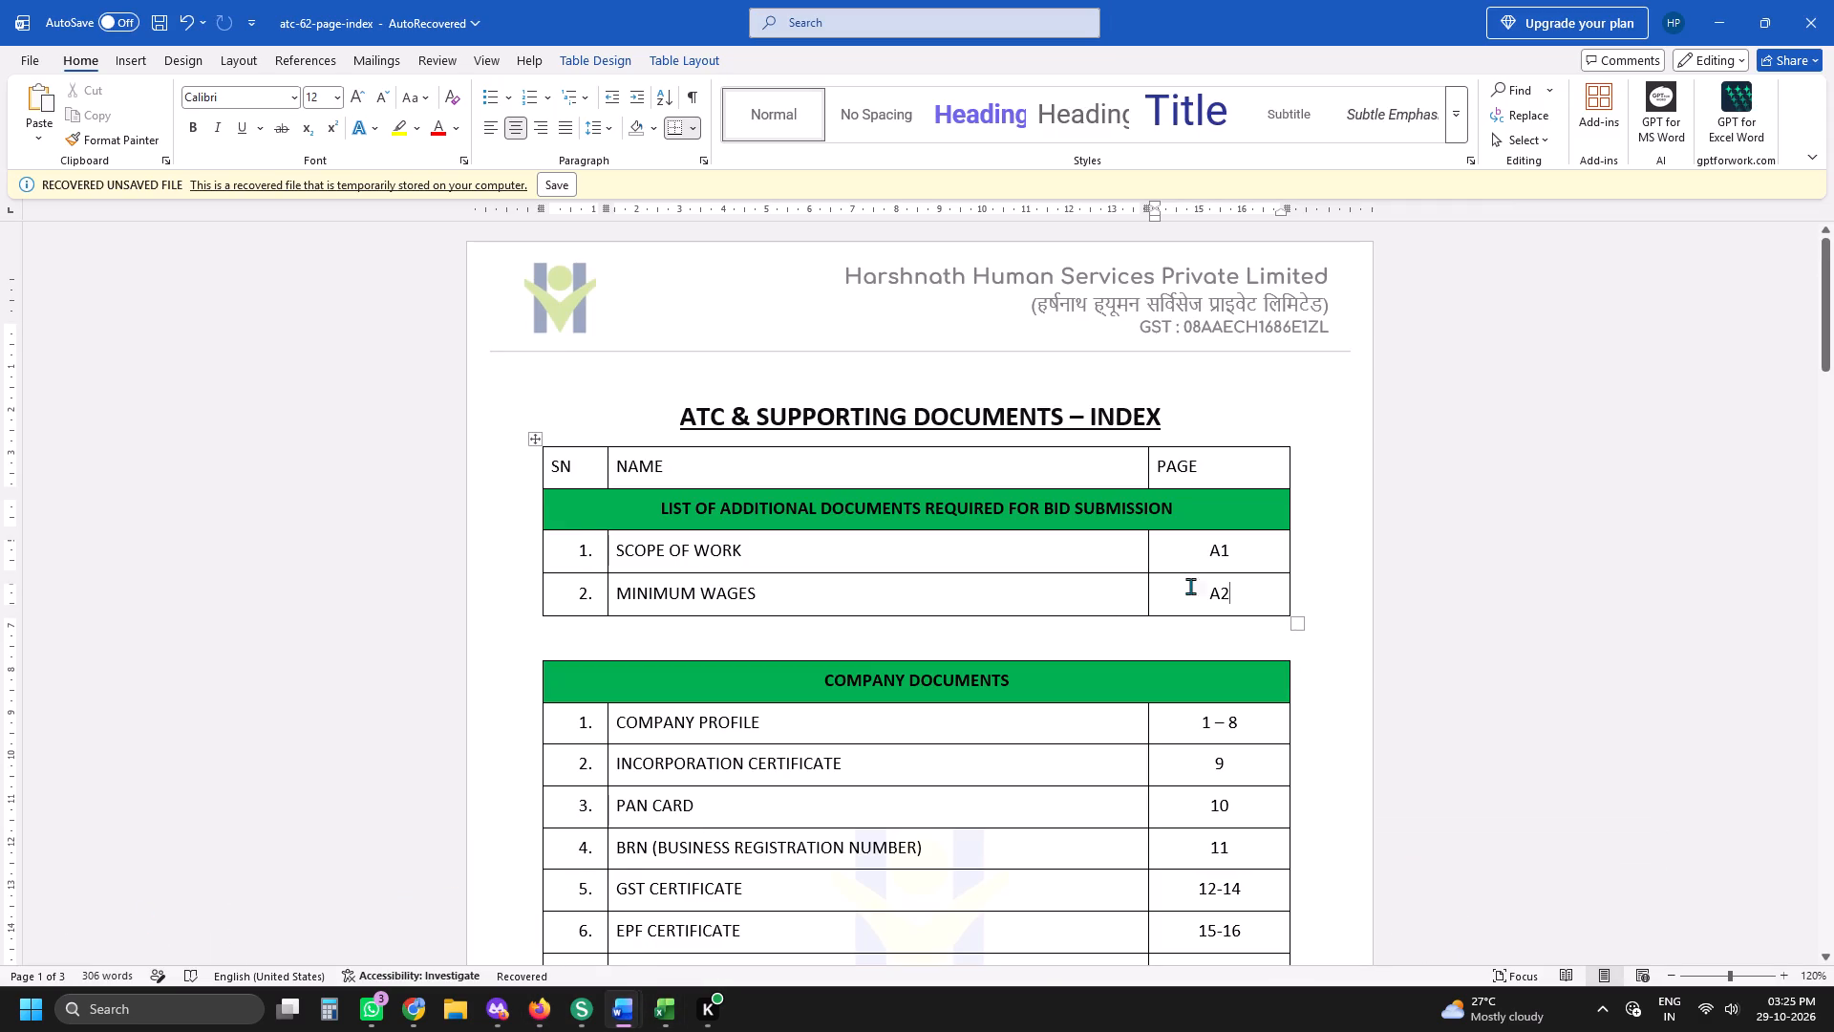
{"action": "key", "text": "alt+f"}
{"action": "key", "text": "alt+e"}
{"action": "key", "text": "alt+a"}
{"action": "scroll", "coordinate": [285, 436], "scroll_direction": "up", "scroll_amount": 3}
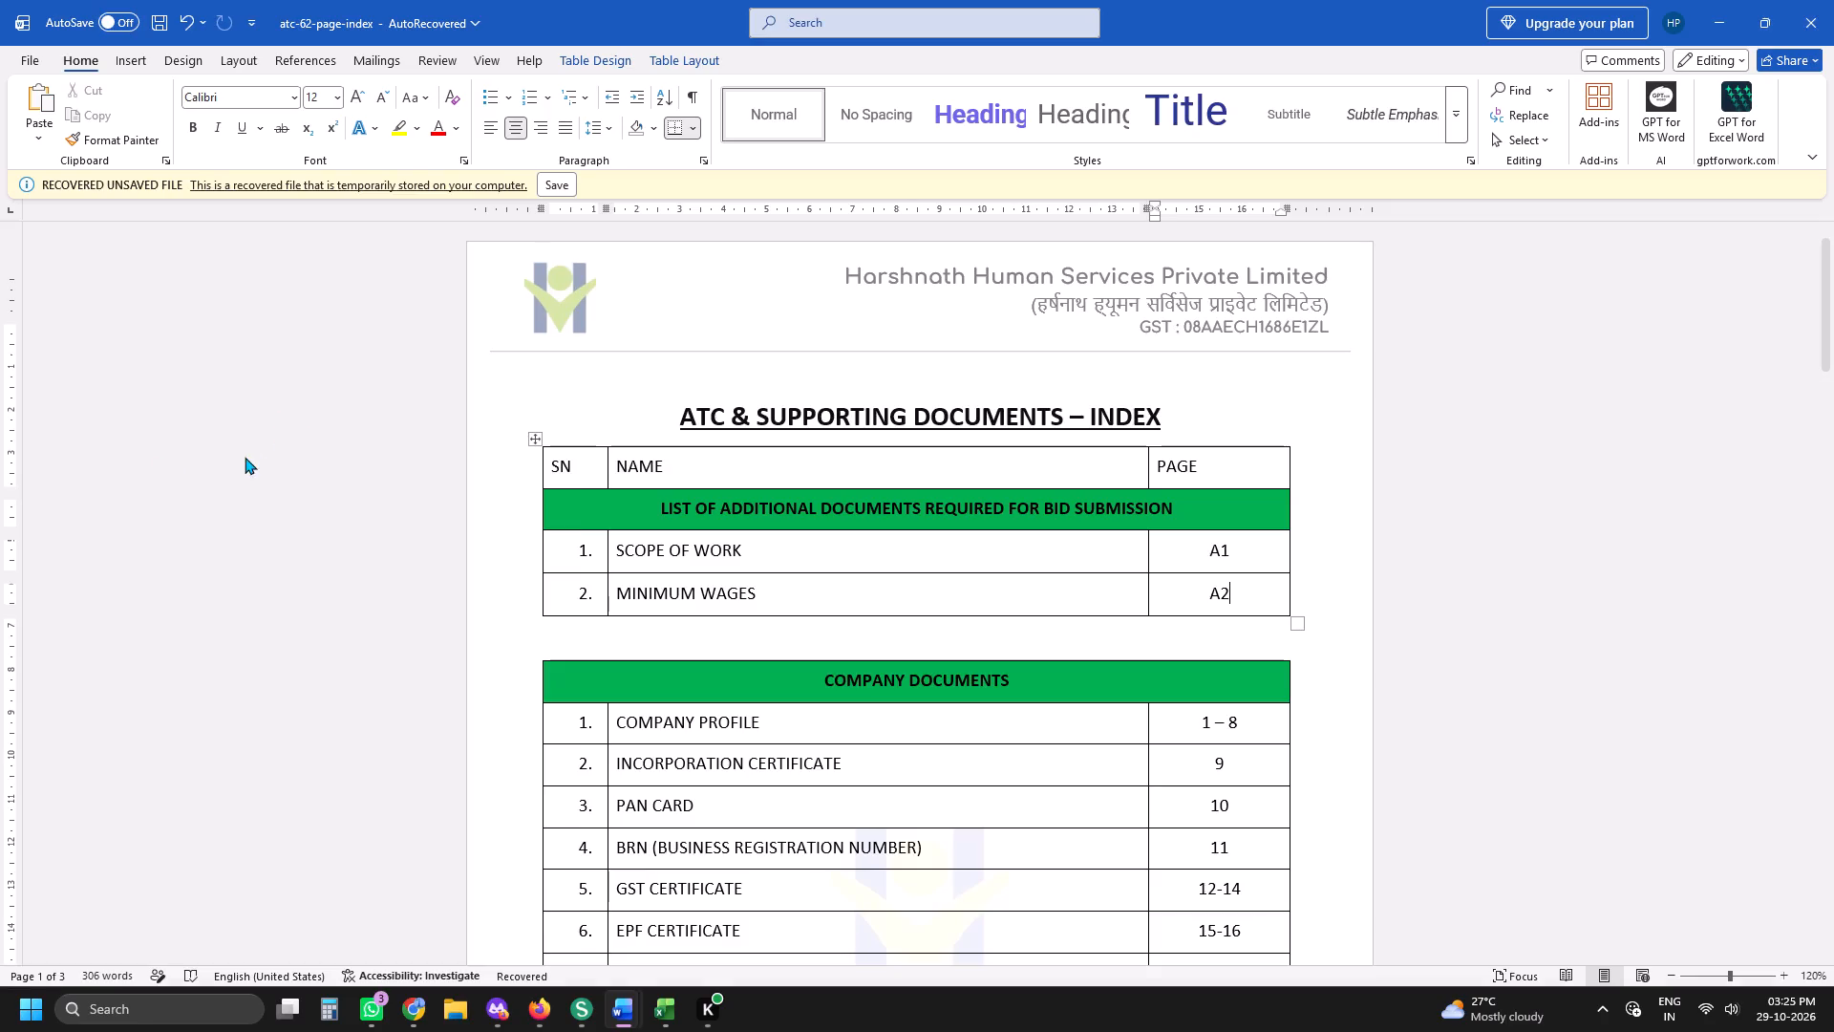
{"action": "scroll", "coordinate": [245, 457], "scroll_direction": "up", "scroll_amount": 11}
{"action": "left_click", "coordinate": [84, 546]}
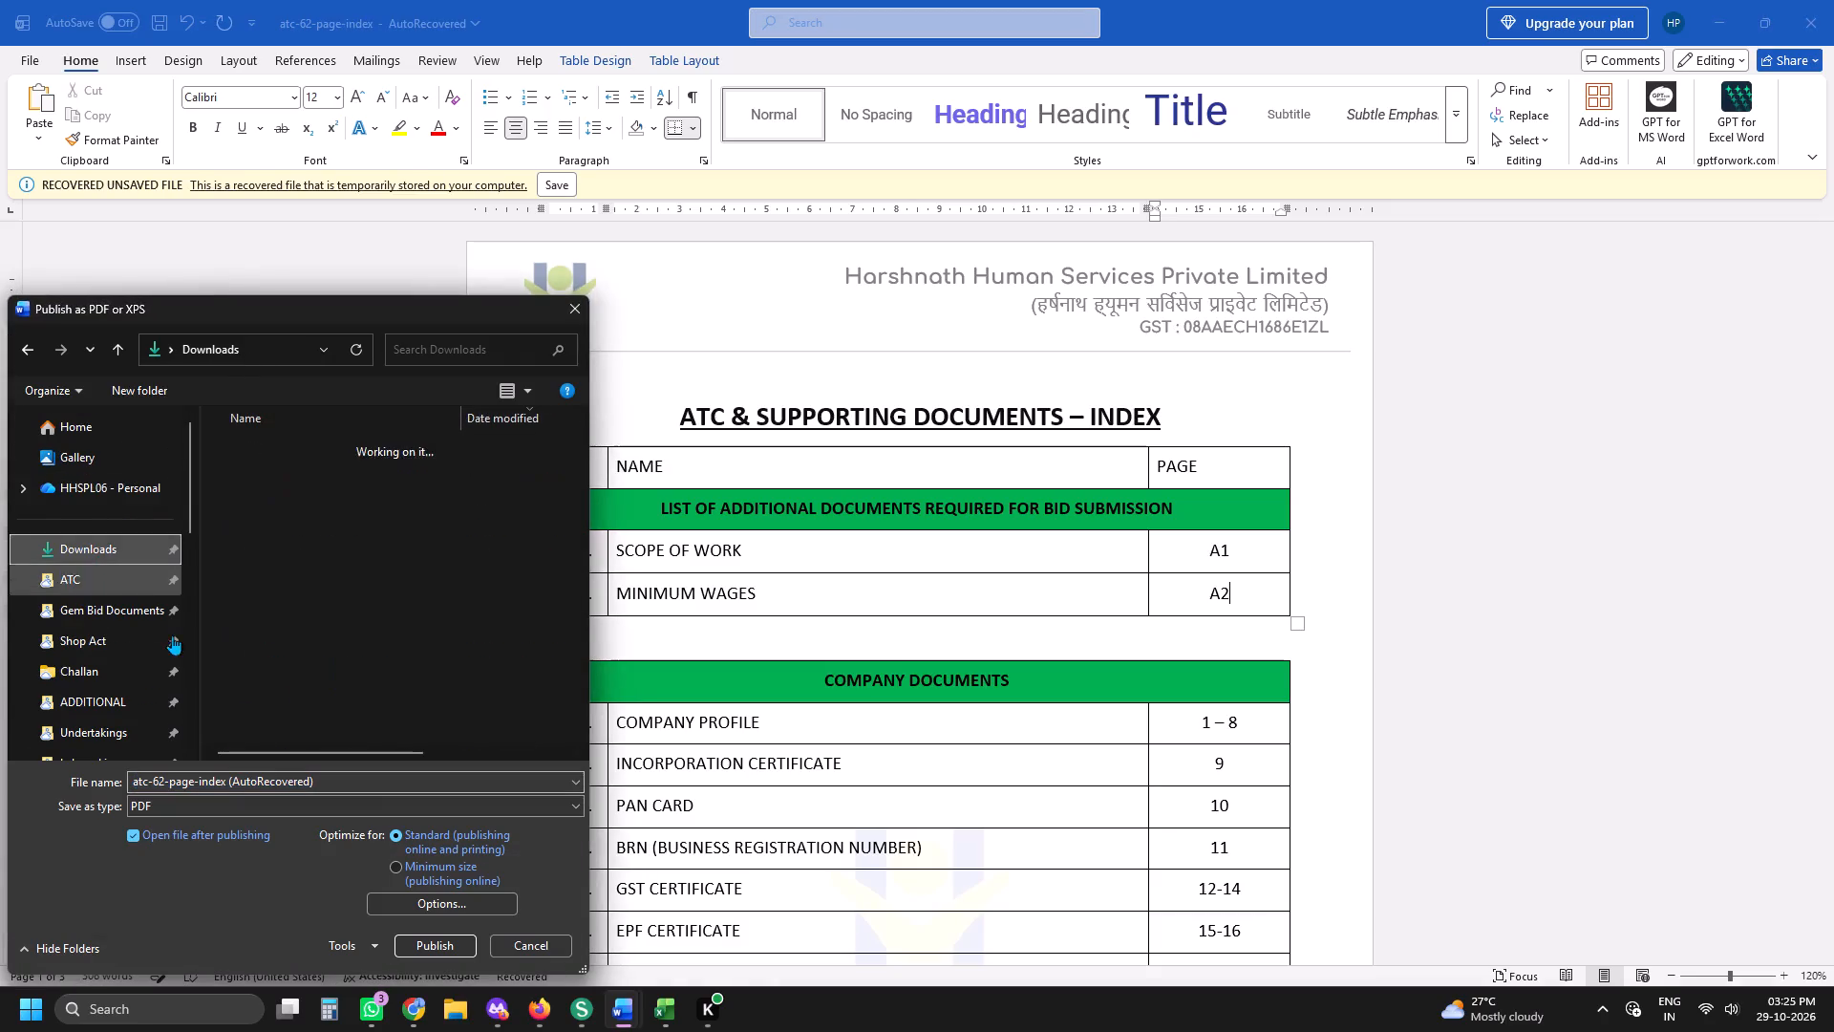
{"action": "left_click", "coordinate": [268, 644]}
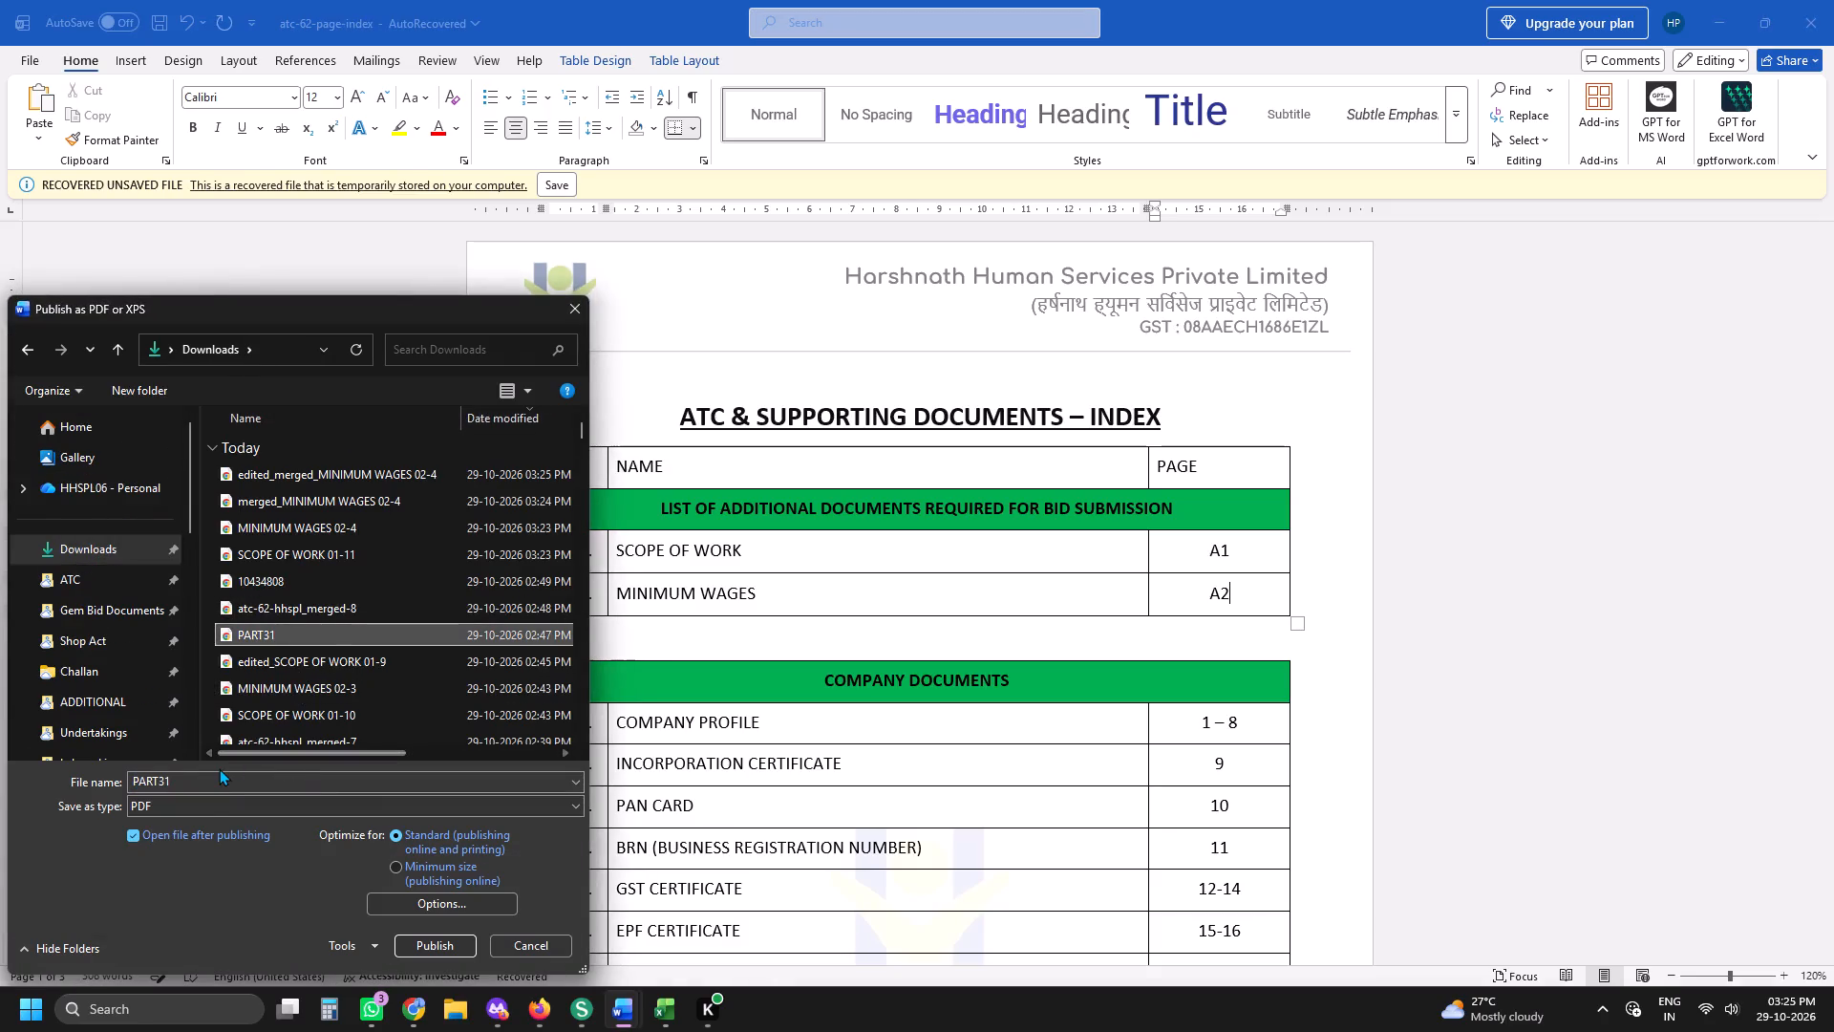
{"action": "double_click", "coordinate": [219, 768]}
{"action": "triple_click", "coordinate": [206, 785]}
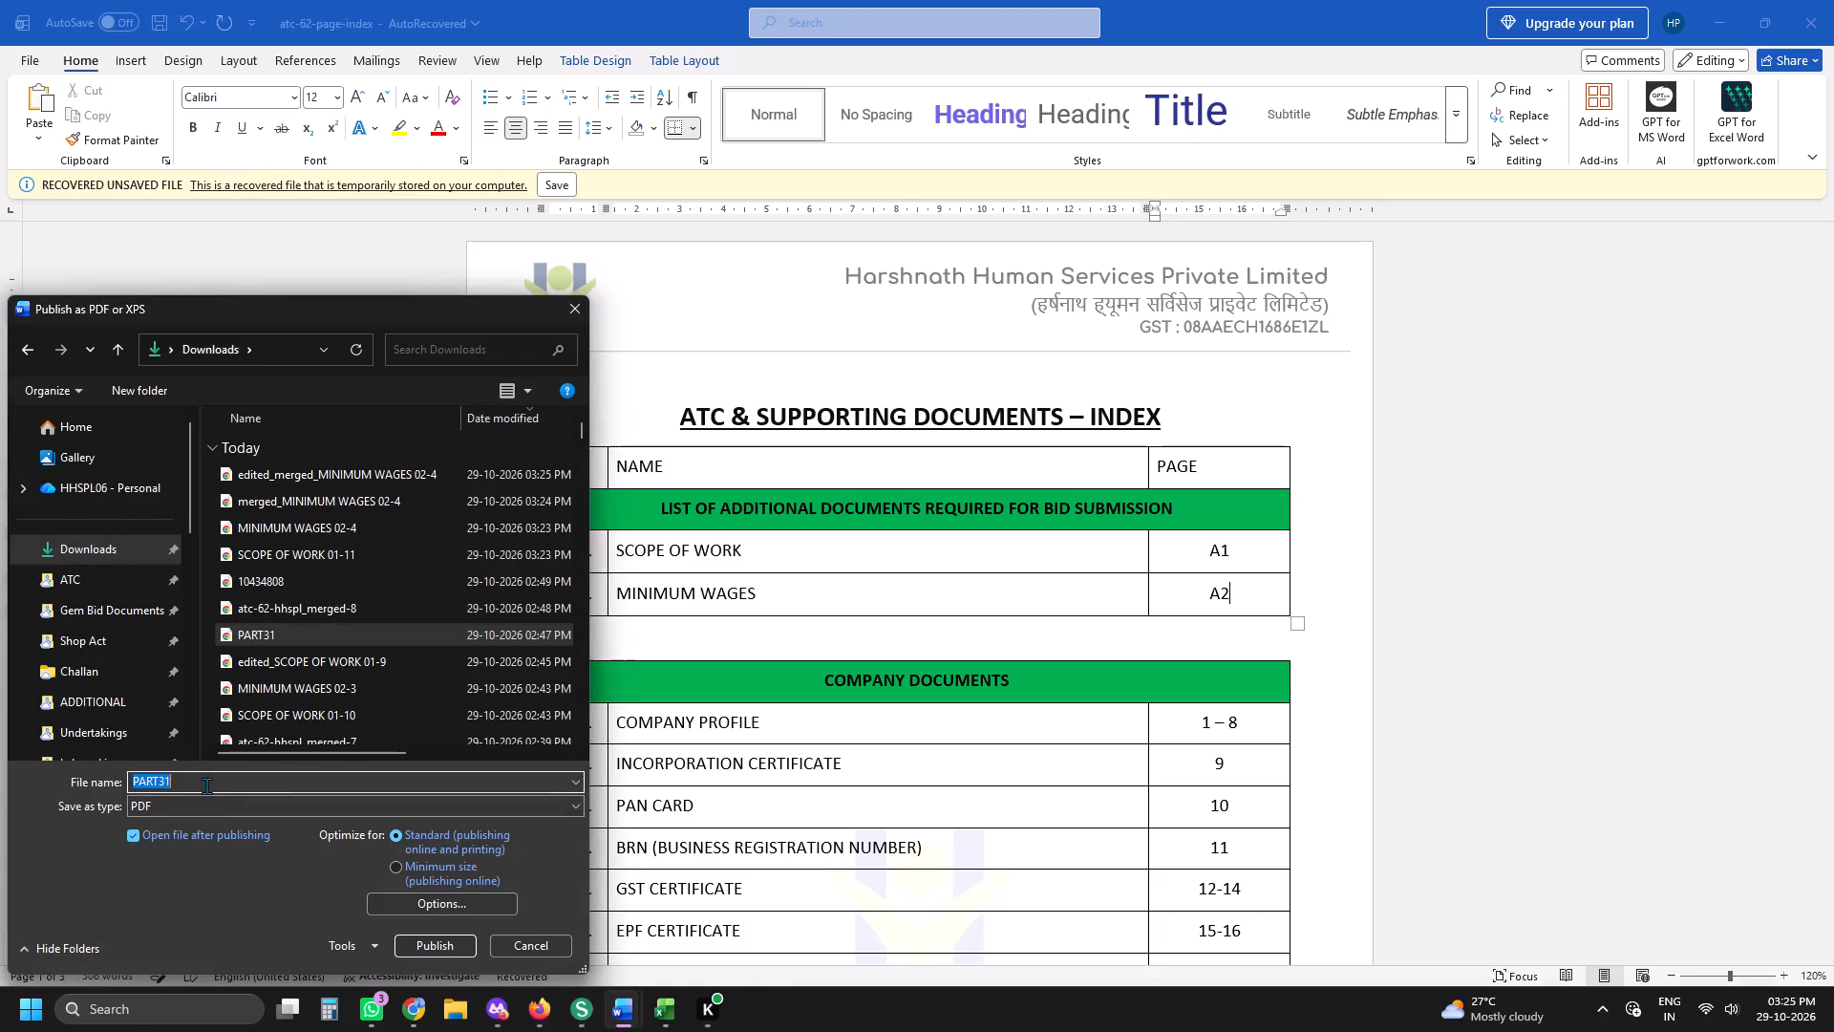
{"action": "key", "text": "BackSpace"}
{"action": "key", "text": "2"}
{"action": "key", "text": "Return"}
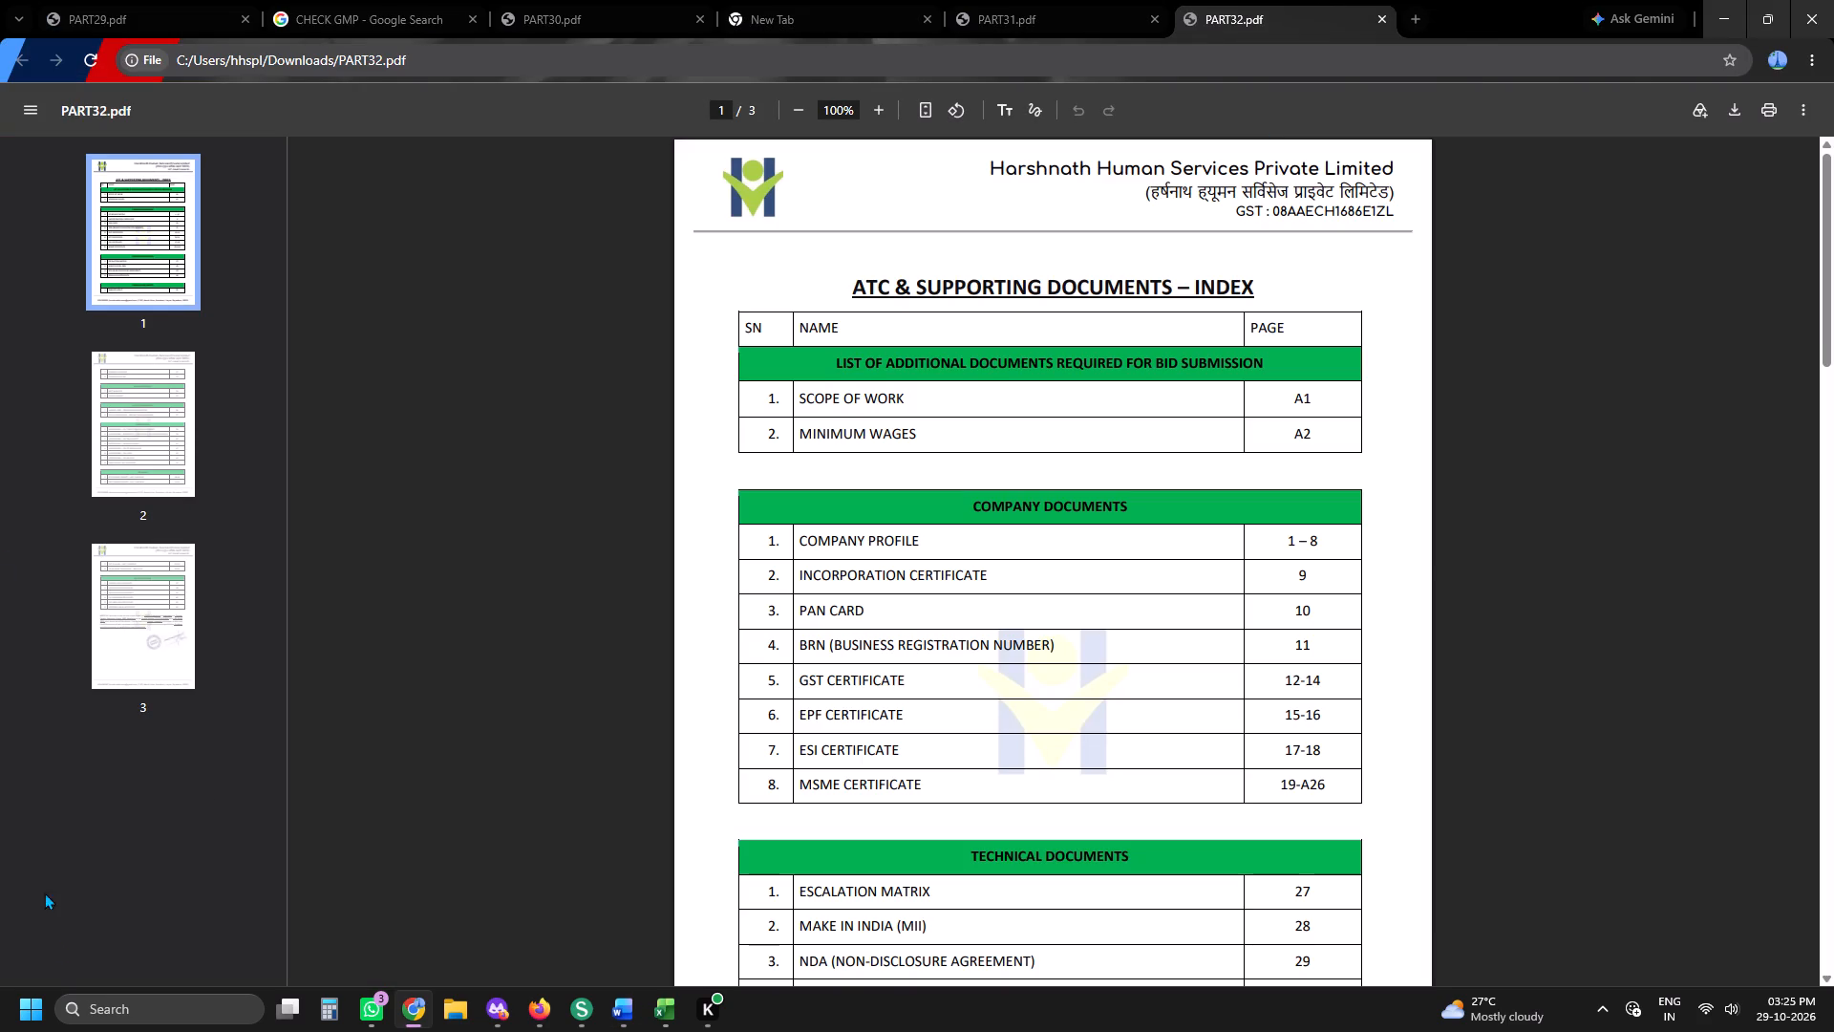
Back in Firefox, add PART32 from Downloads to the iLovePDF merge and place it before the edited minimum wages file.
{"action": "left_click", "coordinate": [555, 1007]}
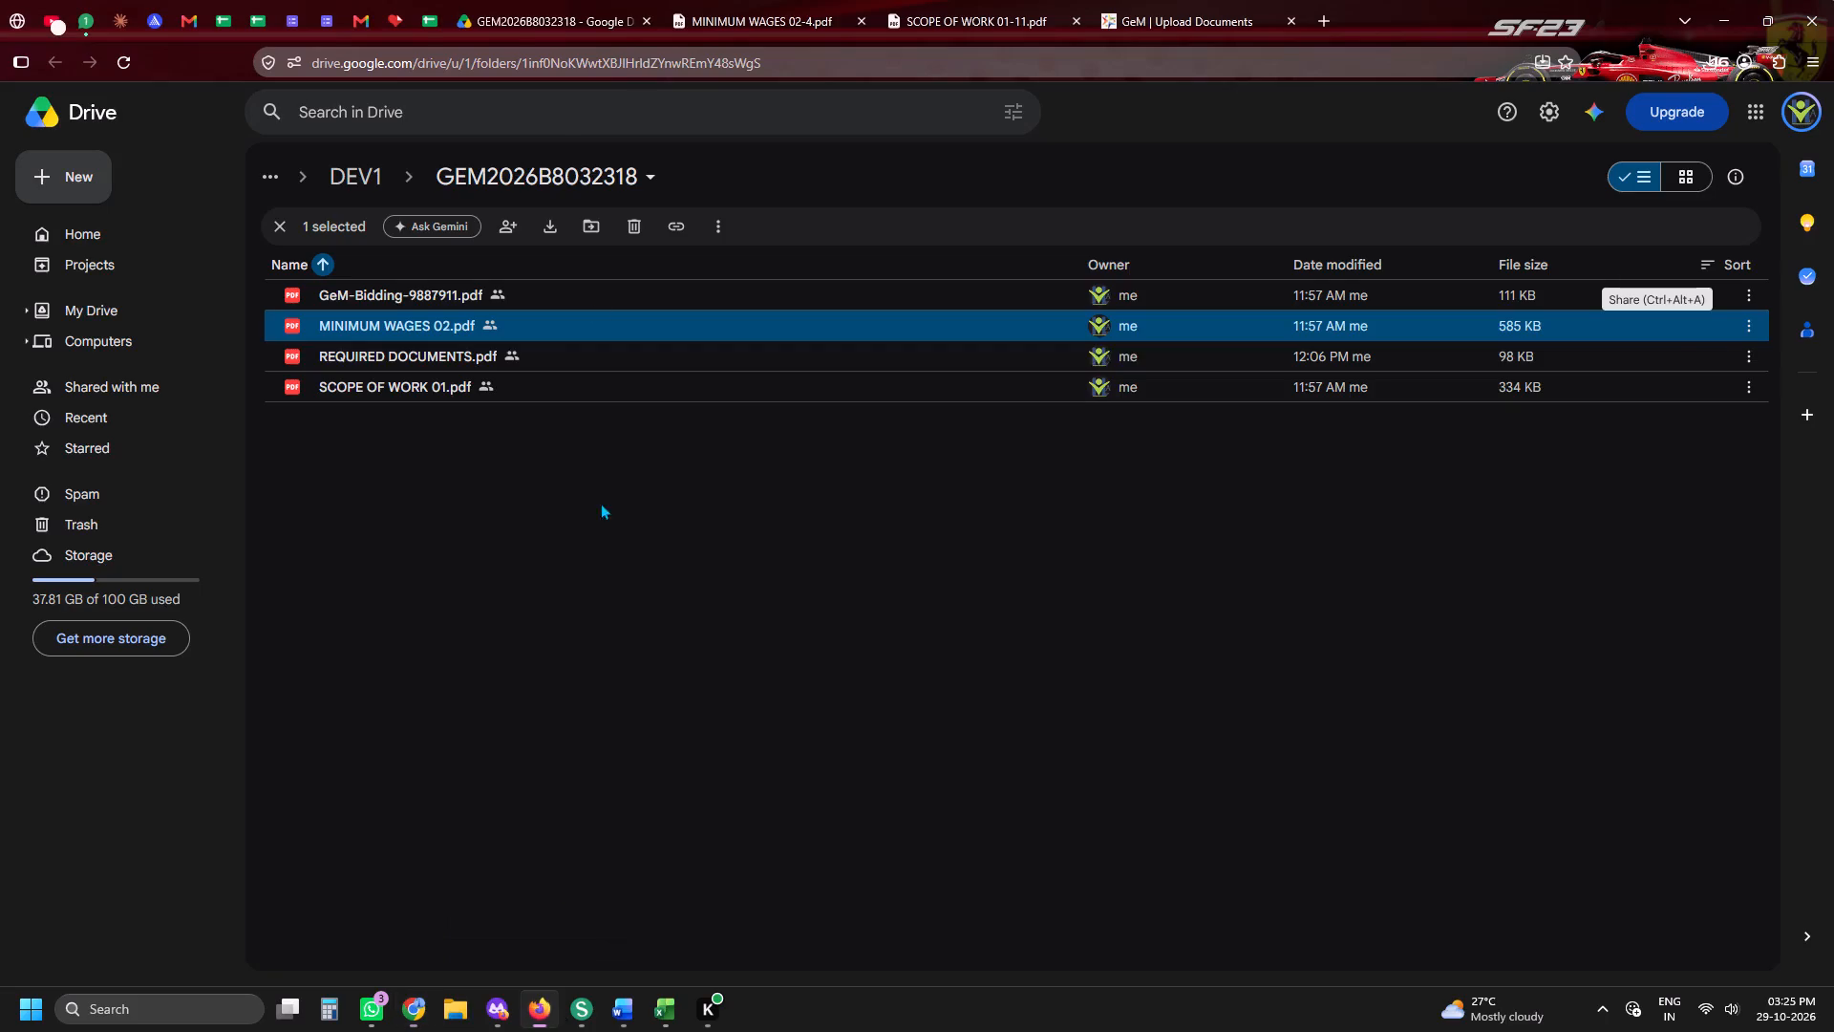
{"action": "left_click", "coordinate": [395, 0]}
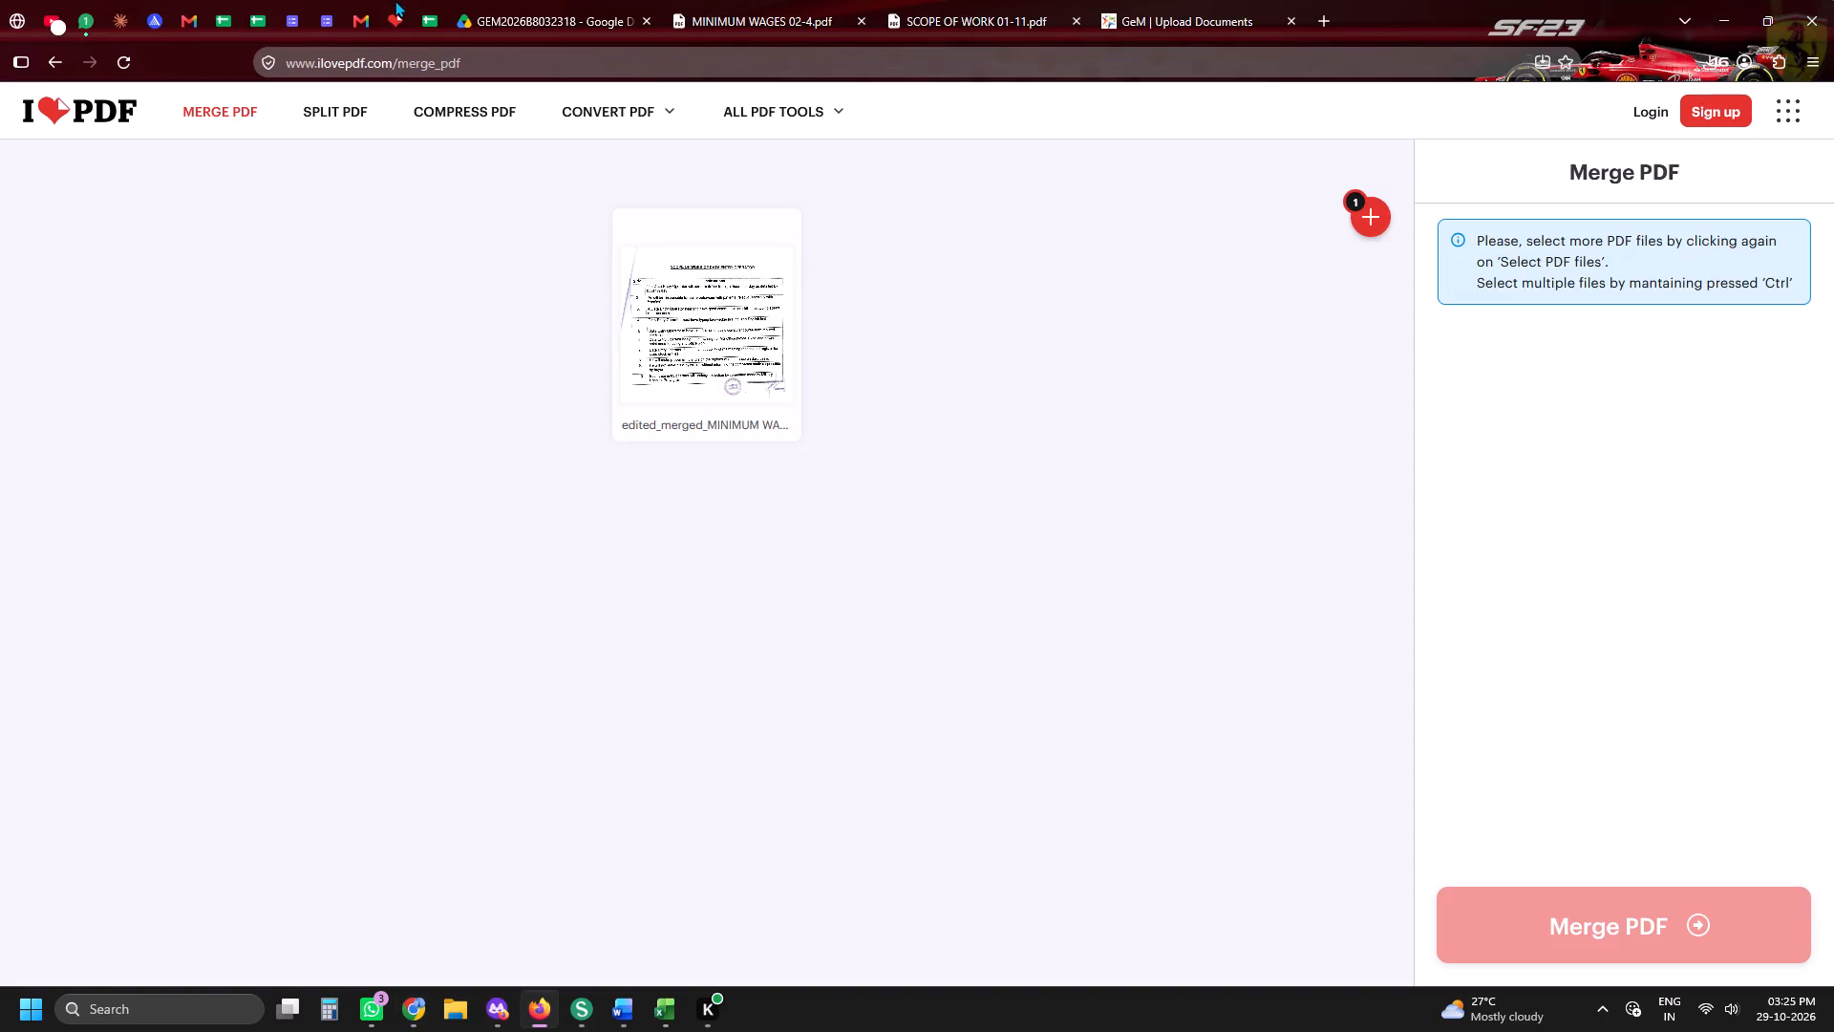
{"action": "left_click", "coordinate": [1358, 212]}
{"action": "left_click", "coordinate": [1368, 223]}
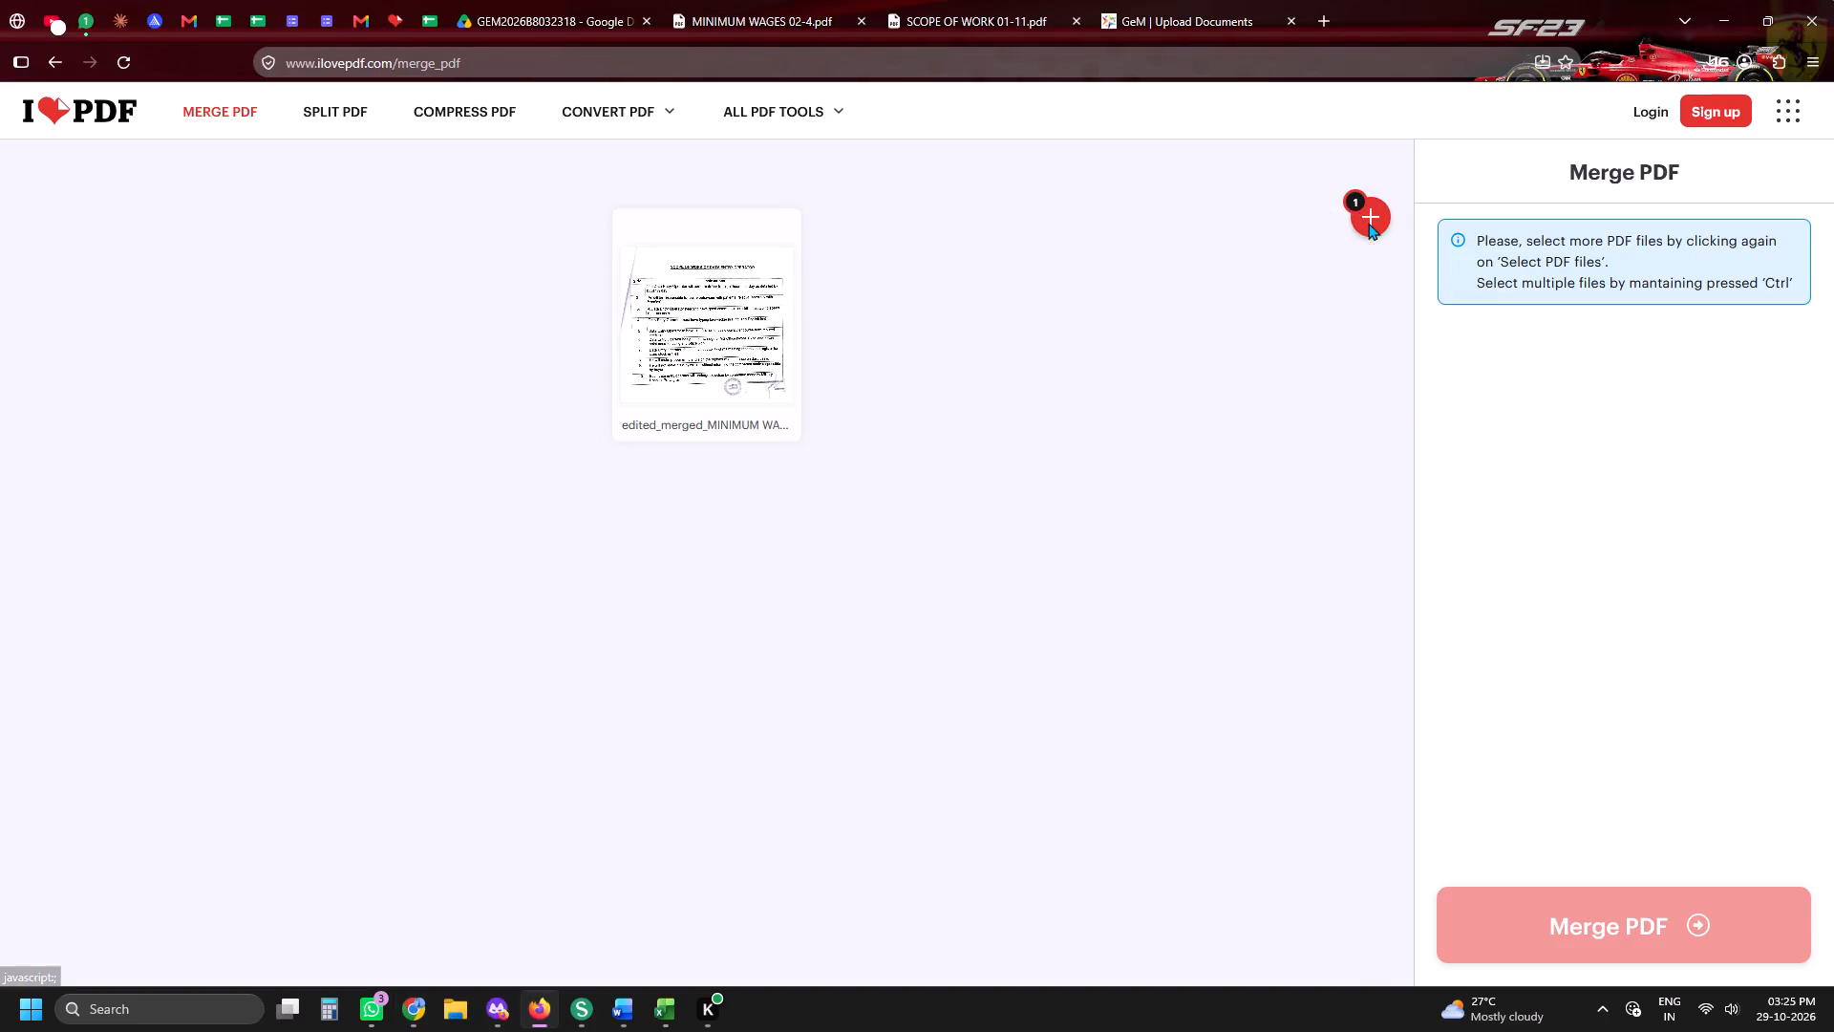
{"action": "scroll", "coordinate": [1398, 360], "scroll_direction": "up", "scroll_amount": 4}
{"action": "left_click", "coordinate": [1312, 325]}
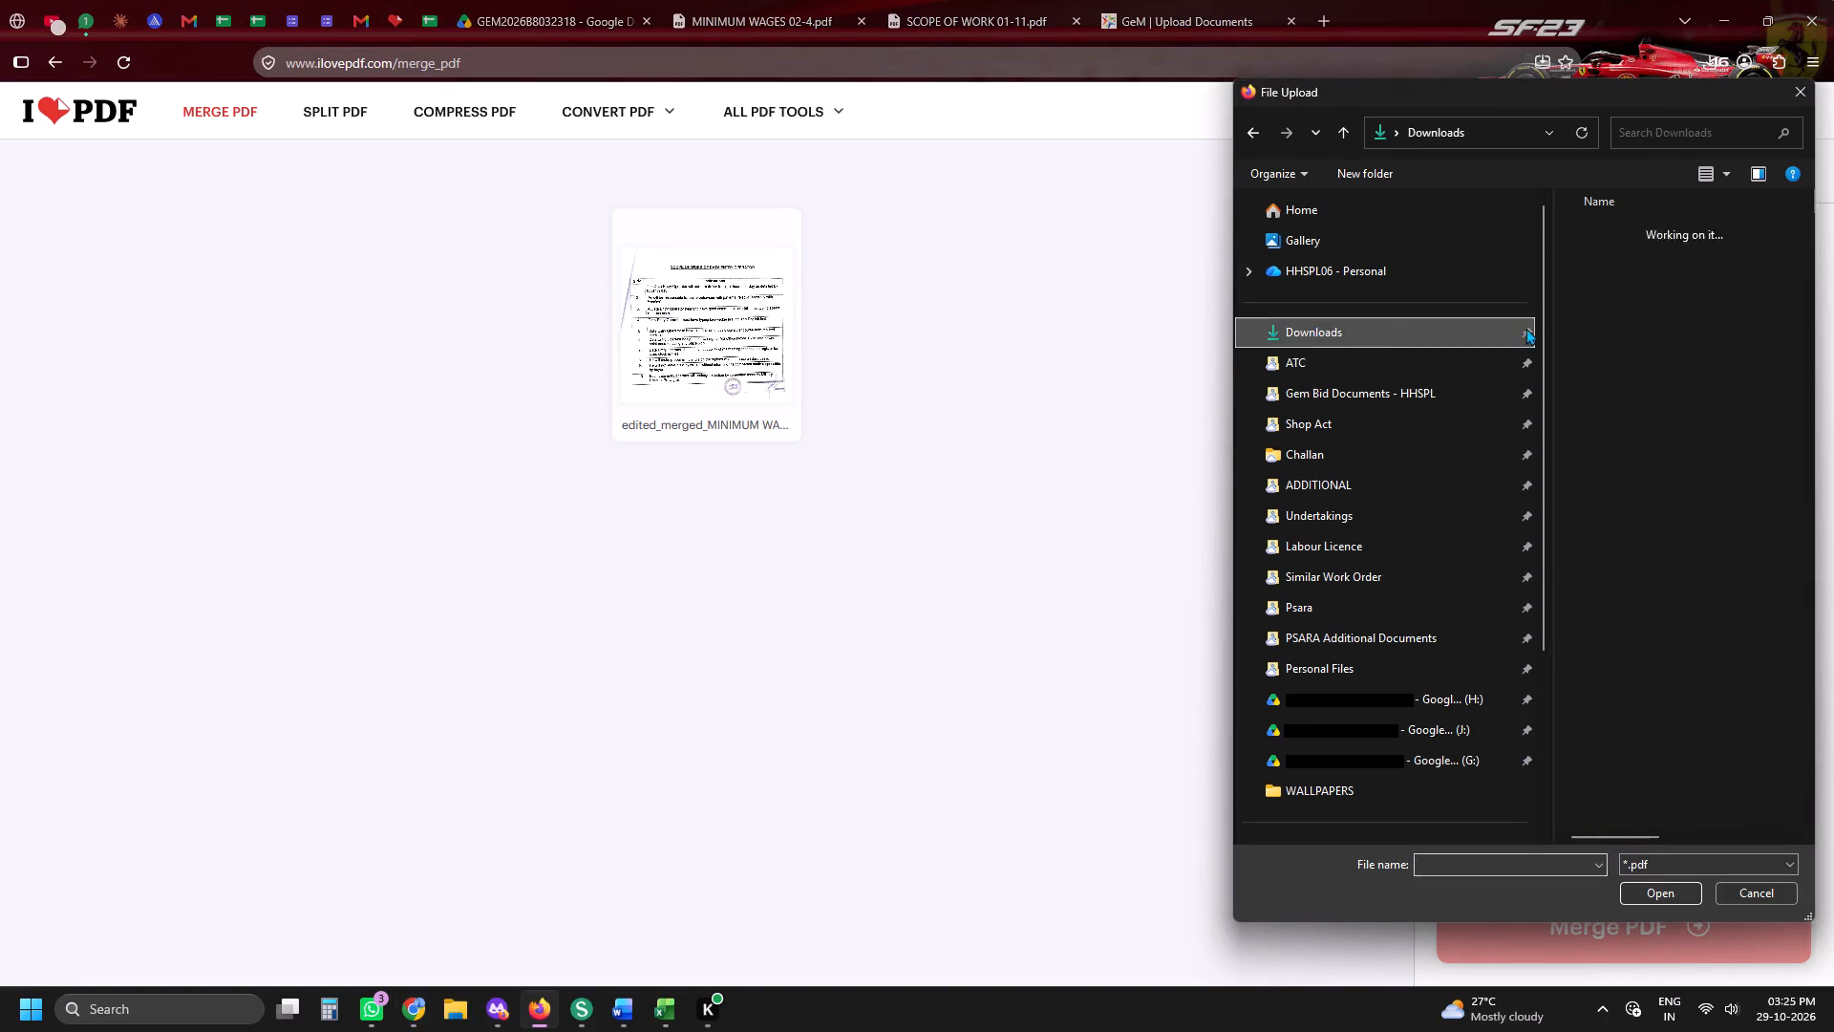
{"action": "double_click", "coordinate": [1602, 265]}
{"action": "left_click_drag", "start_coordinate": [817, 303], "coordinate": [478, 267]}
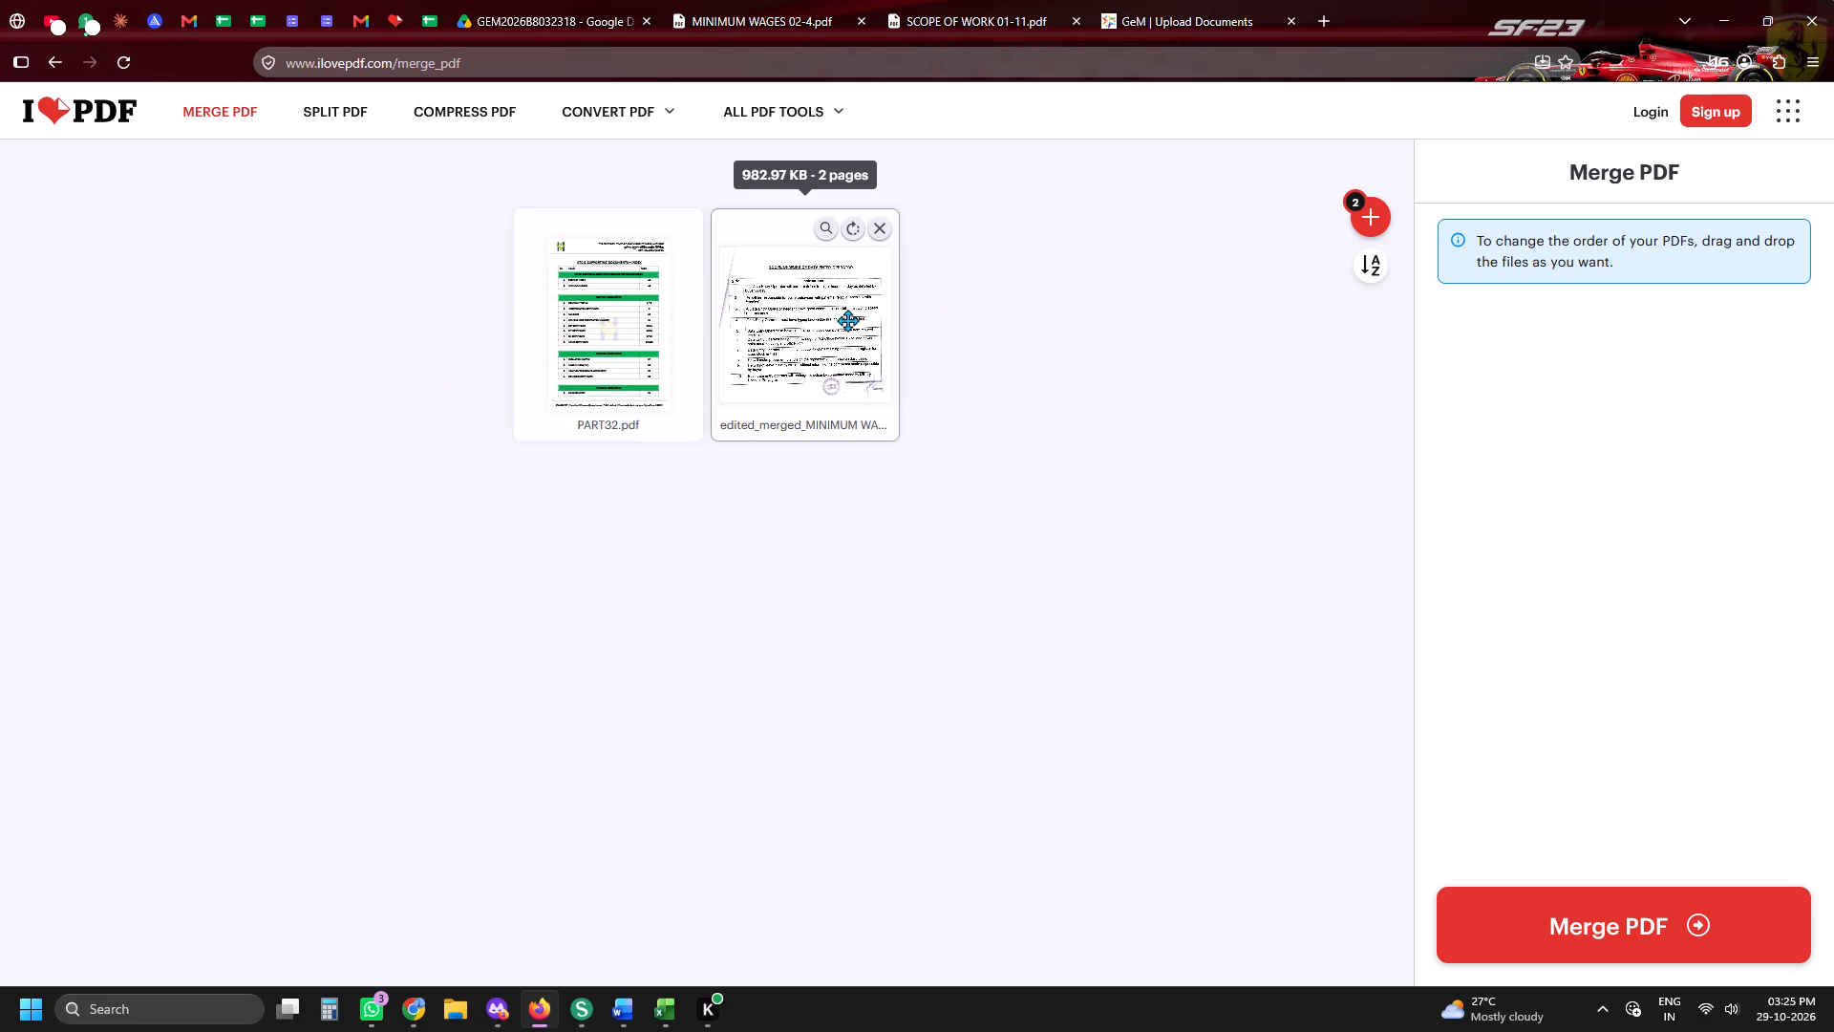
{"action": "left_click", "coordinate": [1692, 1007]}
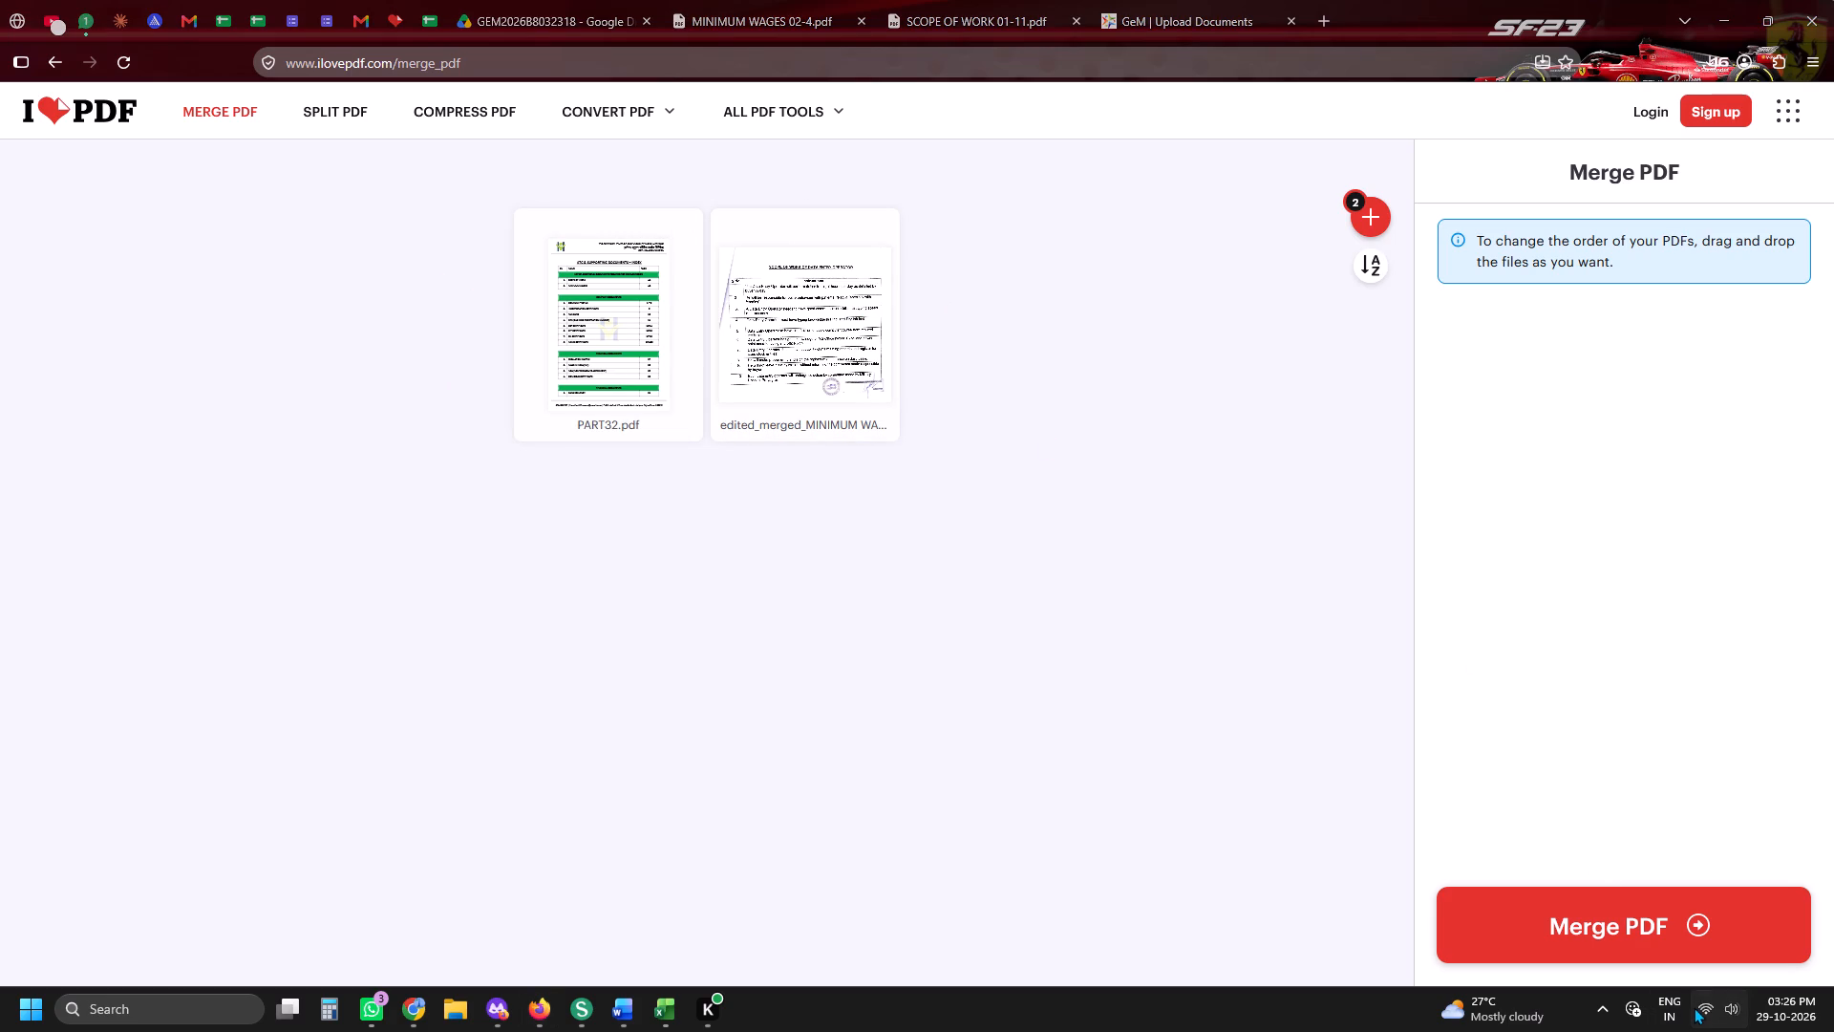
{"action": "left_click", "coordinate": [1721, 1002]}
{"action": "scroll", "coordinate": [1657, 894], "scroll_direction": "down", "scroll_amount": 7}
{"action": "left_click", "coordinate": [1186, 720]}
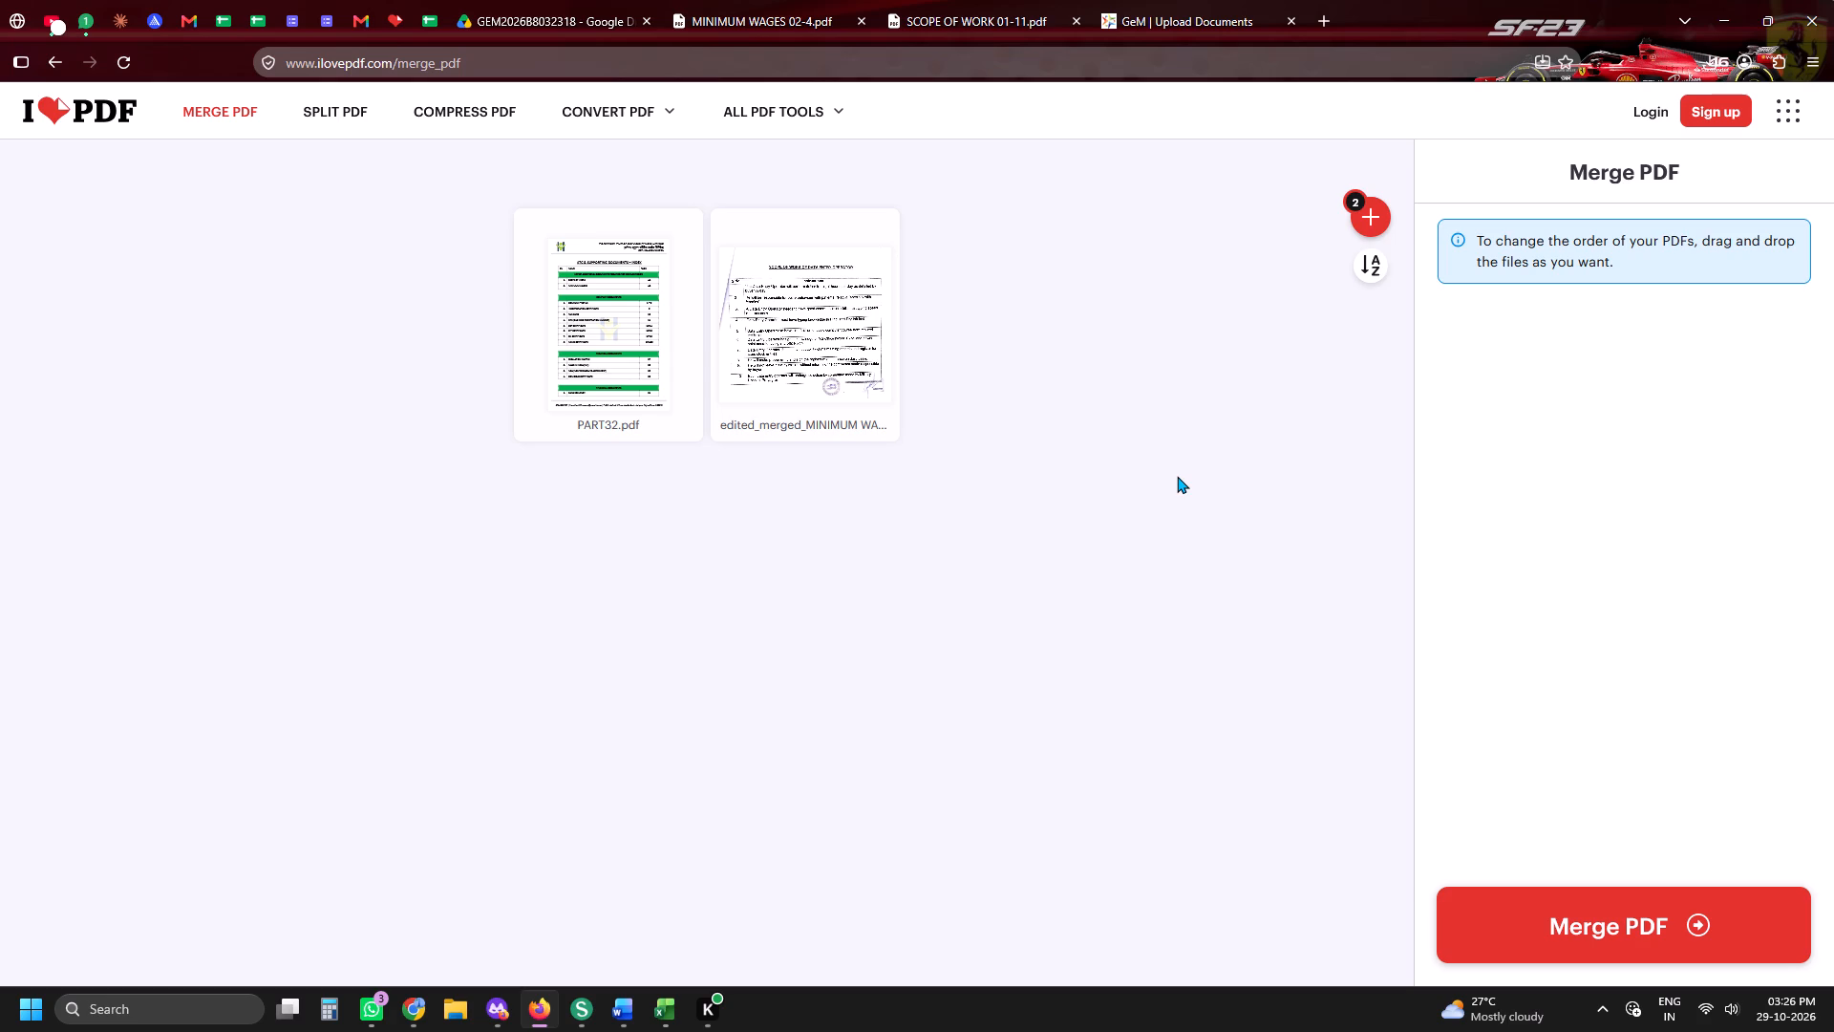
Add atc-62-hhspl from the ATC folder to the merge, keeping it as the last file after the edited minimum wages PDF.
{"action": "left_click", "coordinate": [1369, 217]}
{"action": "scroll", "coordinate": [1333, 439], "scroll_direction": "up", "scroll_amount": 2}
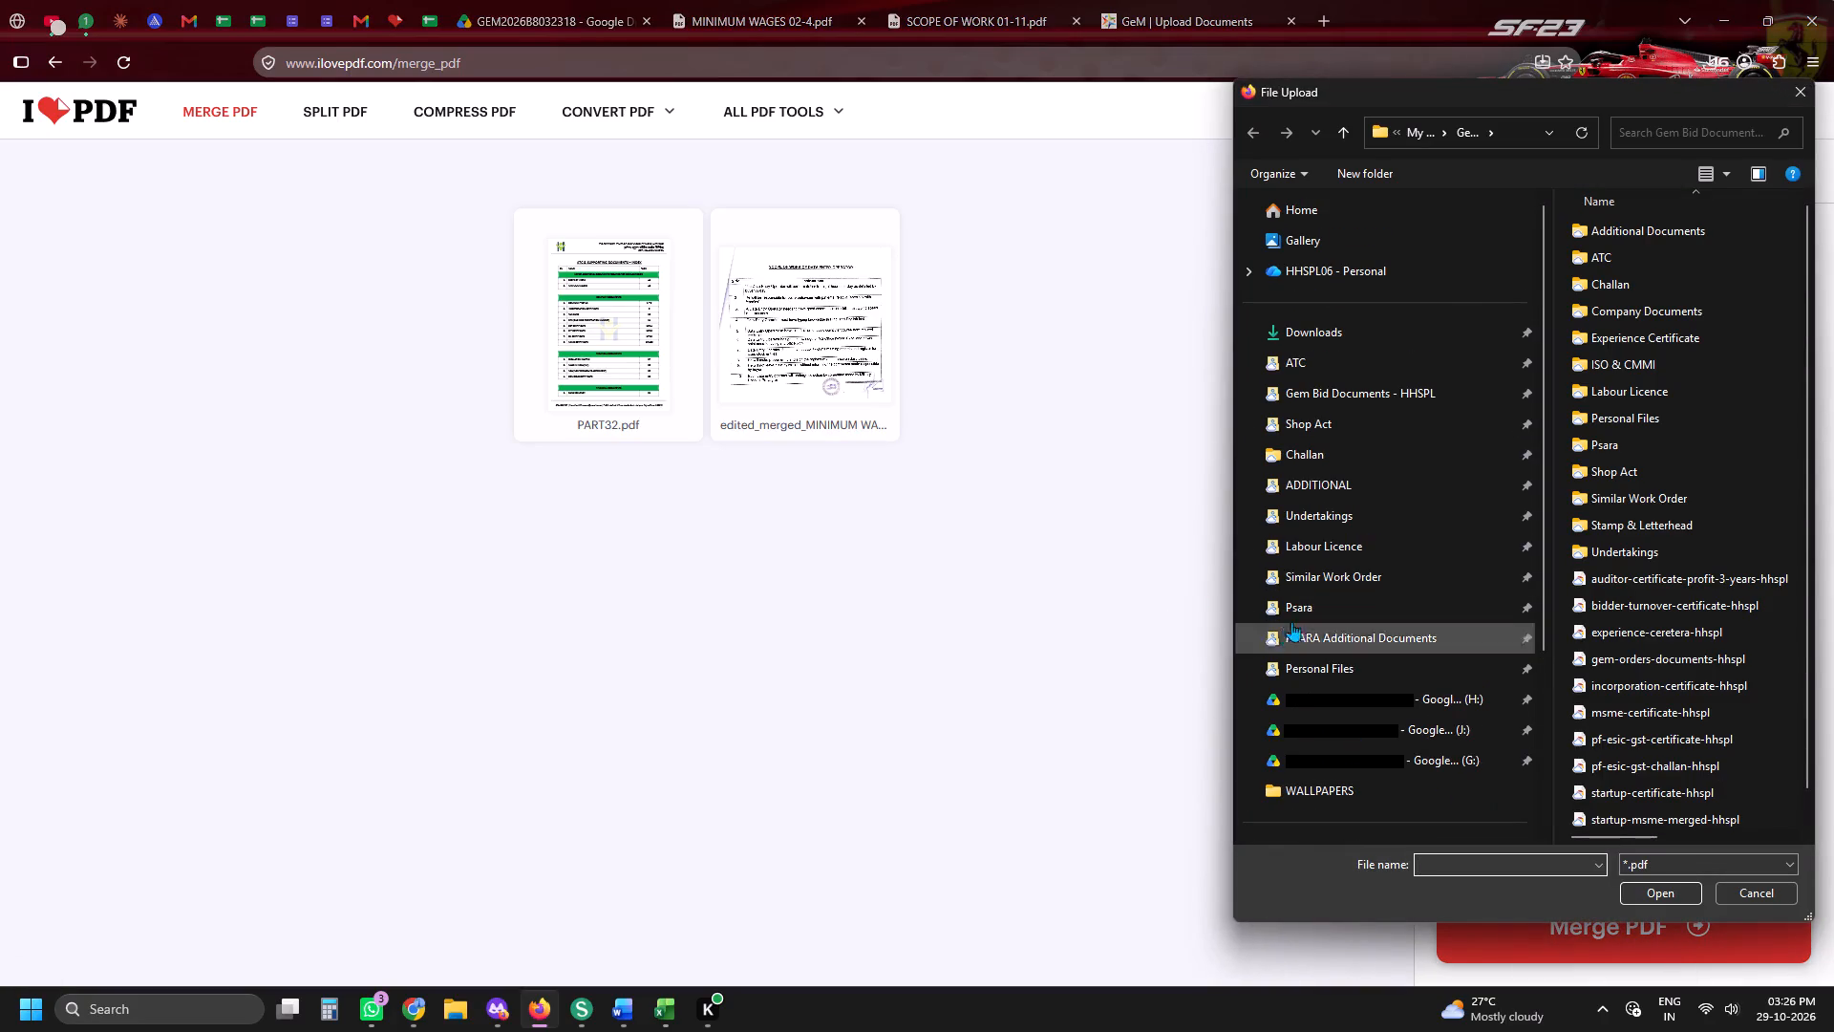
{"action": "scroll", "coordinate": [1267, 468], "scroll_direction": "up", "scroll_amount": 3}
{"action": "left_click", "coordinate": [1309, 341]}
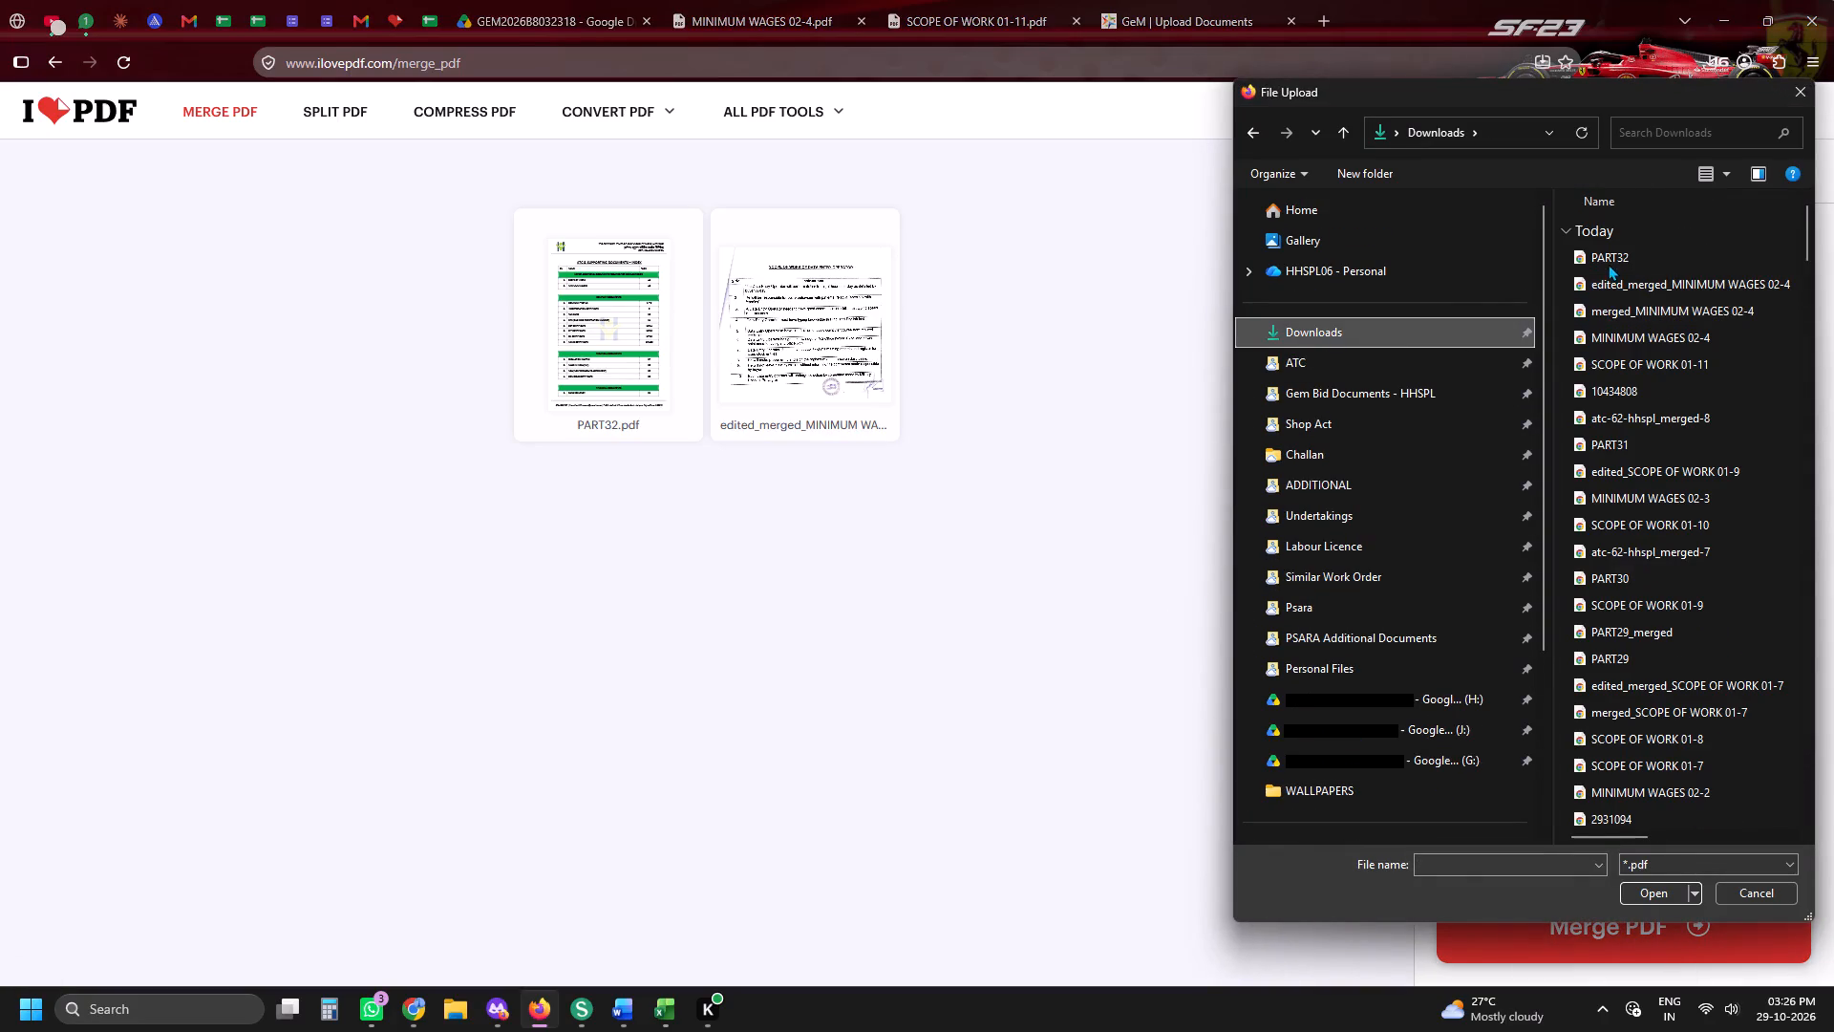
{"action": "left_click", "coordinate": [1607, 263]}
{"action": "left_click", "coordinate": [1327, 370]}
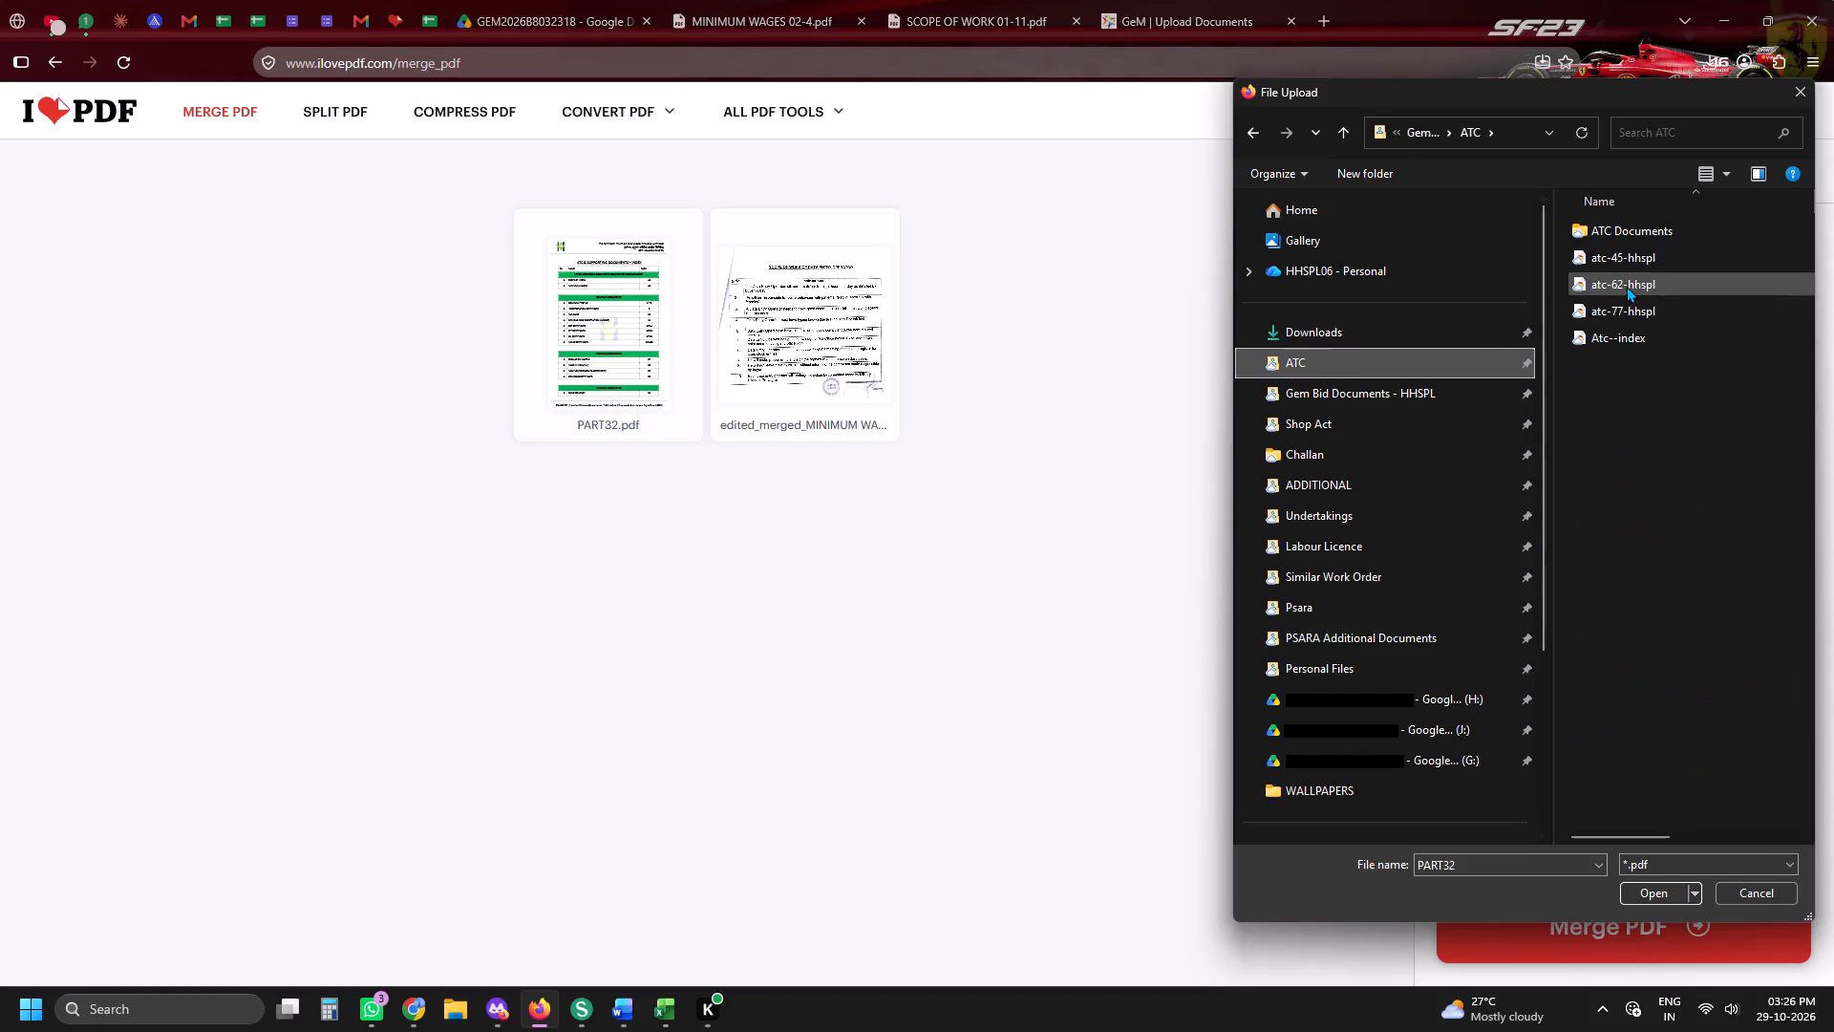
{"action": "double_click", "coordinate": [1626, 286]}
{"action": "left_click_drag", "start_coordinate": [953, 355], "coordinate": [697, 353]}
{"action": "left_click_drag", "start_coordinate": [709, 344], "coordinate": [964, 346]}
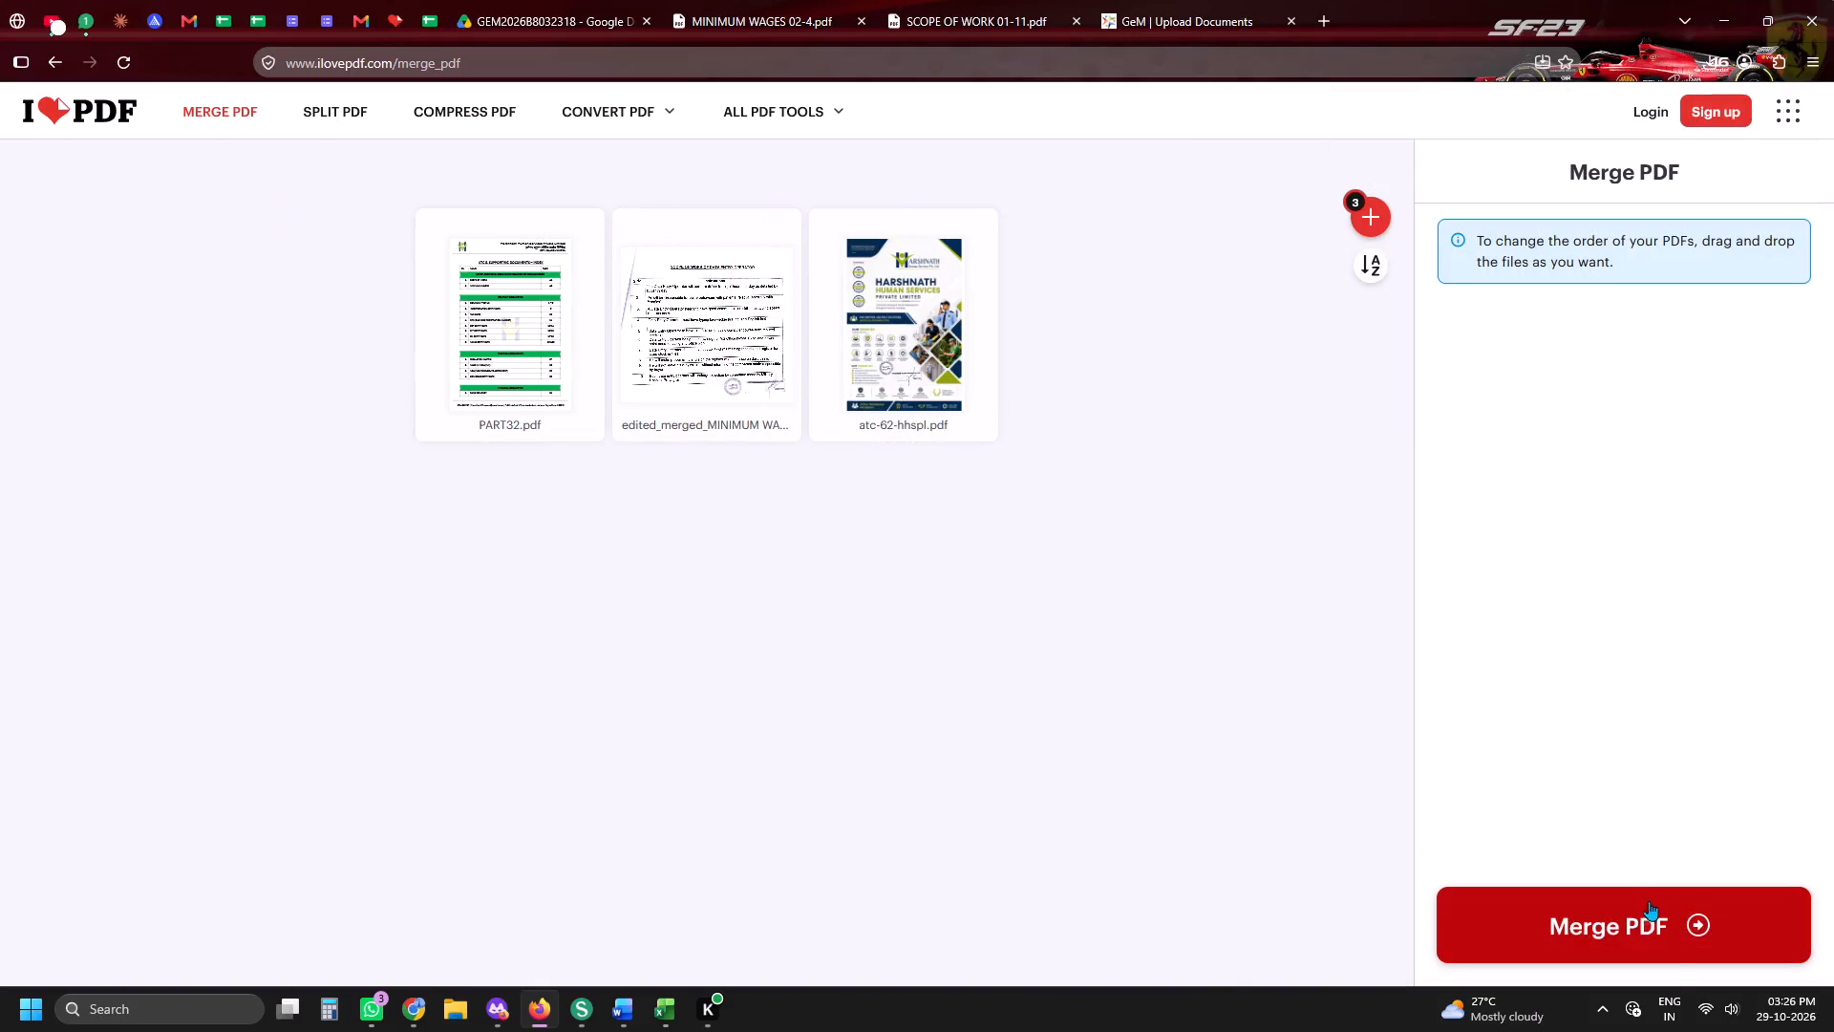
Merge PART32, edited_merged_MINIMUM WAGES 02-4 and atc-62-hhspl into one PDF.
{"action": "left_click", "coordinate": [1668, 966]}
{"action": "left_click", "coordinate": [1653, 943]}
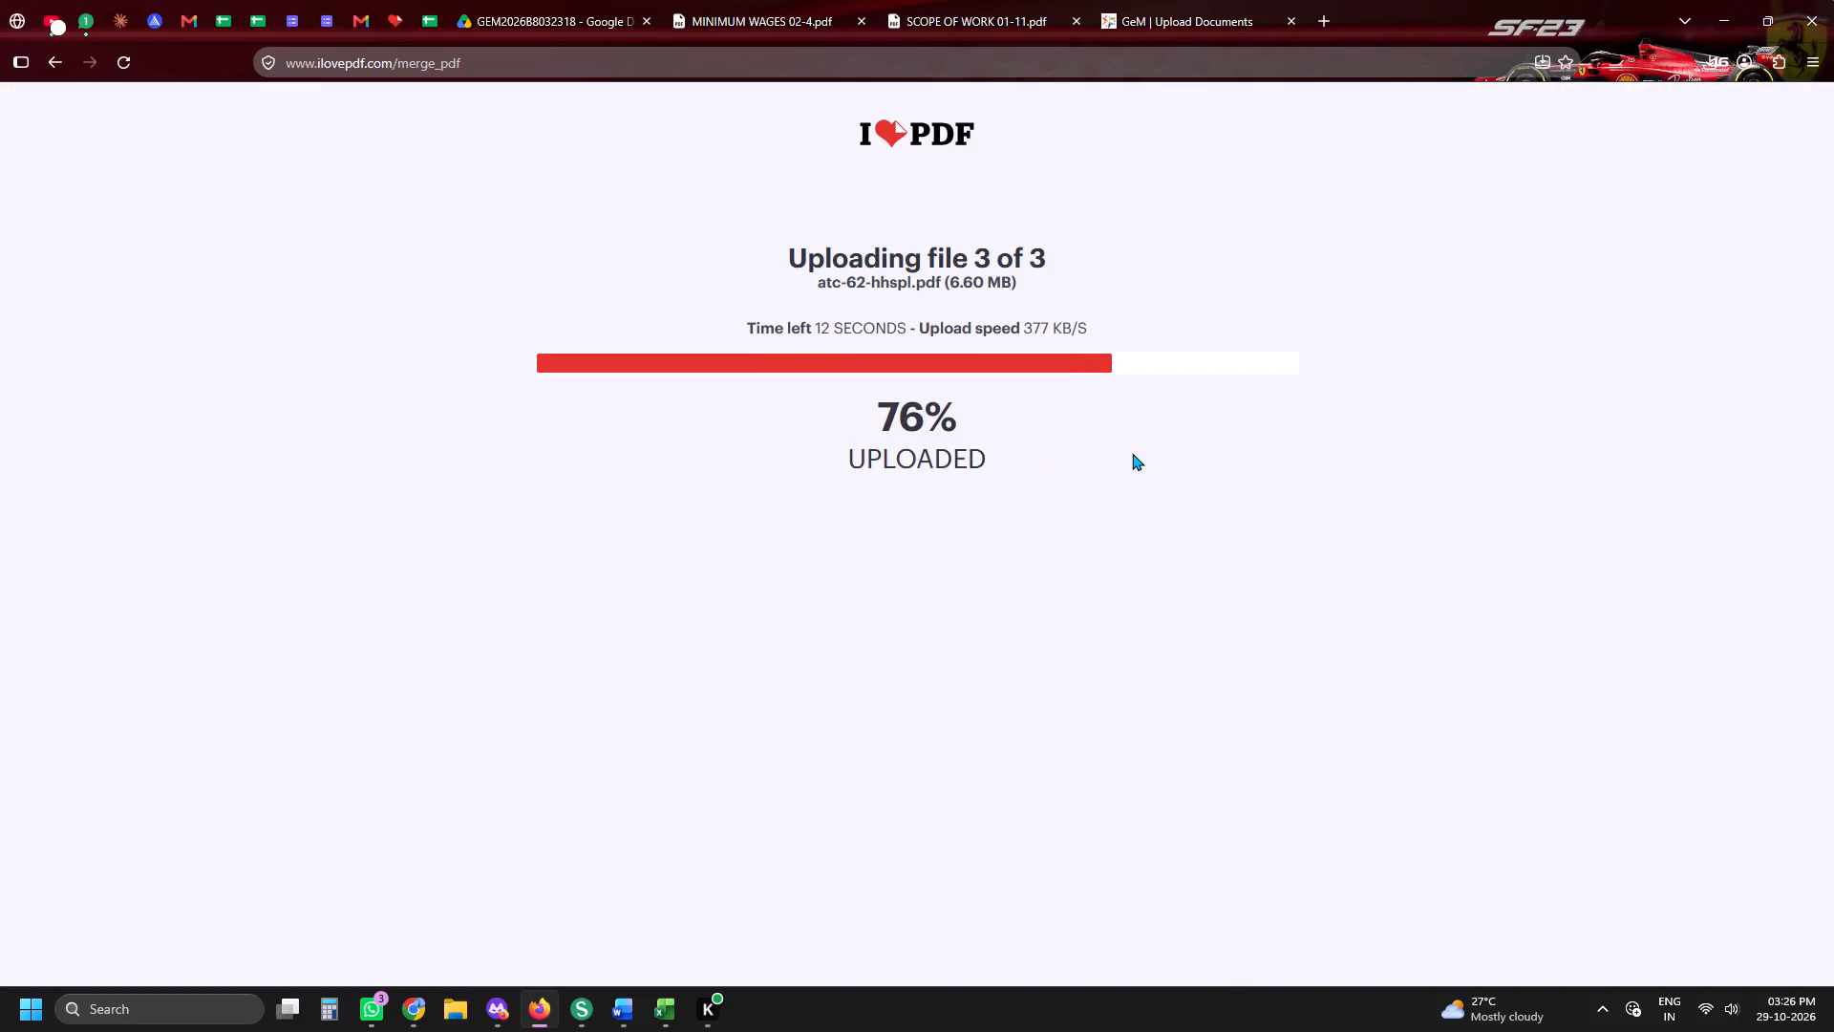
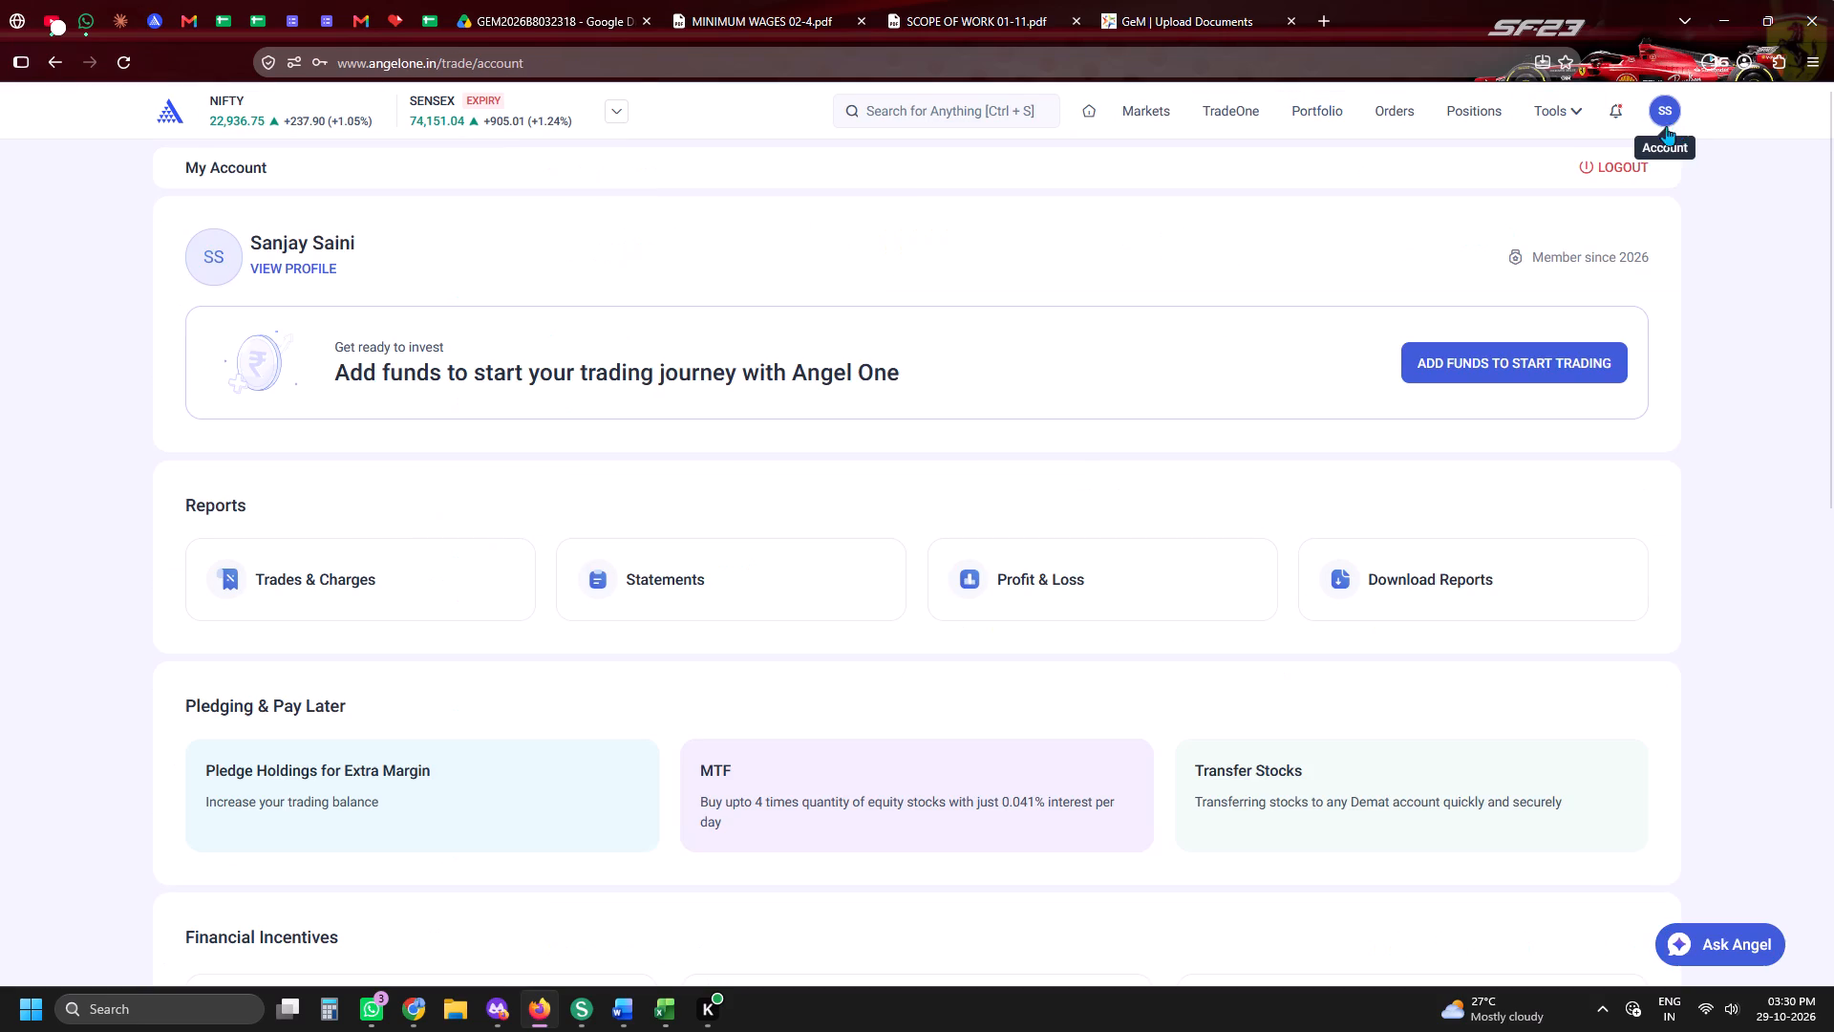
{"action": "left_click", "coordinate": [955, 553]}
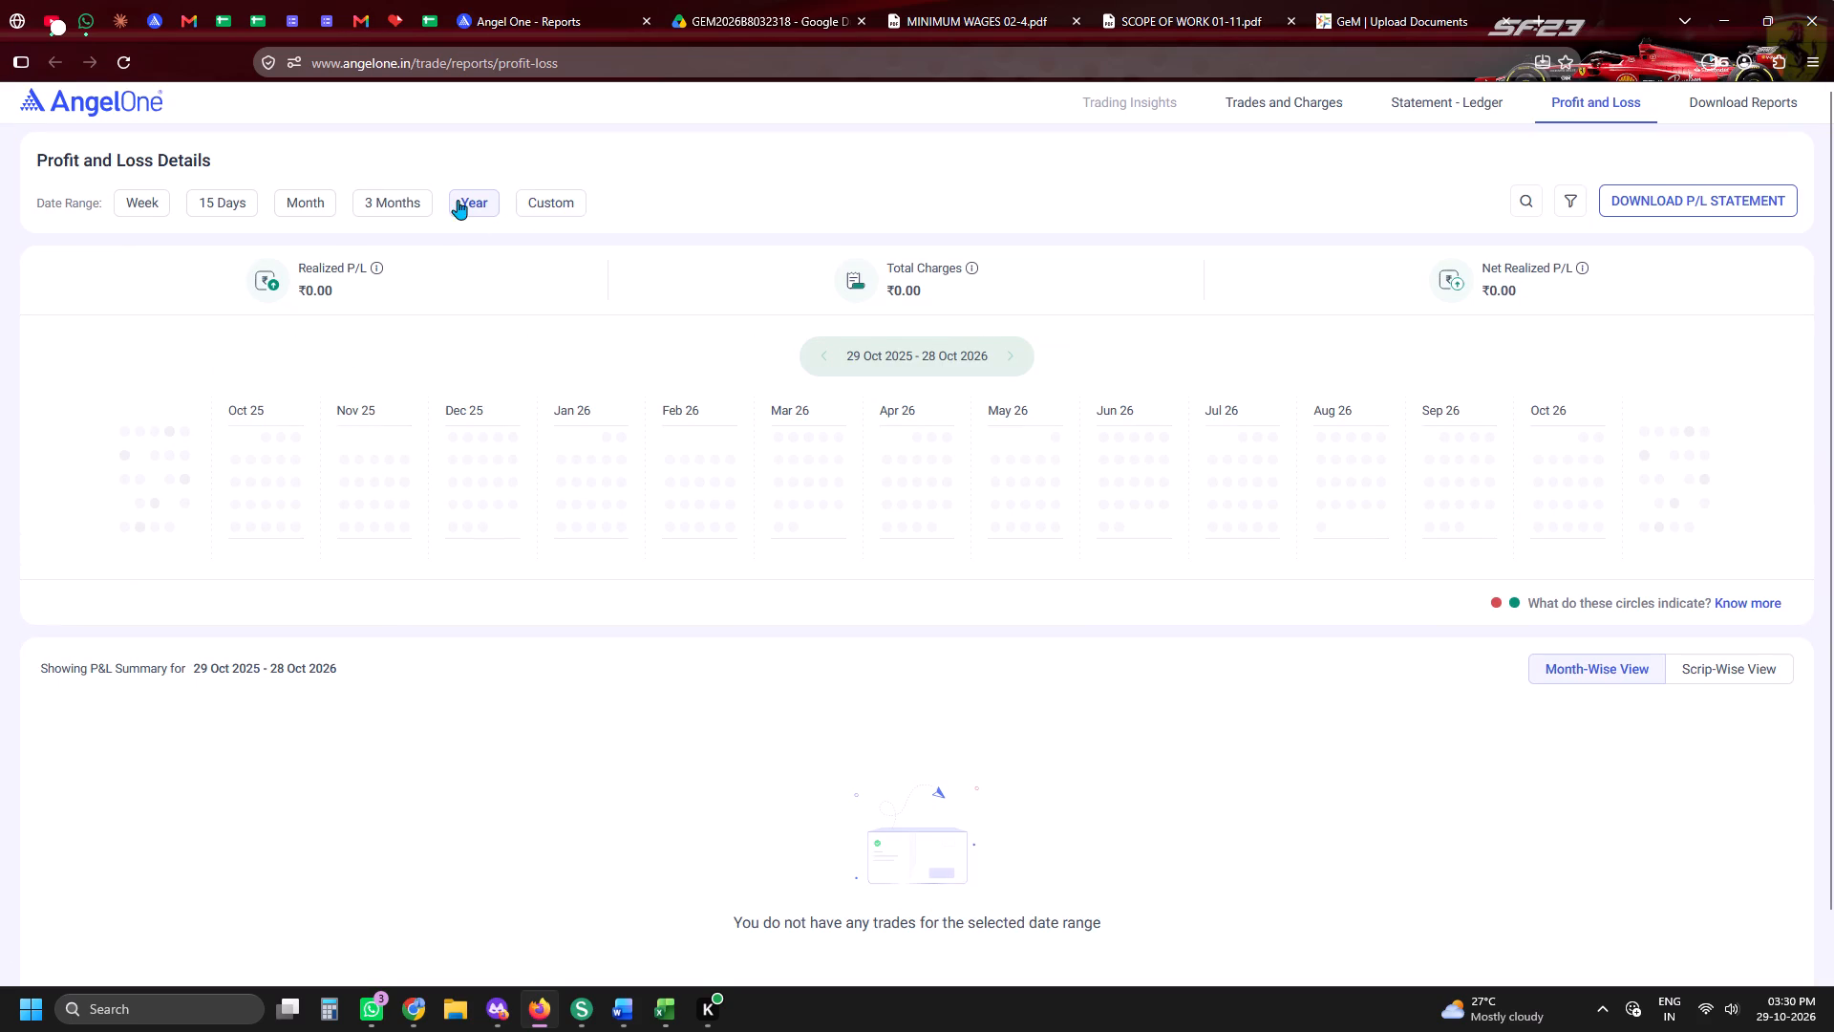
{"action": "left_click", "coordinate": [521, 200]}
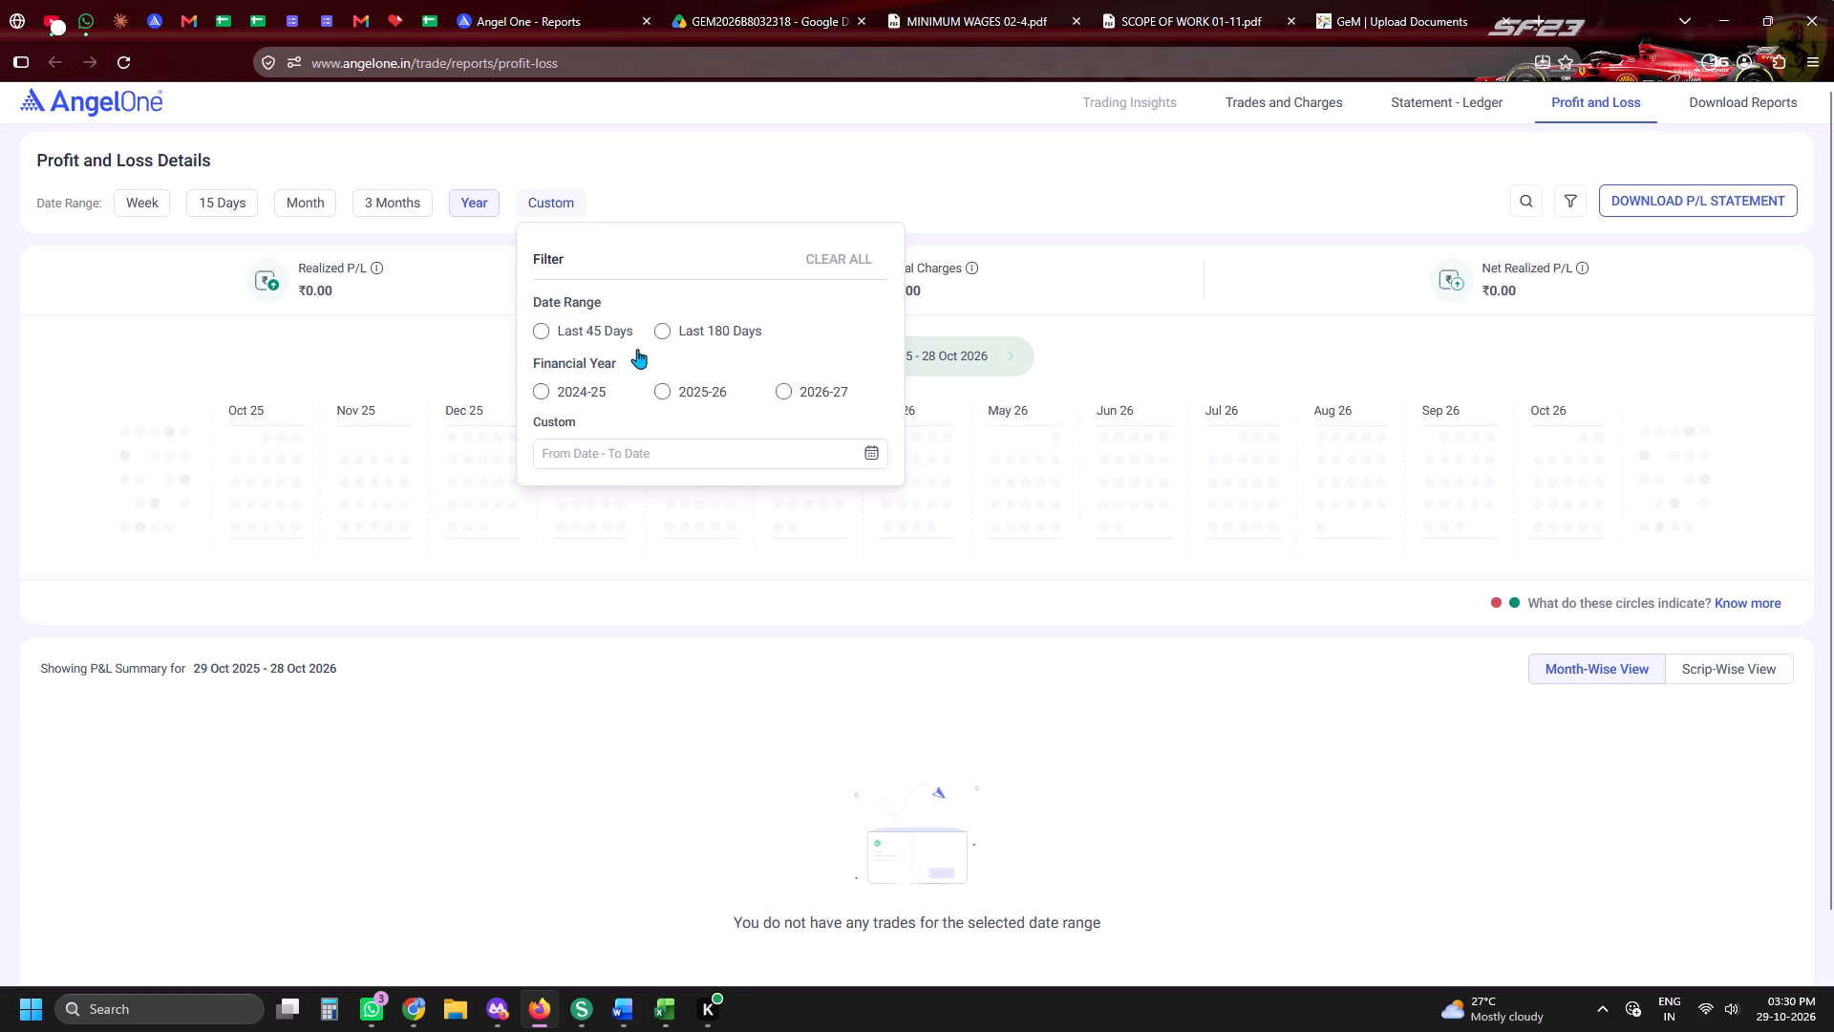
{"action": "left_click", "coordinate": [681, 338]}
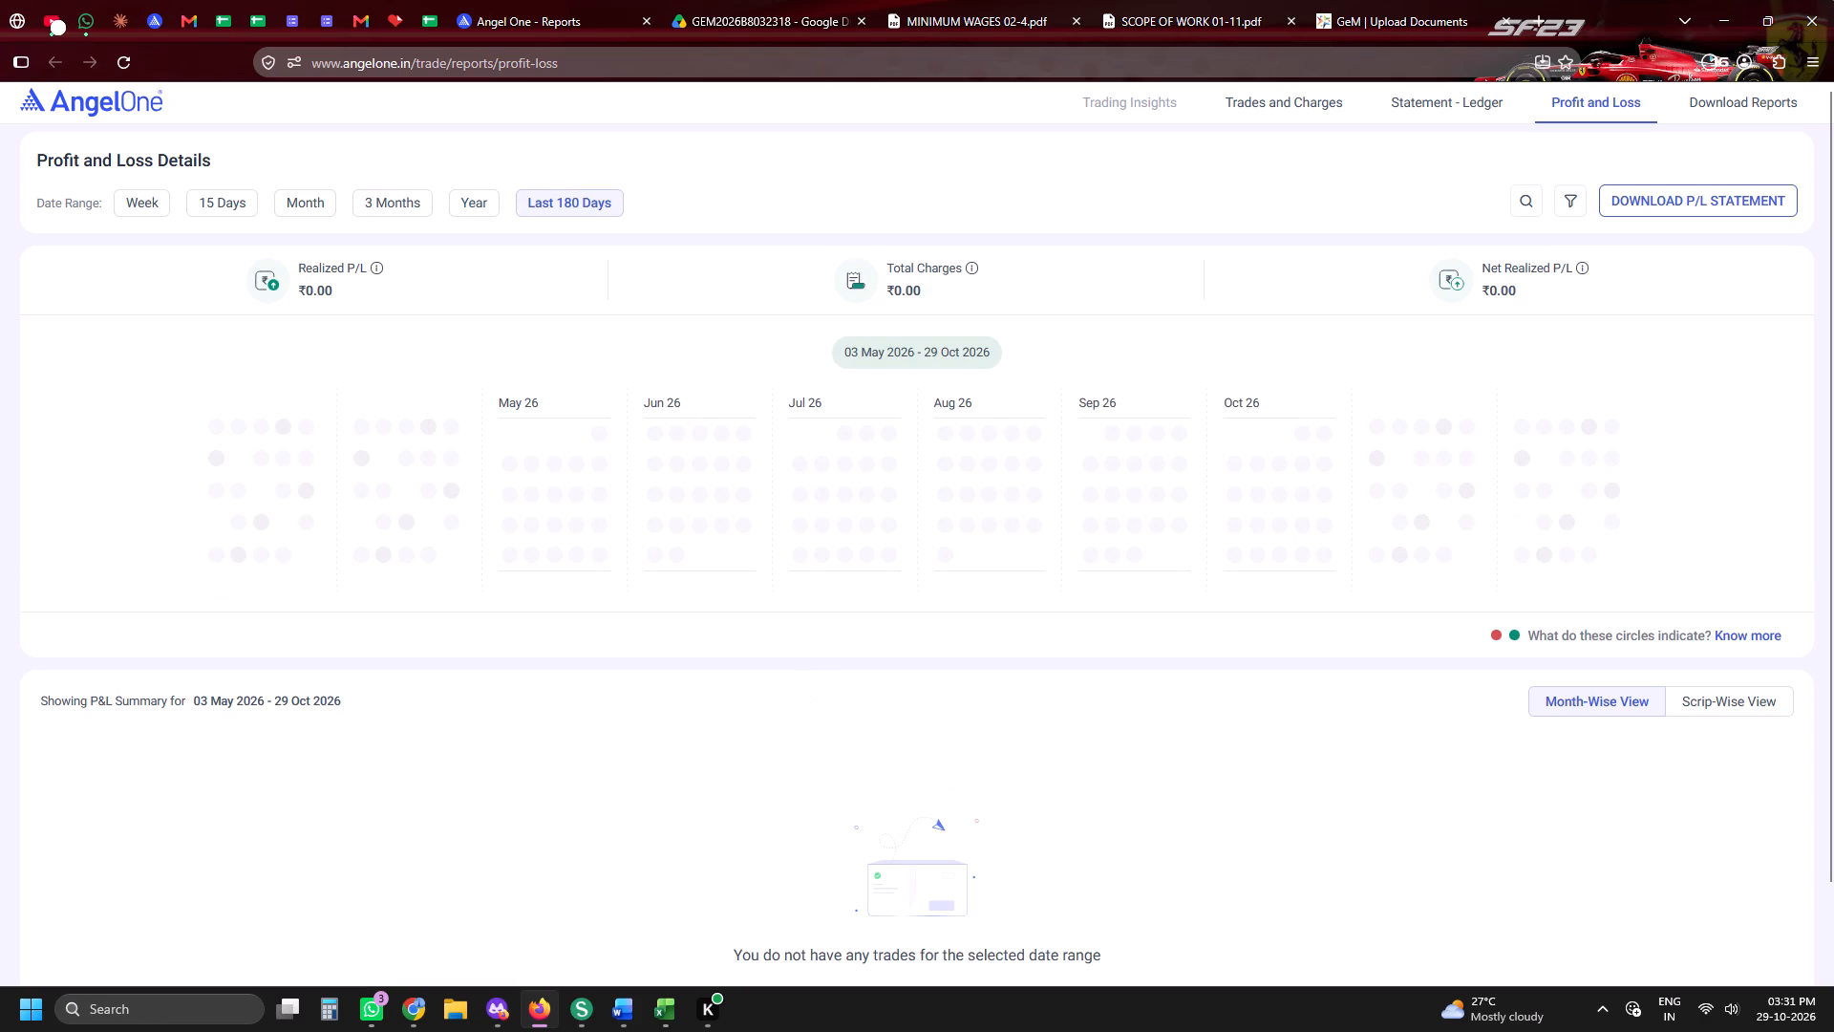
{"action": "scroll", "coordinate": [1081, 1031], "scroll_direction": "up", "scroll_amount": 1}
{"action": "scroll", "coordinate": [1081, 1031], "scroll_direction": "down", "scroll_amount": 1}
{"action": "left_click", "coordinate": [880, 0]}
Close the Angel One reports page showing the profit and loss details.
{"action": "left_click", "coordinate": [1351, 0]}
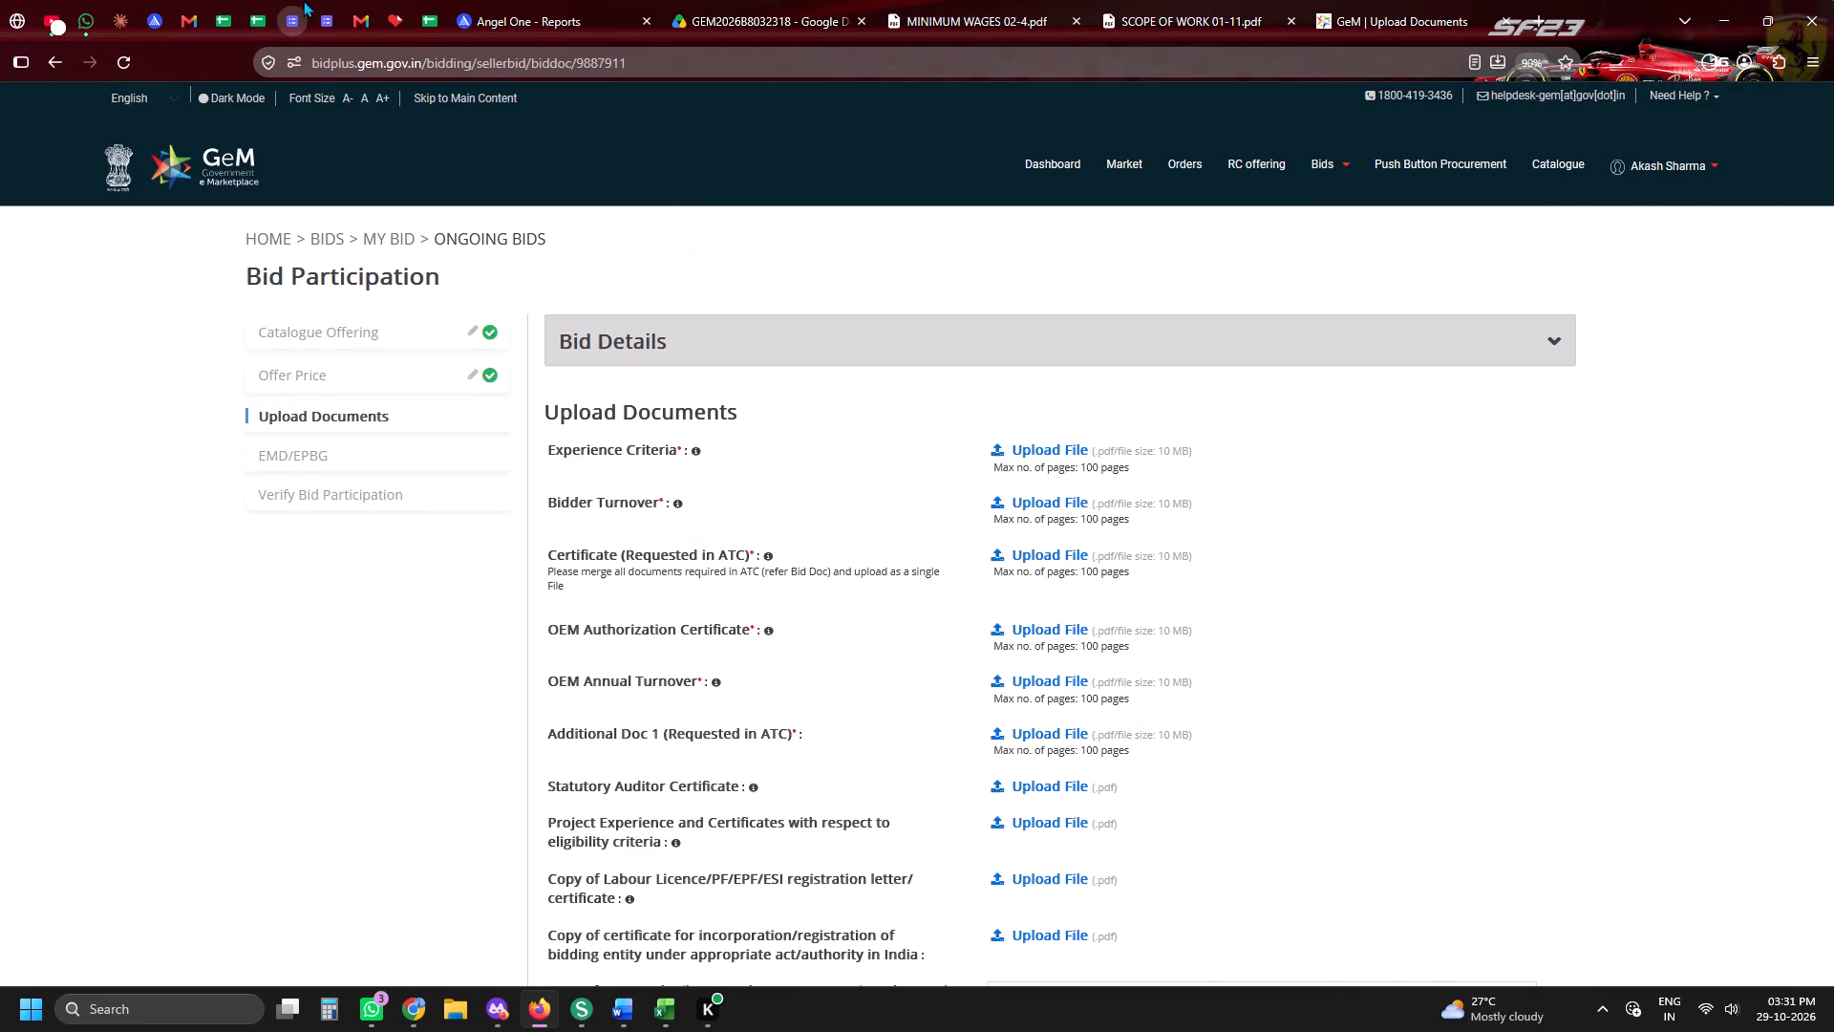
{"action": "left_click", "coordinate": [526, 0]}
{"action": "left_click", "coordinate": [651, 25]}
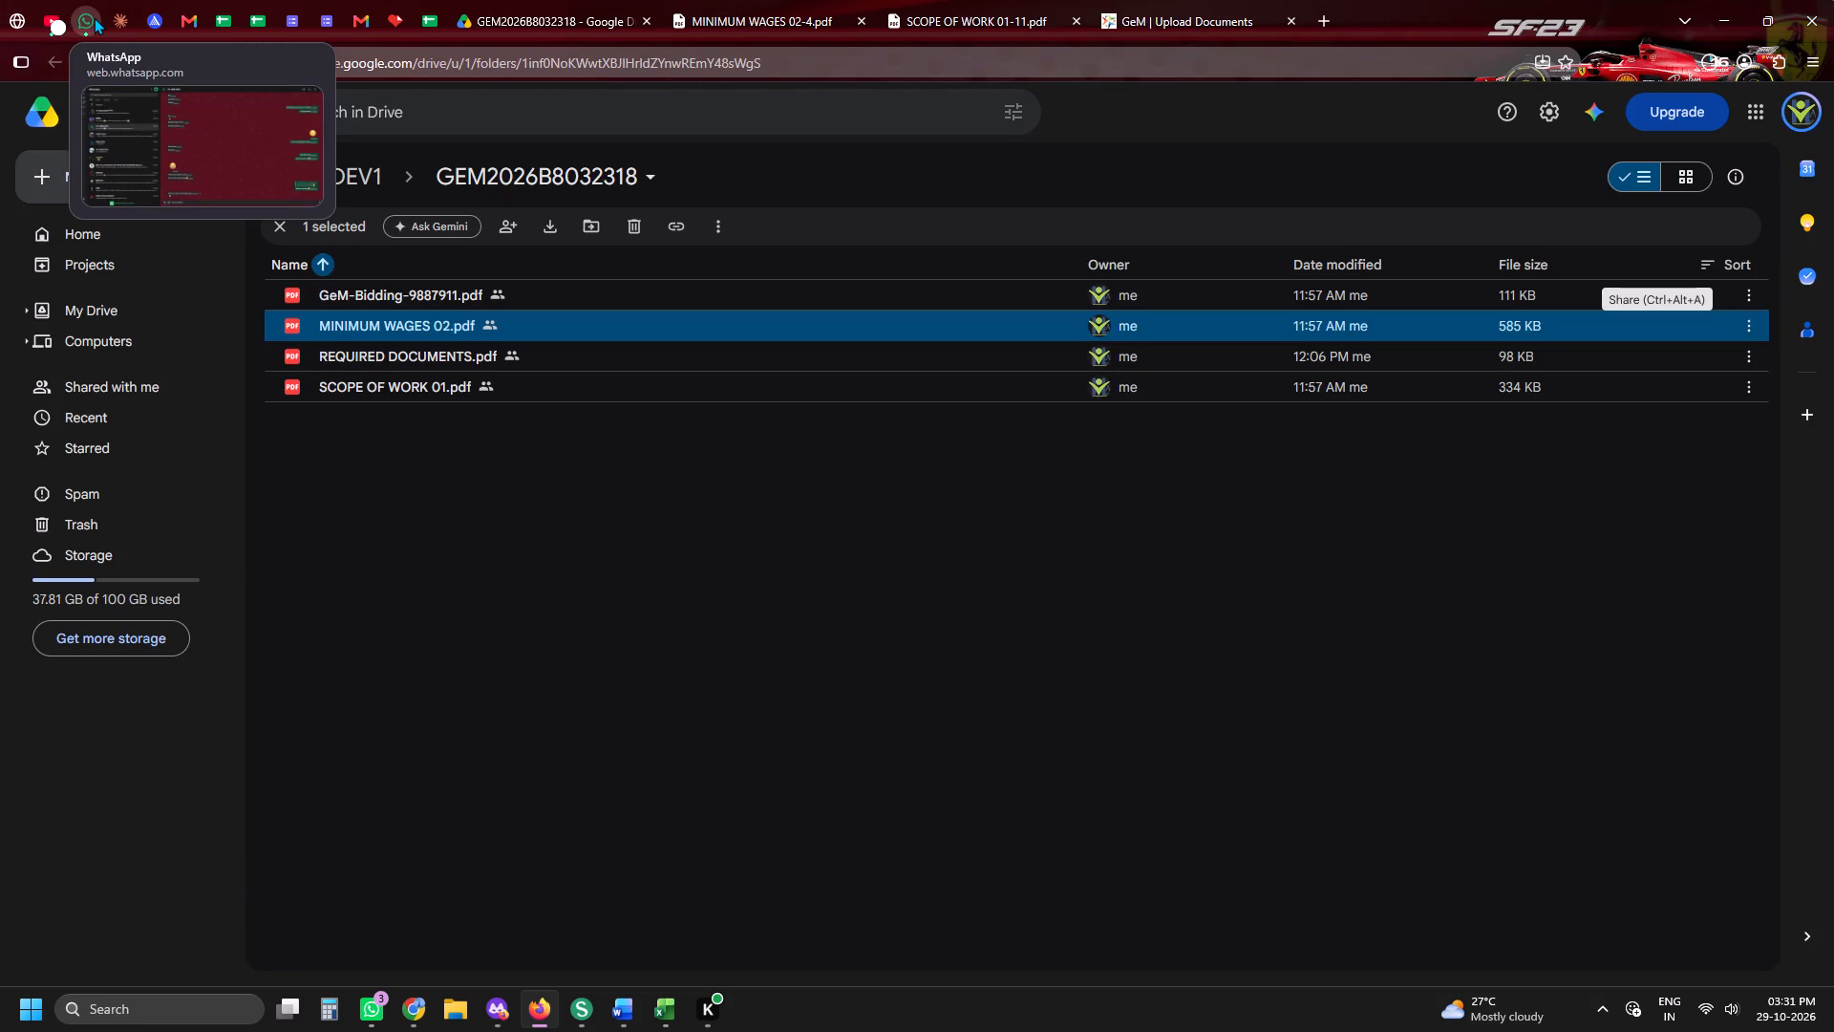
Switch to iLovePDF and open a new Merge PDF page.
{"action": "left_click", "coordinate": [151, 22]}
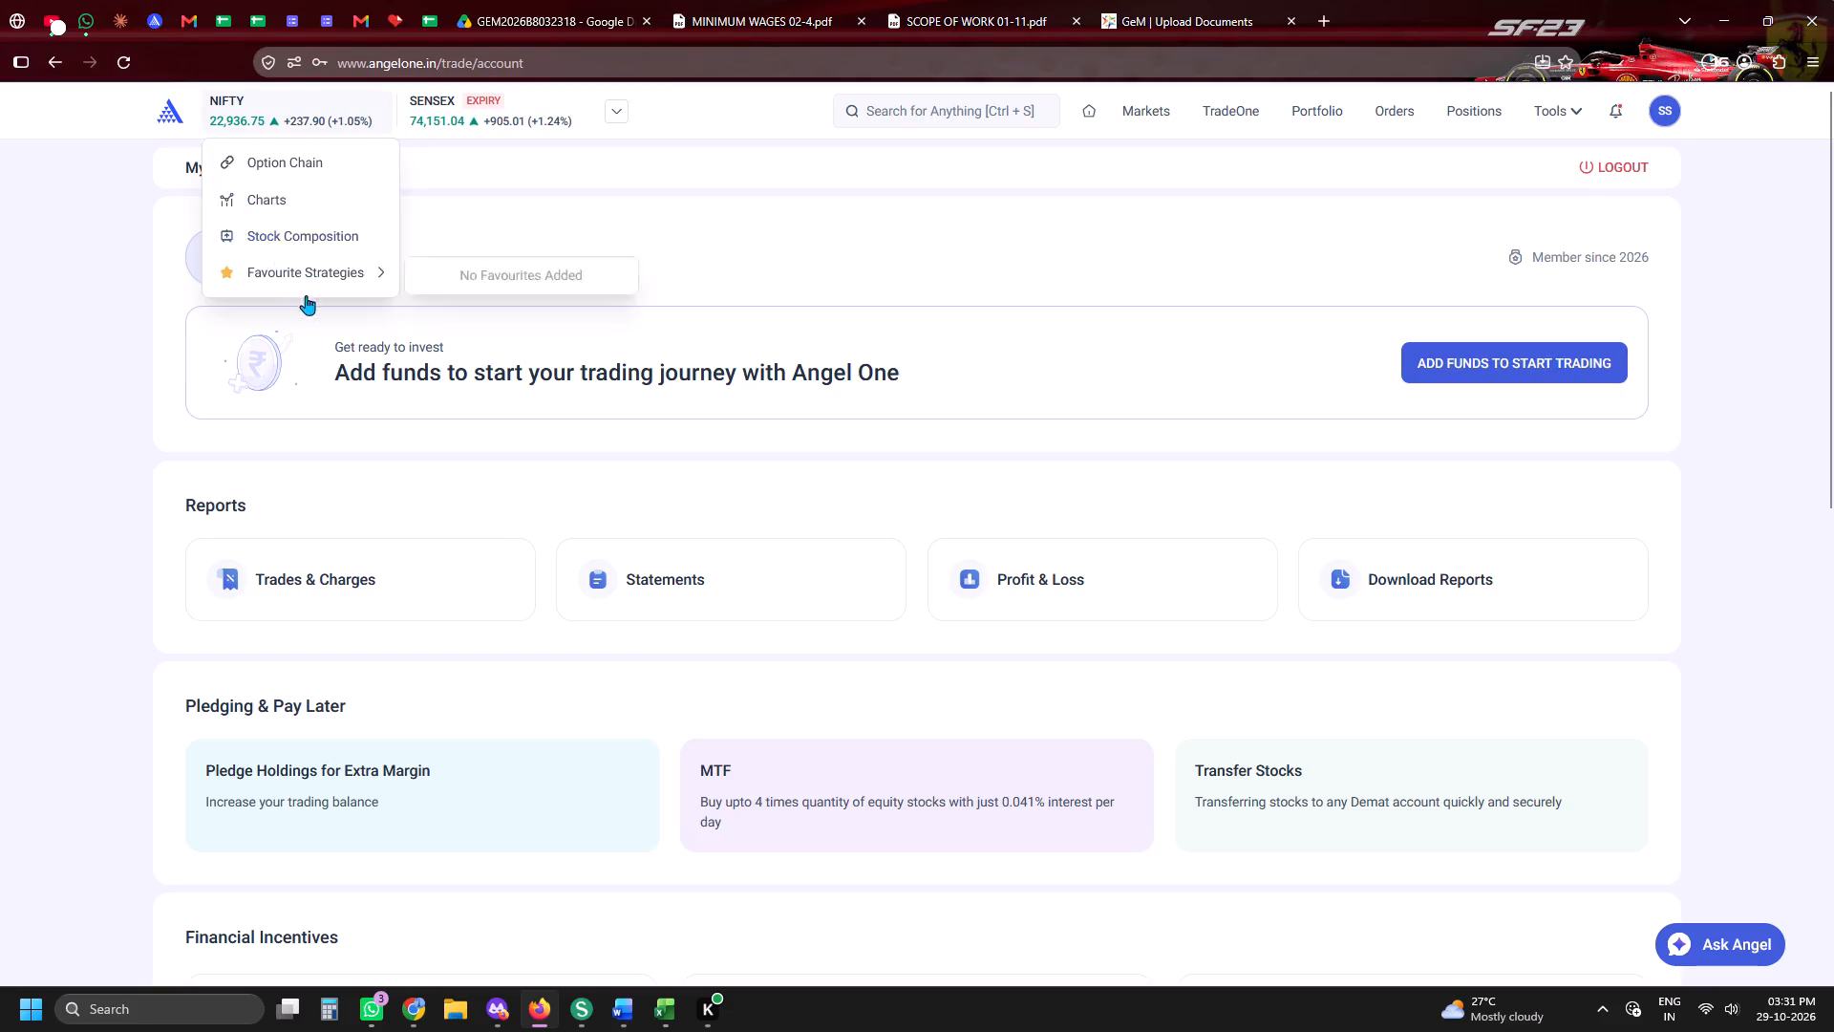
{"action": "left_click", "coordinate": [389, 24]}
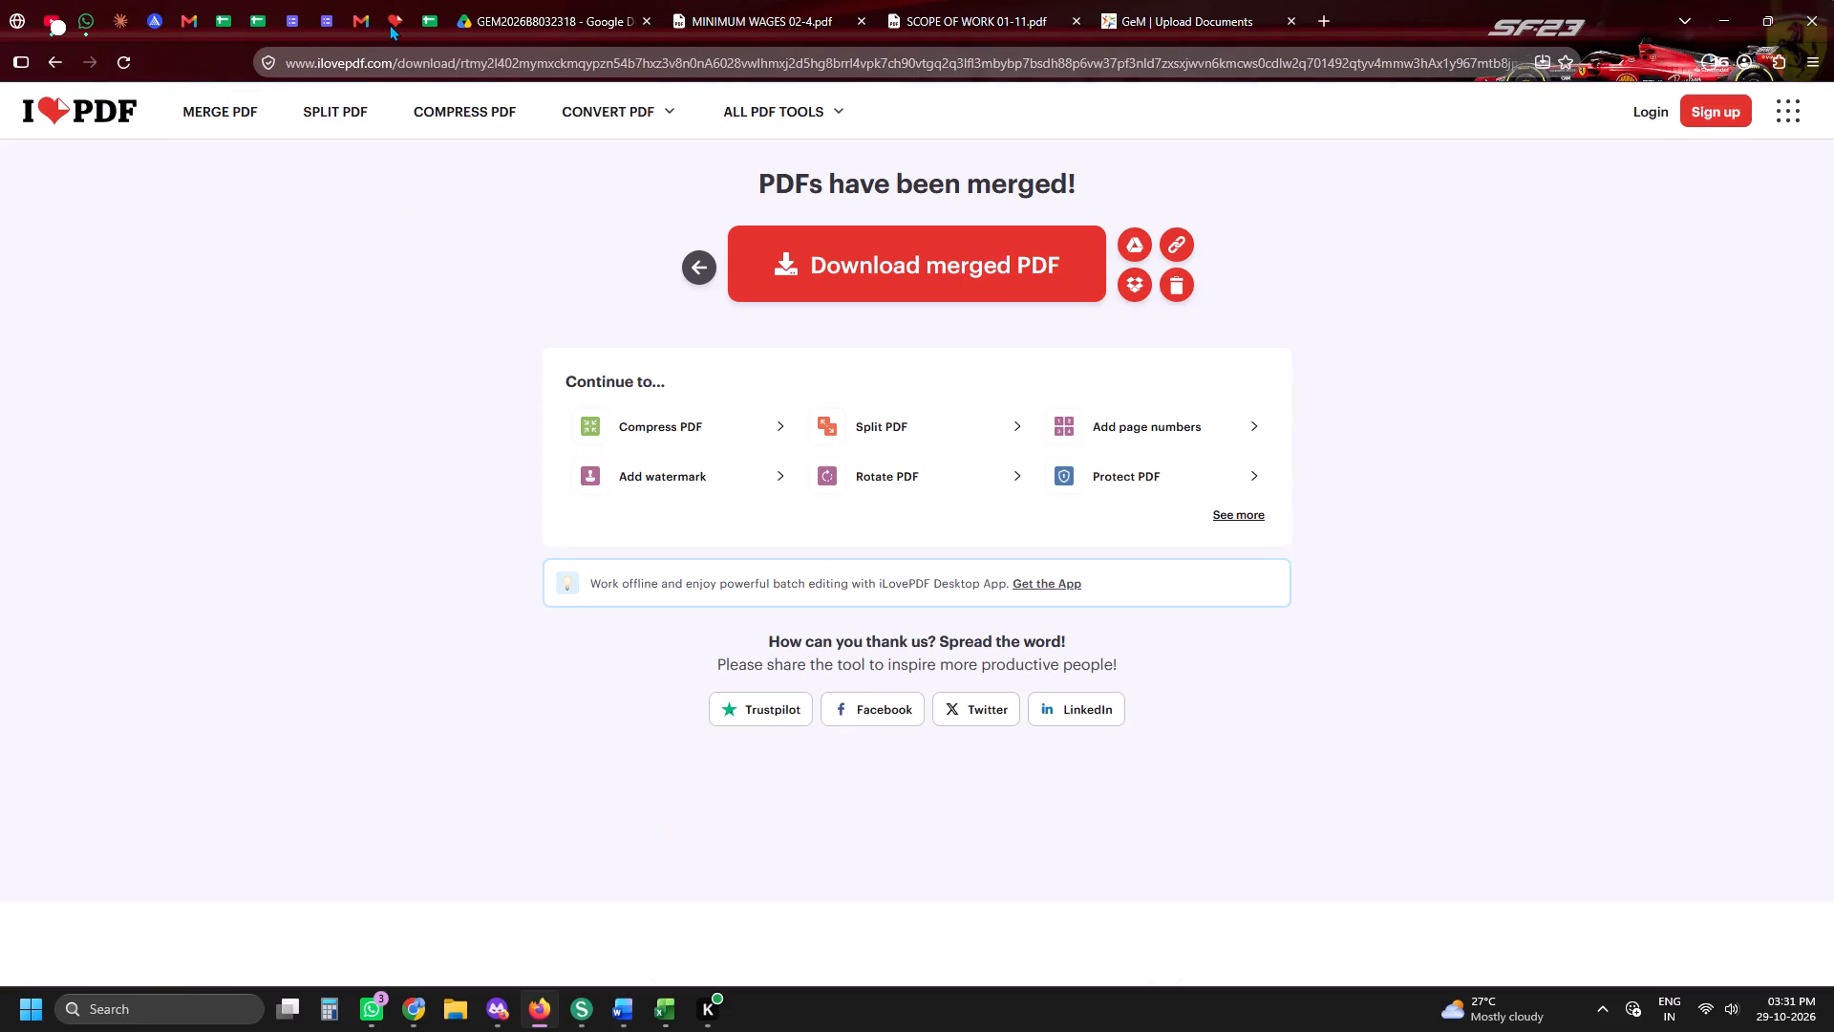
{"action": "left_click", "coordinate": [246, 116]}
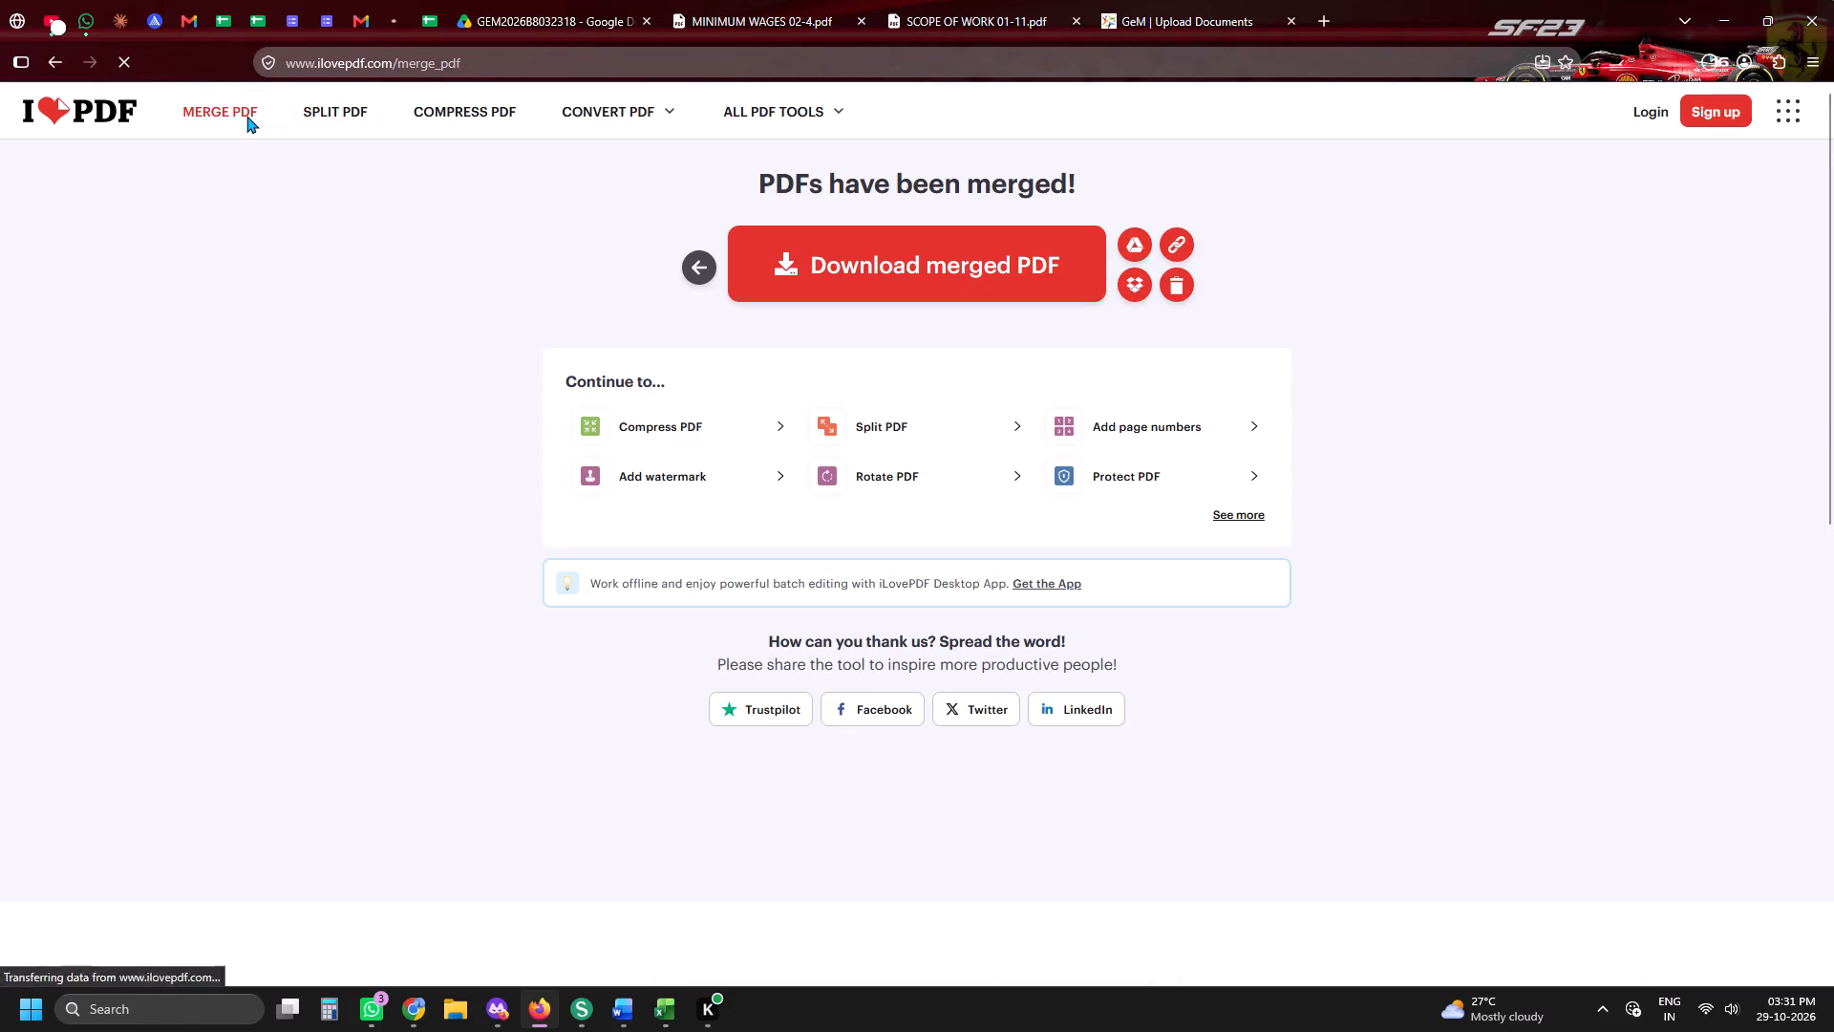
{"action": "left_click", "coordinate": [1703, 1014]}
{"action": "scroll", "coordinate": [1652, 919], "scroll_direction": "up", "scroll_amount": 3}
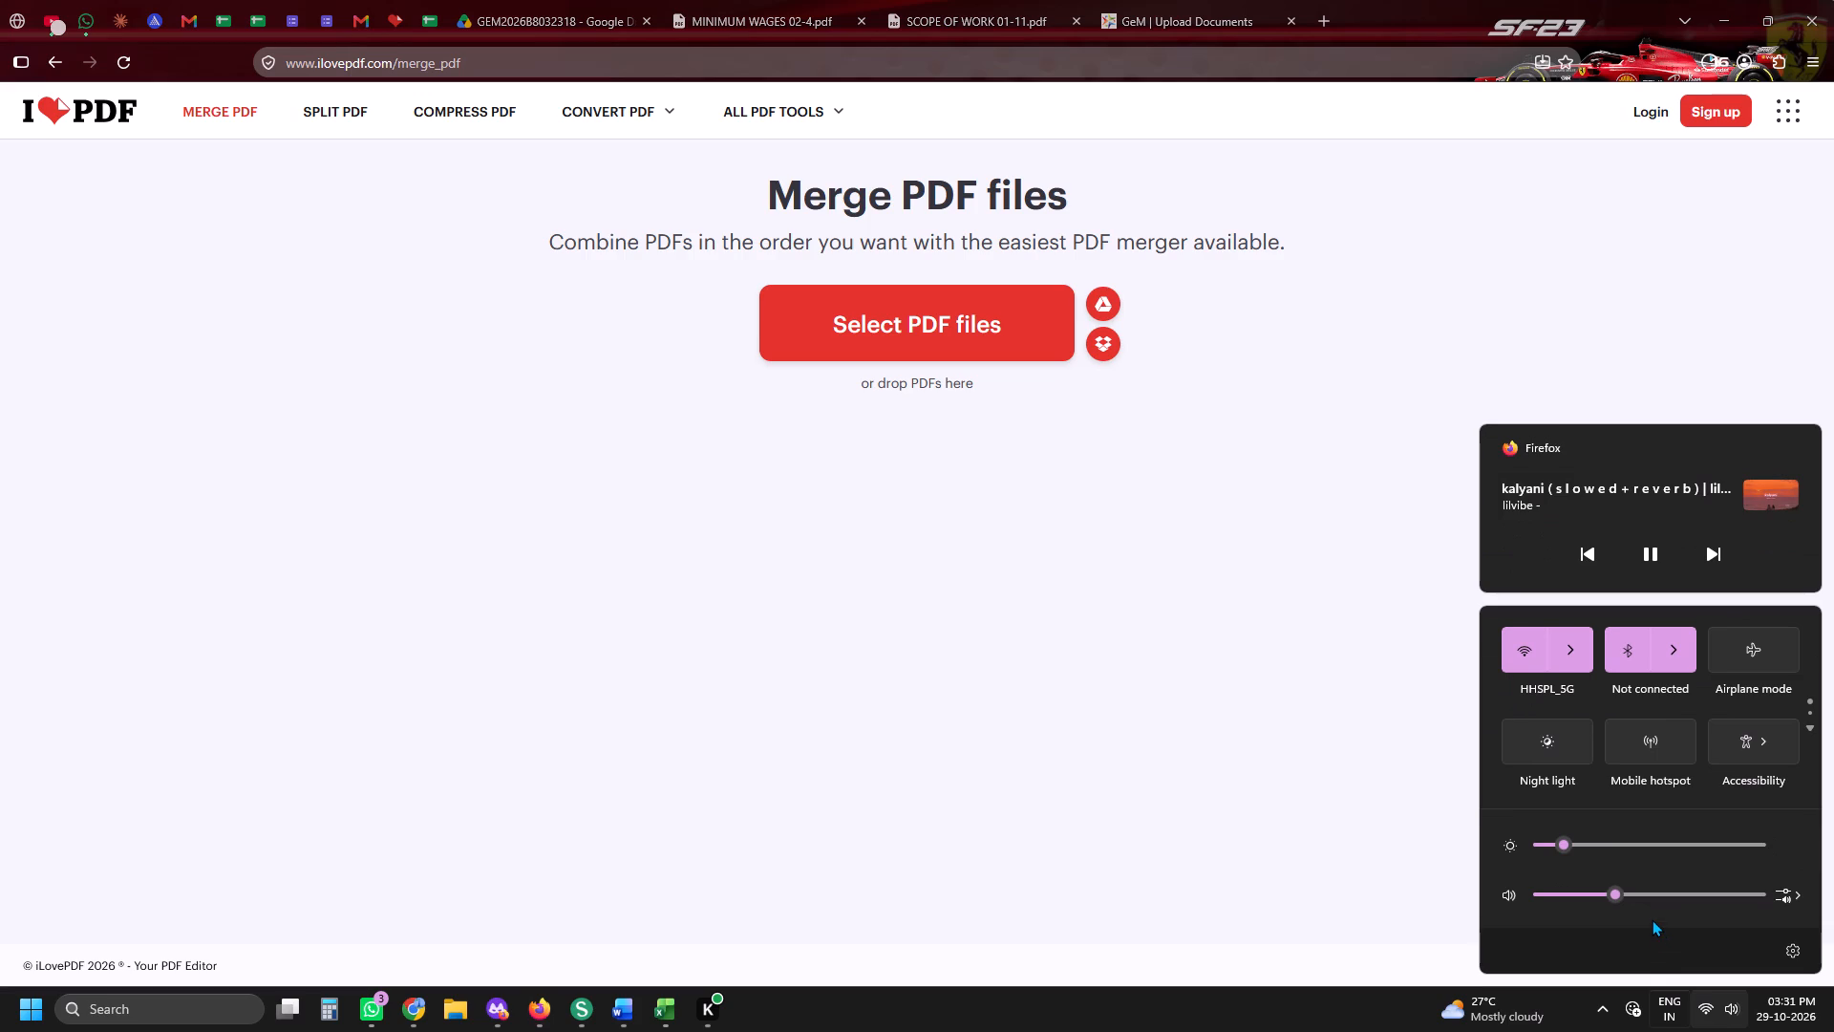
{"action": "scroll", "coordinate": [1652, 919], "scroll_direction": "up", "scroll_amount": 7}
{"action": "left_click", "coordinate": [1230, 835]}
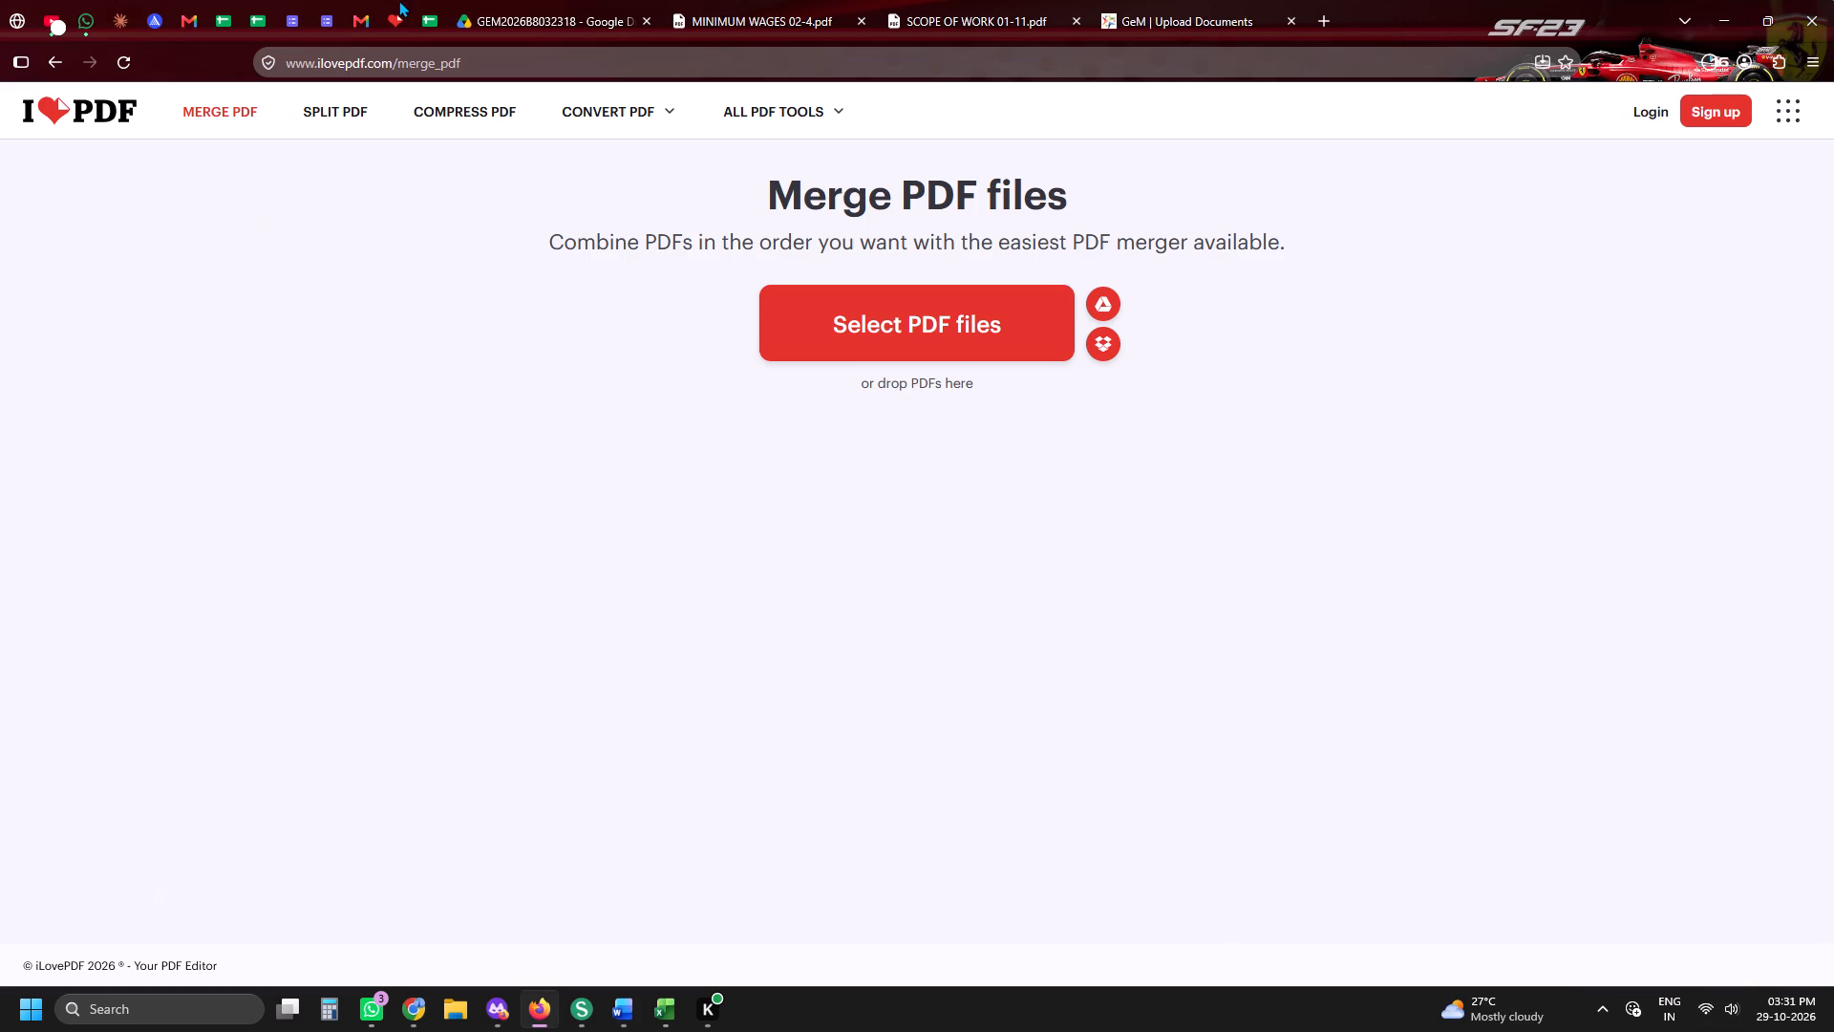
View the MINIMUM WAGES 02-4 and SCOPE OF WORK 01-11 PDFs and check the download progress of atc-62-hhspl_merged-9.pdf.
{"action": "left_click", "coordinate": [591, 0]}
{"action": "left_click", "coordinate": [666, 0]}
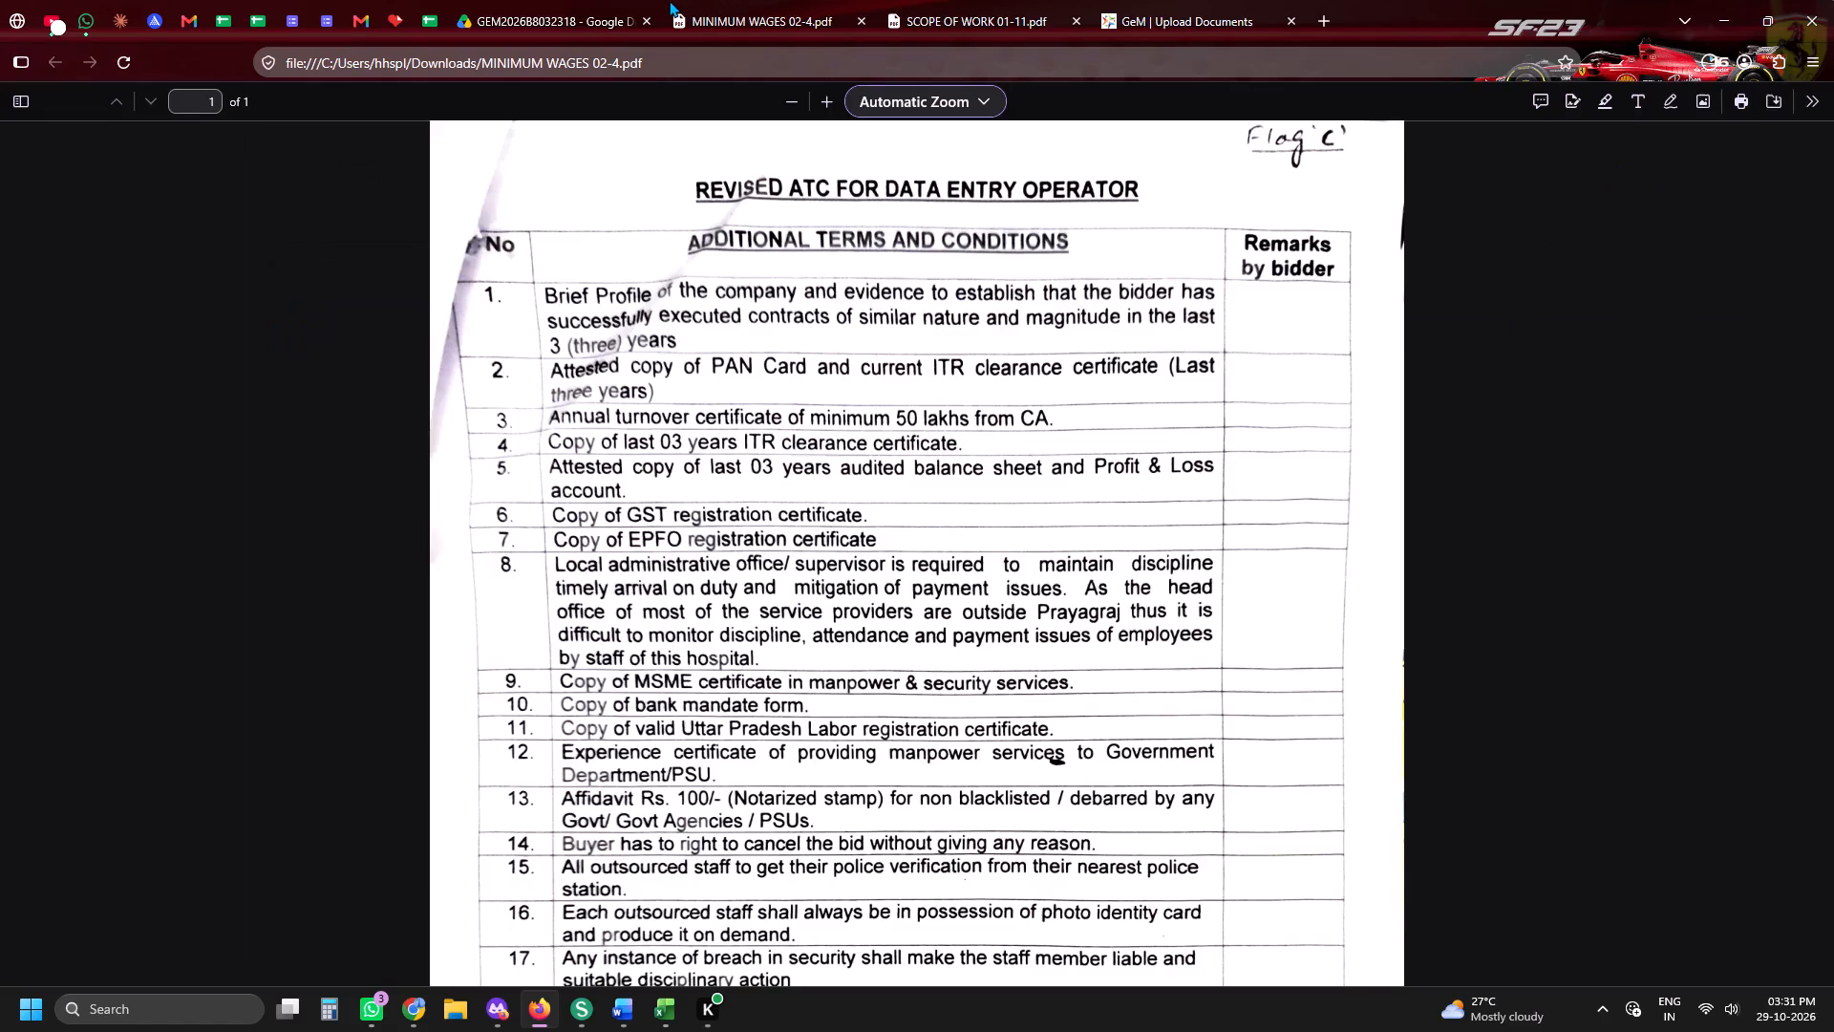
{"action": "left_click", "coordinate": [938, 6]}
{"action": "left_click", "coordinate": [392, 14]}
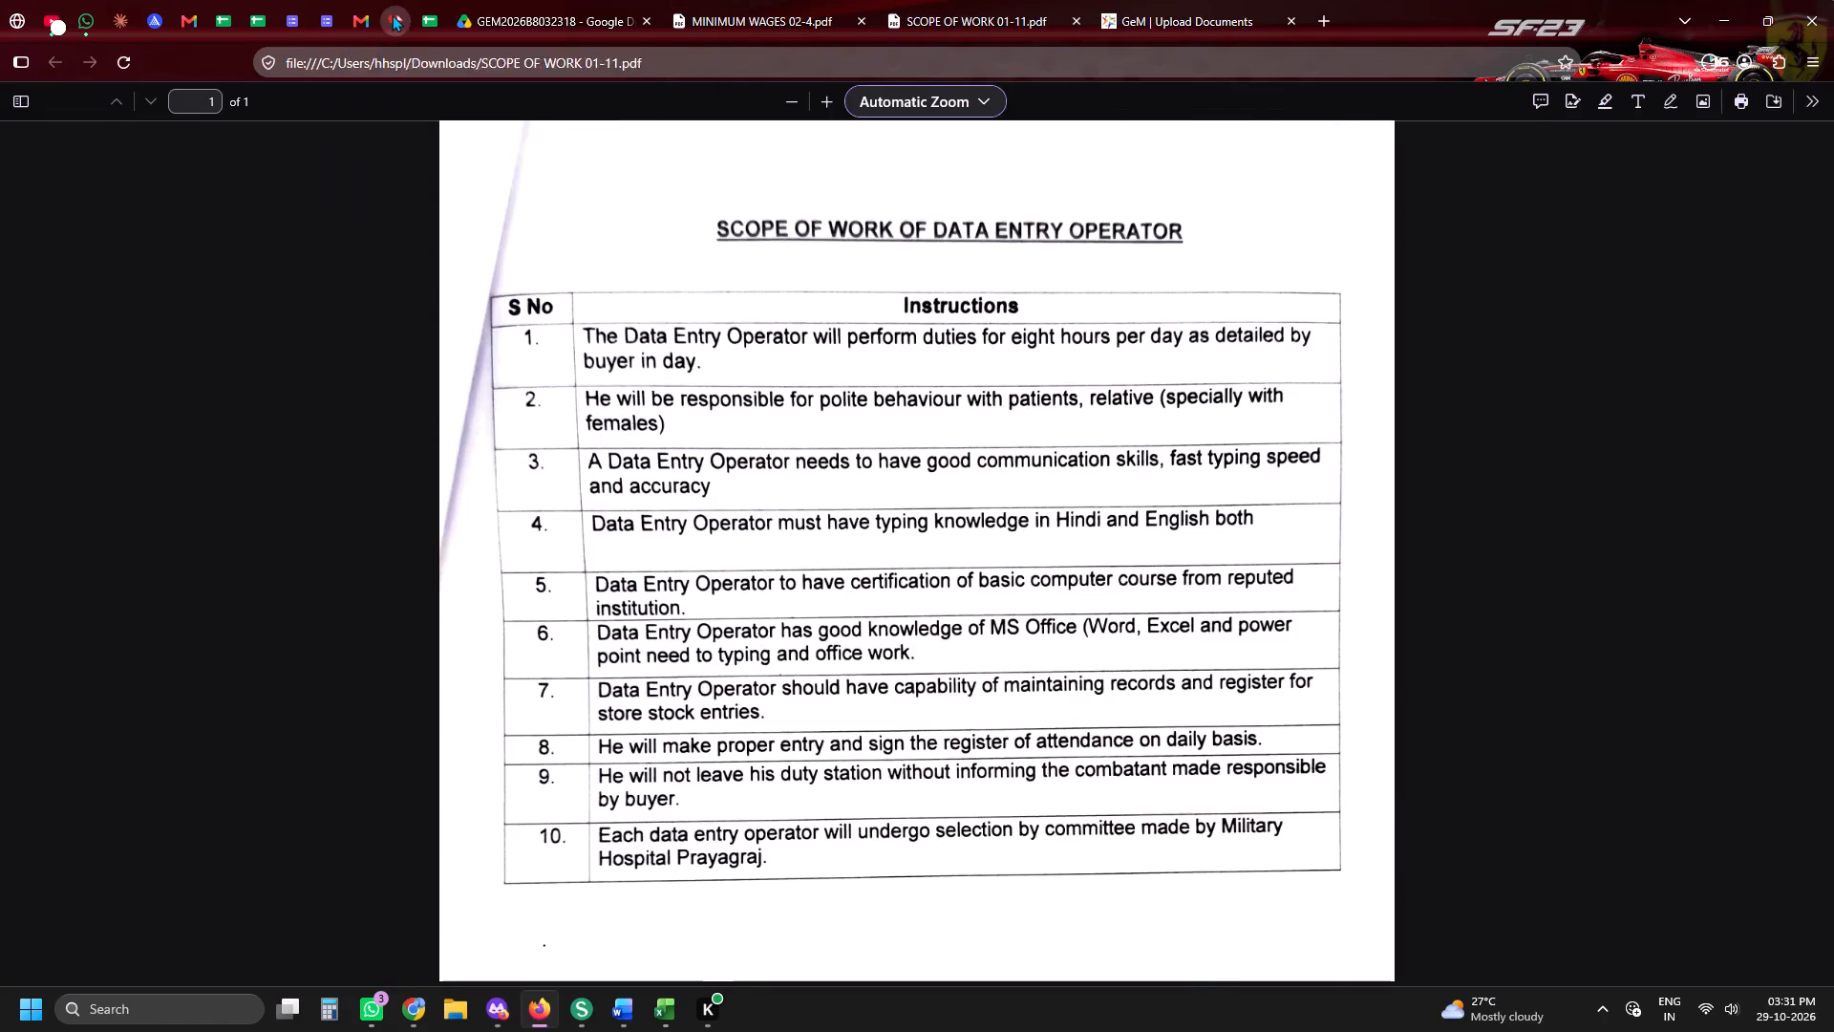
{"action": "left_click", "coordinate": [1700, 68]}
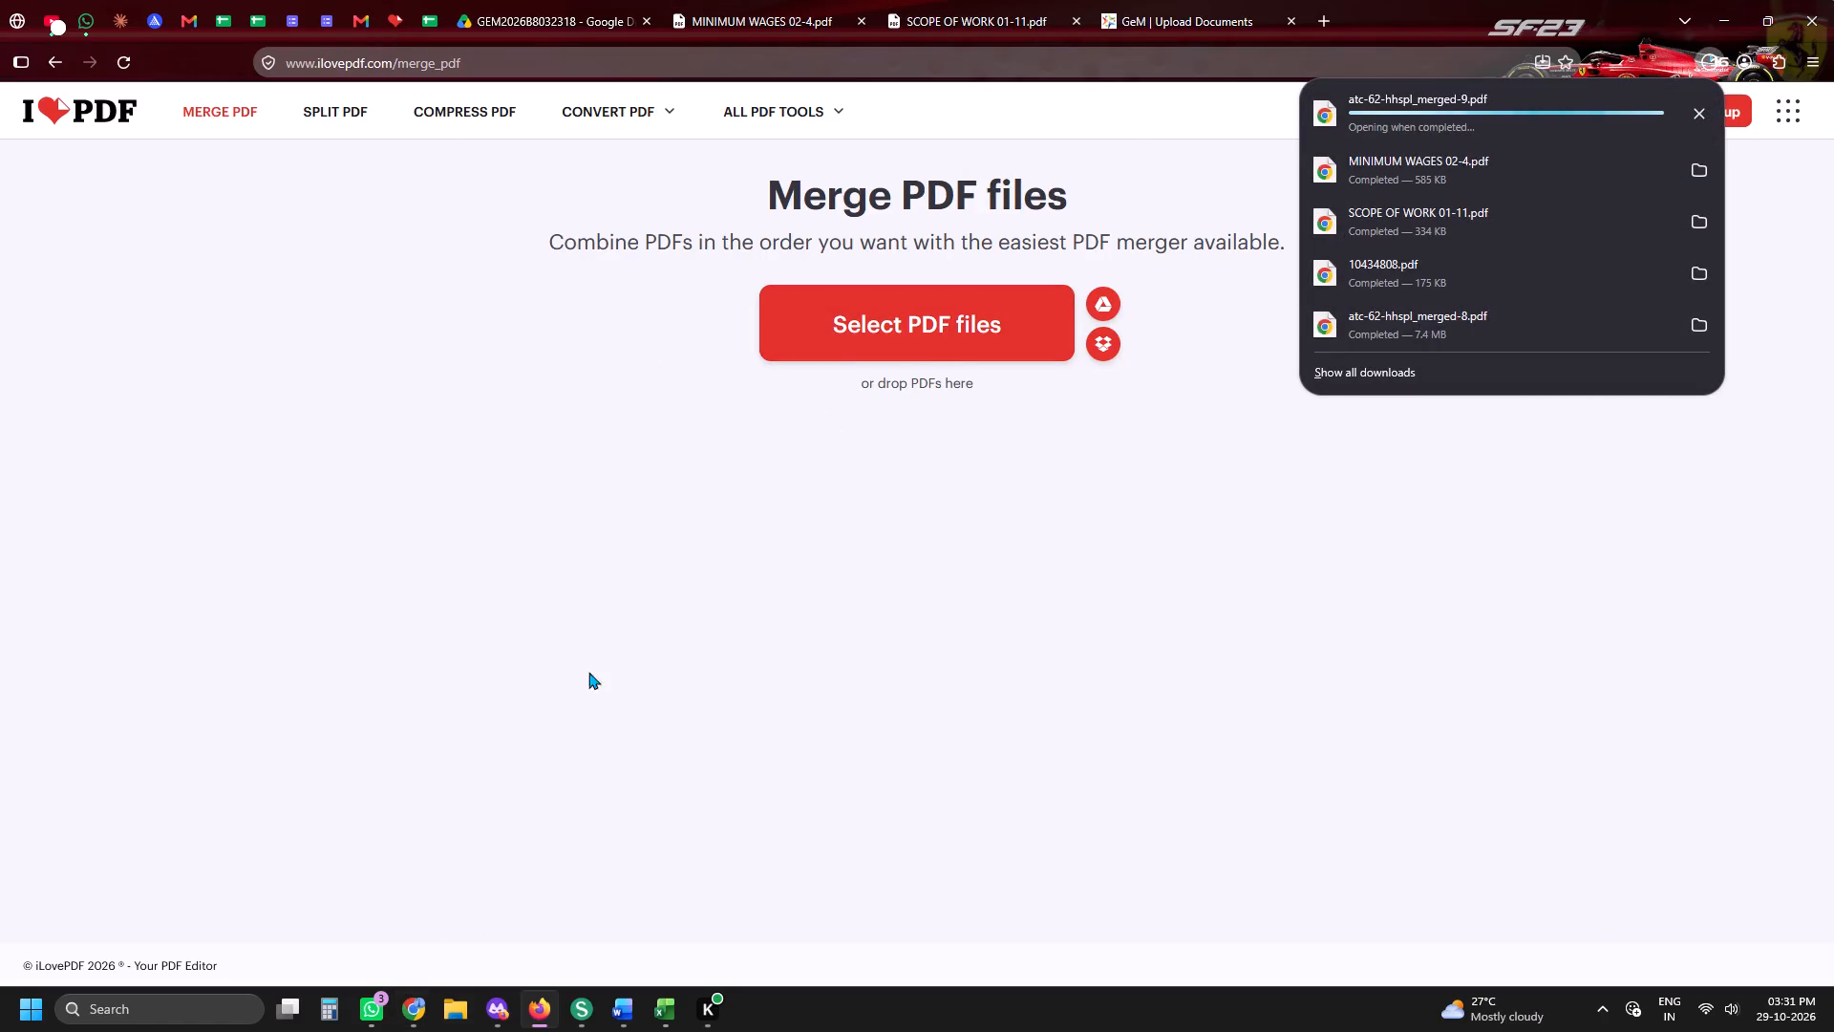
Reload the GeM Upload Documents page and choose experience-ceretera-hhspl as the Experience Criteria file.
{"action": "left_click", "coordinate": [1046, 0]}
{"action": "left_click", "coordinate": [1175, 1]}
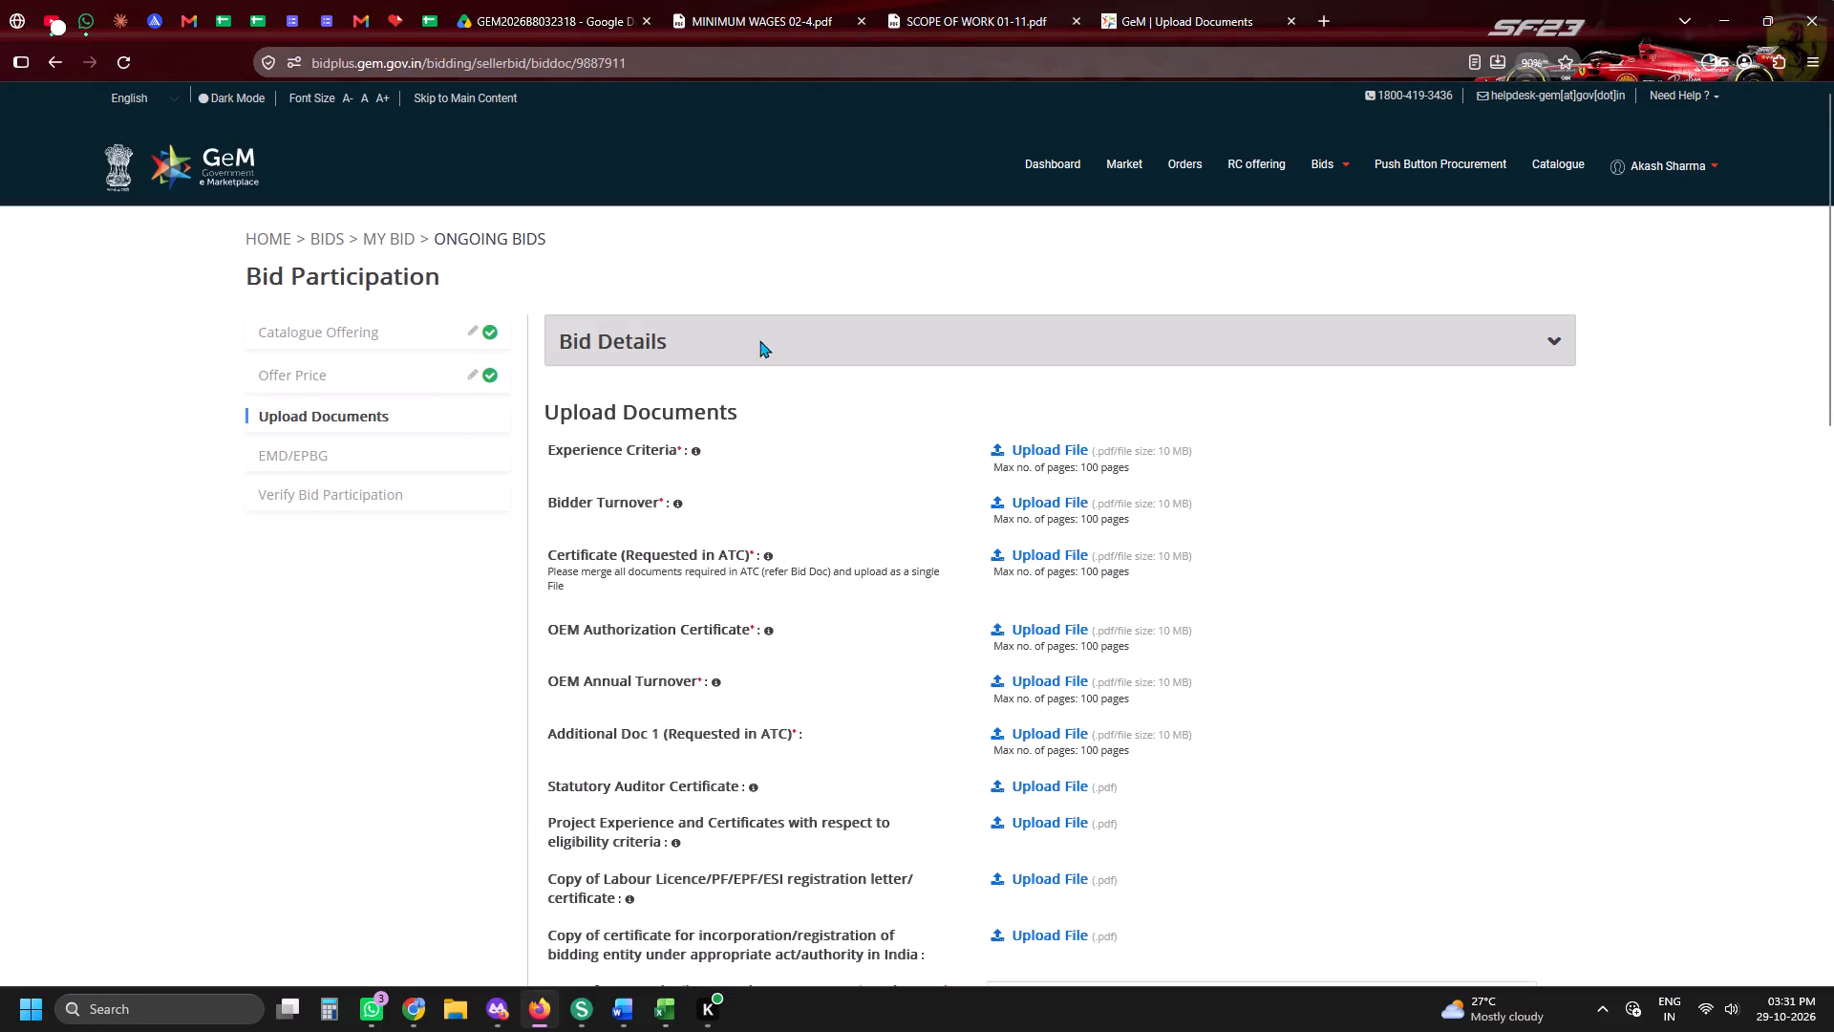
{"action": "left_click", "coordinate": [127, 72]}
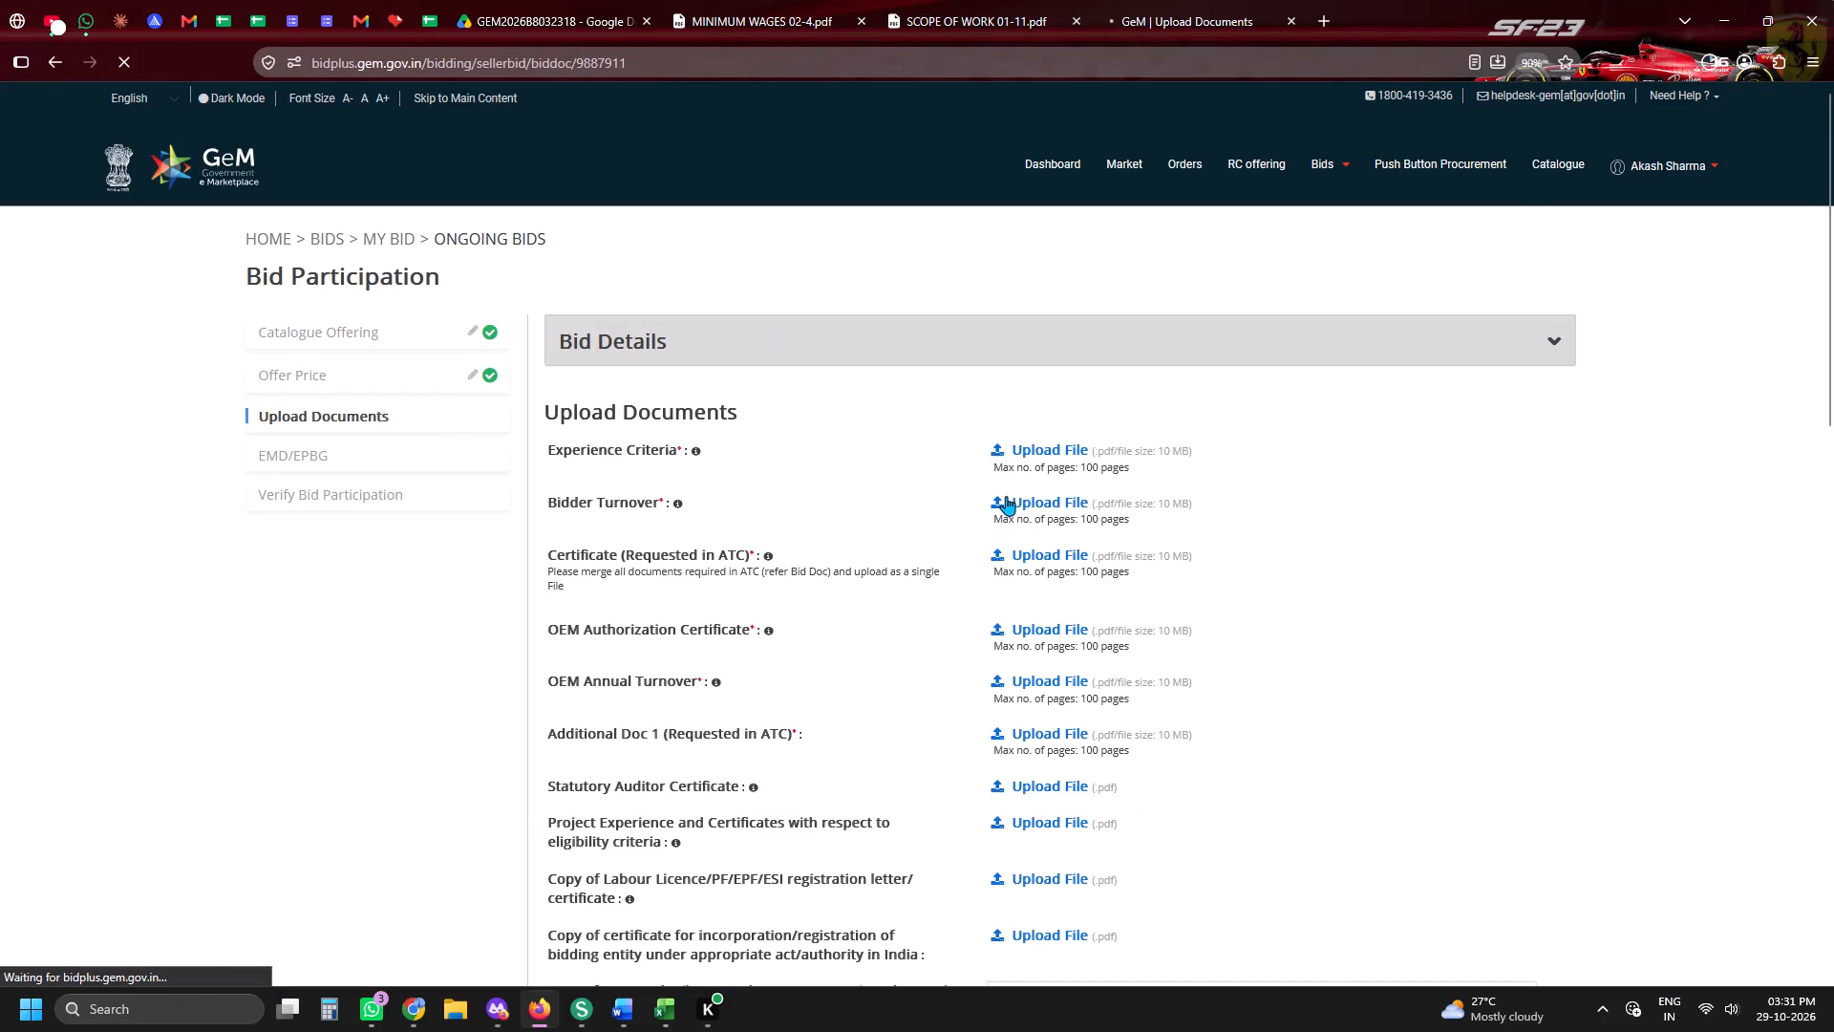
{"action": "left_click", "coordinate": [1039, 472]}
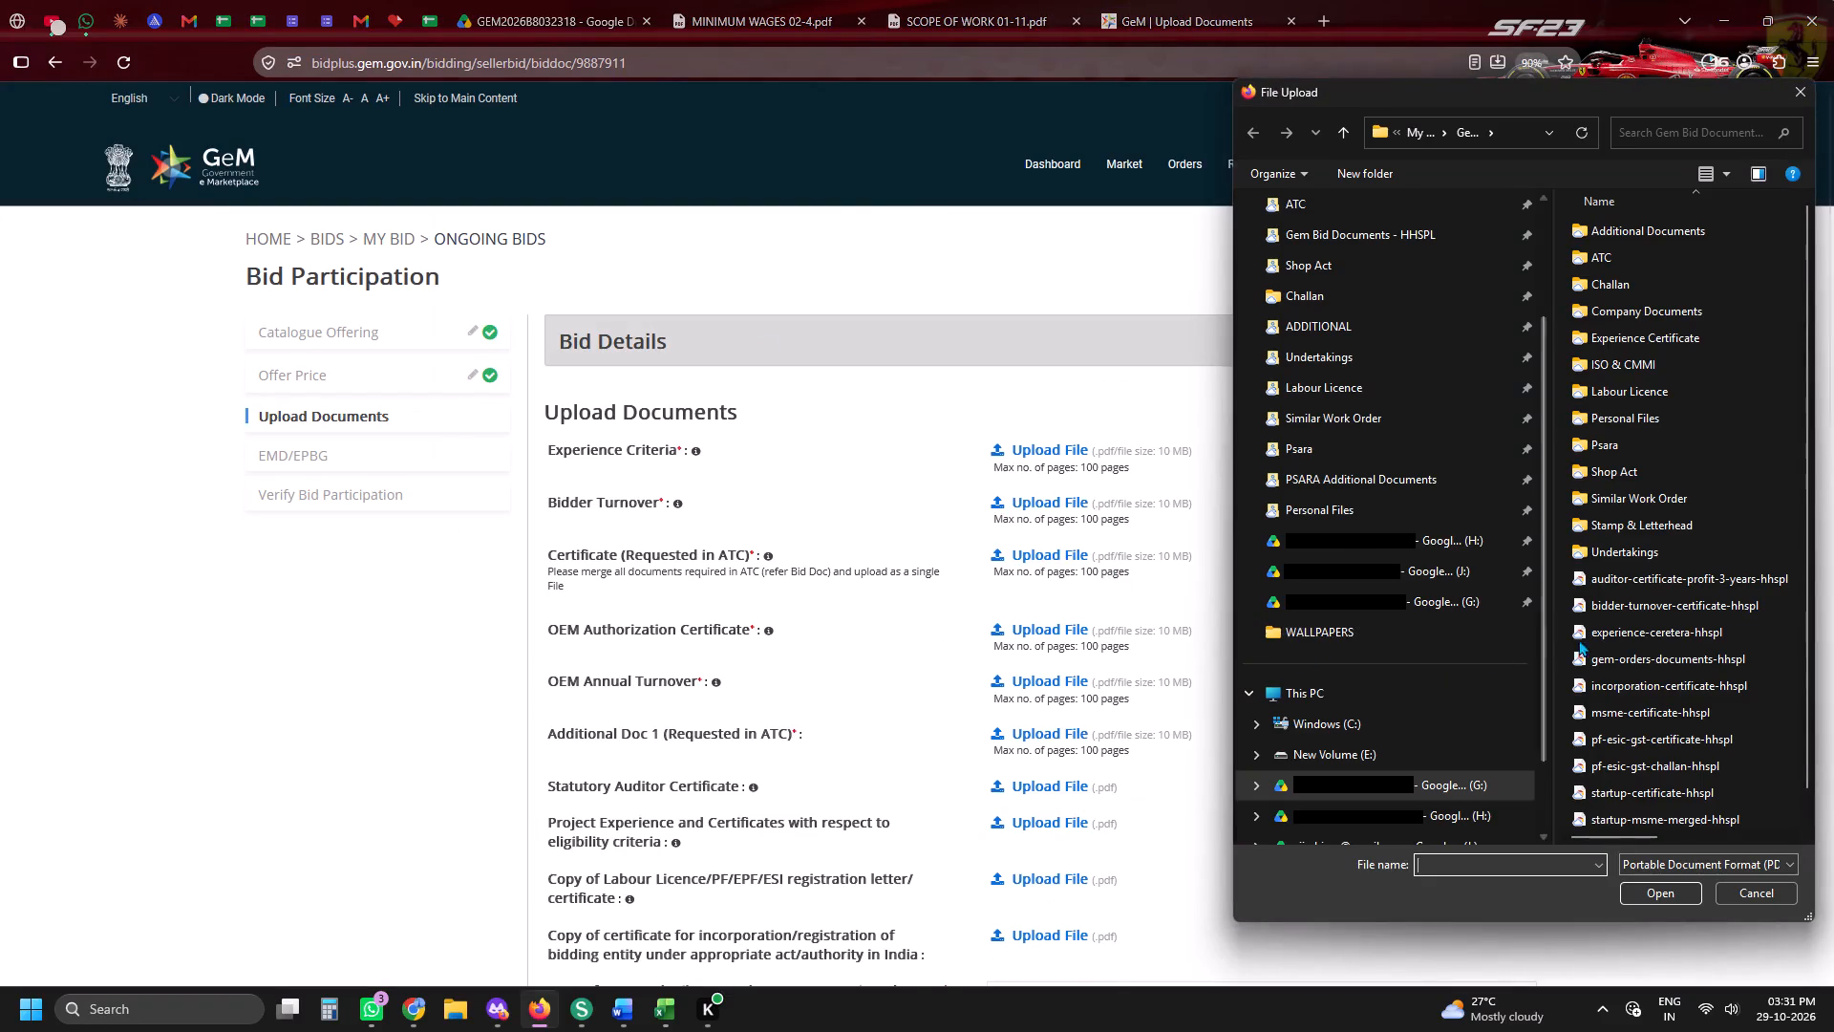
{"action": "double_click", "coordinate": [1595, 633]}
Upload bidder-turnover-certificate-hhspl for Bidder Turnover.
{"action": "left_click", "coordinate": [1090, 516]}
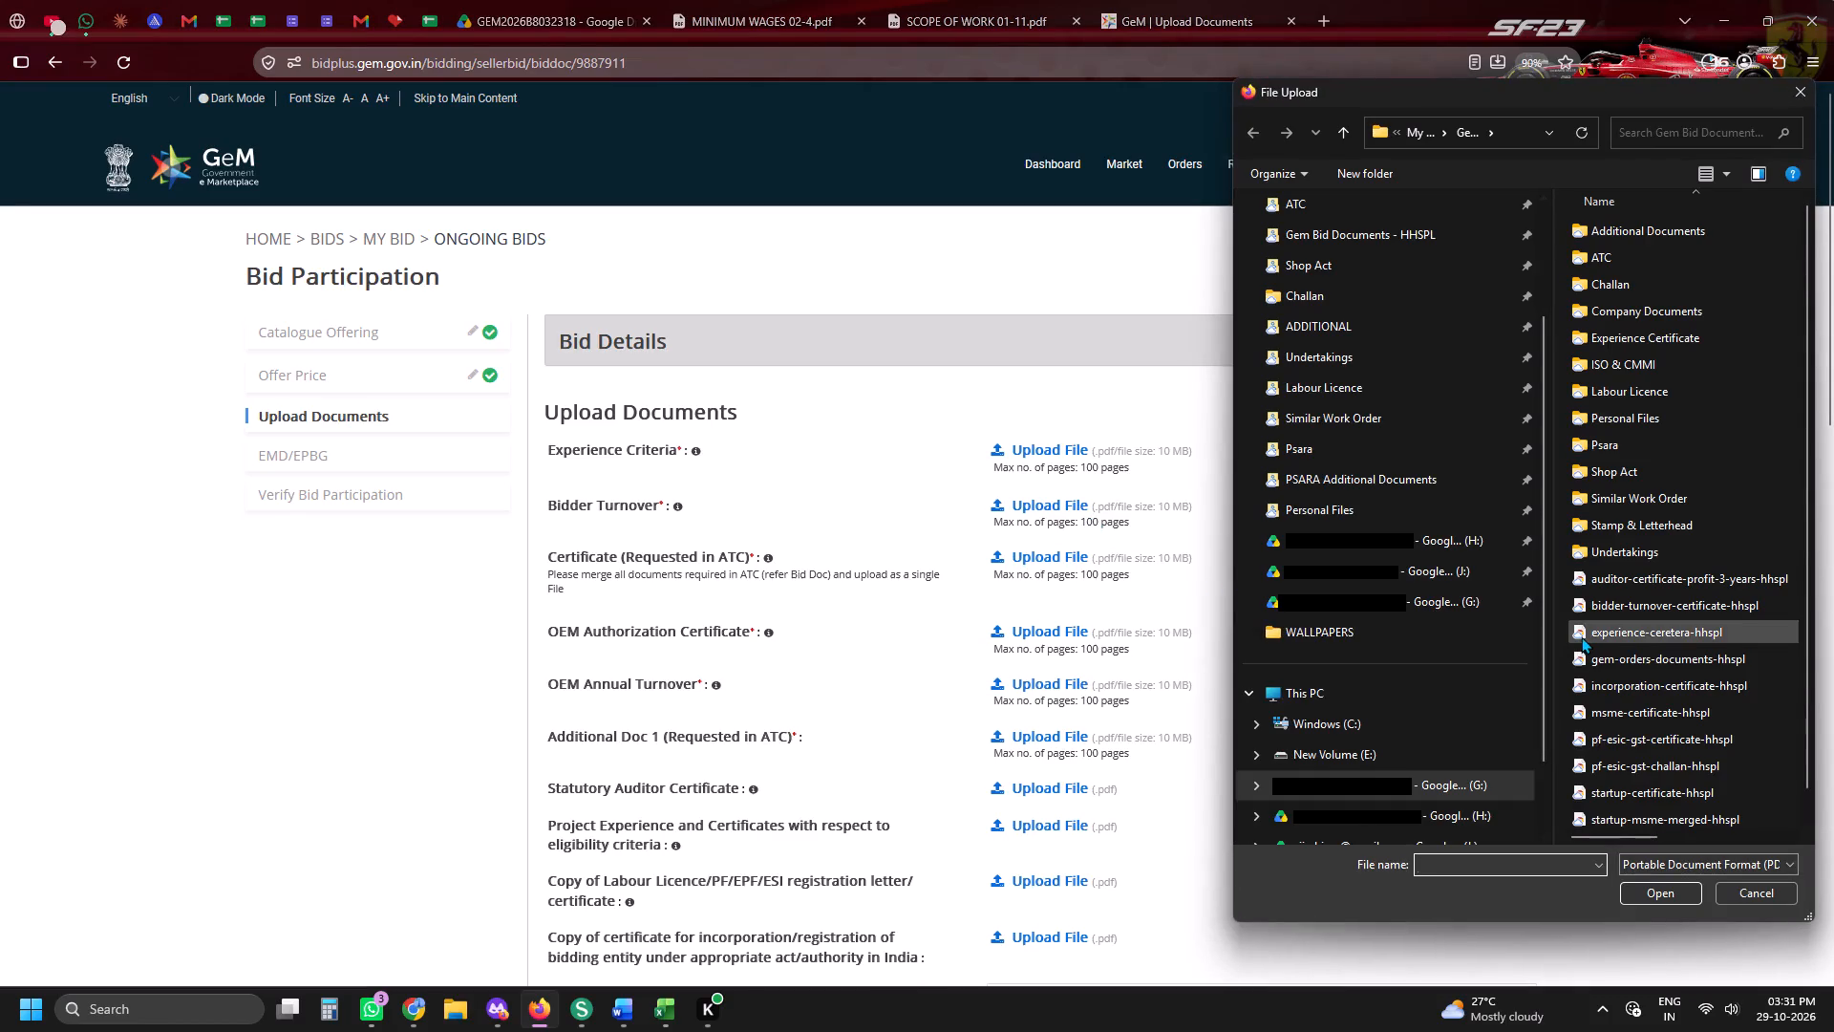
{"action": "left_click", "coordinate": [1732, 899]}
{"action": "left_click", "coordinate": [1059, 505]}
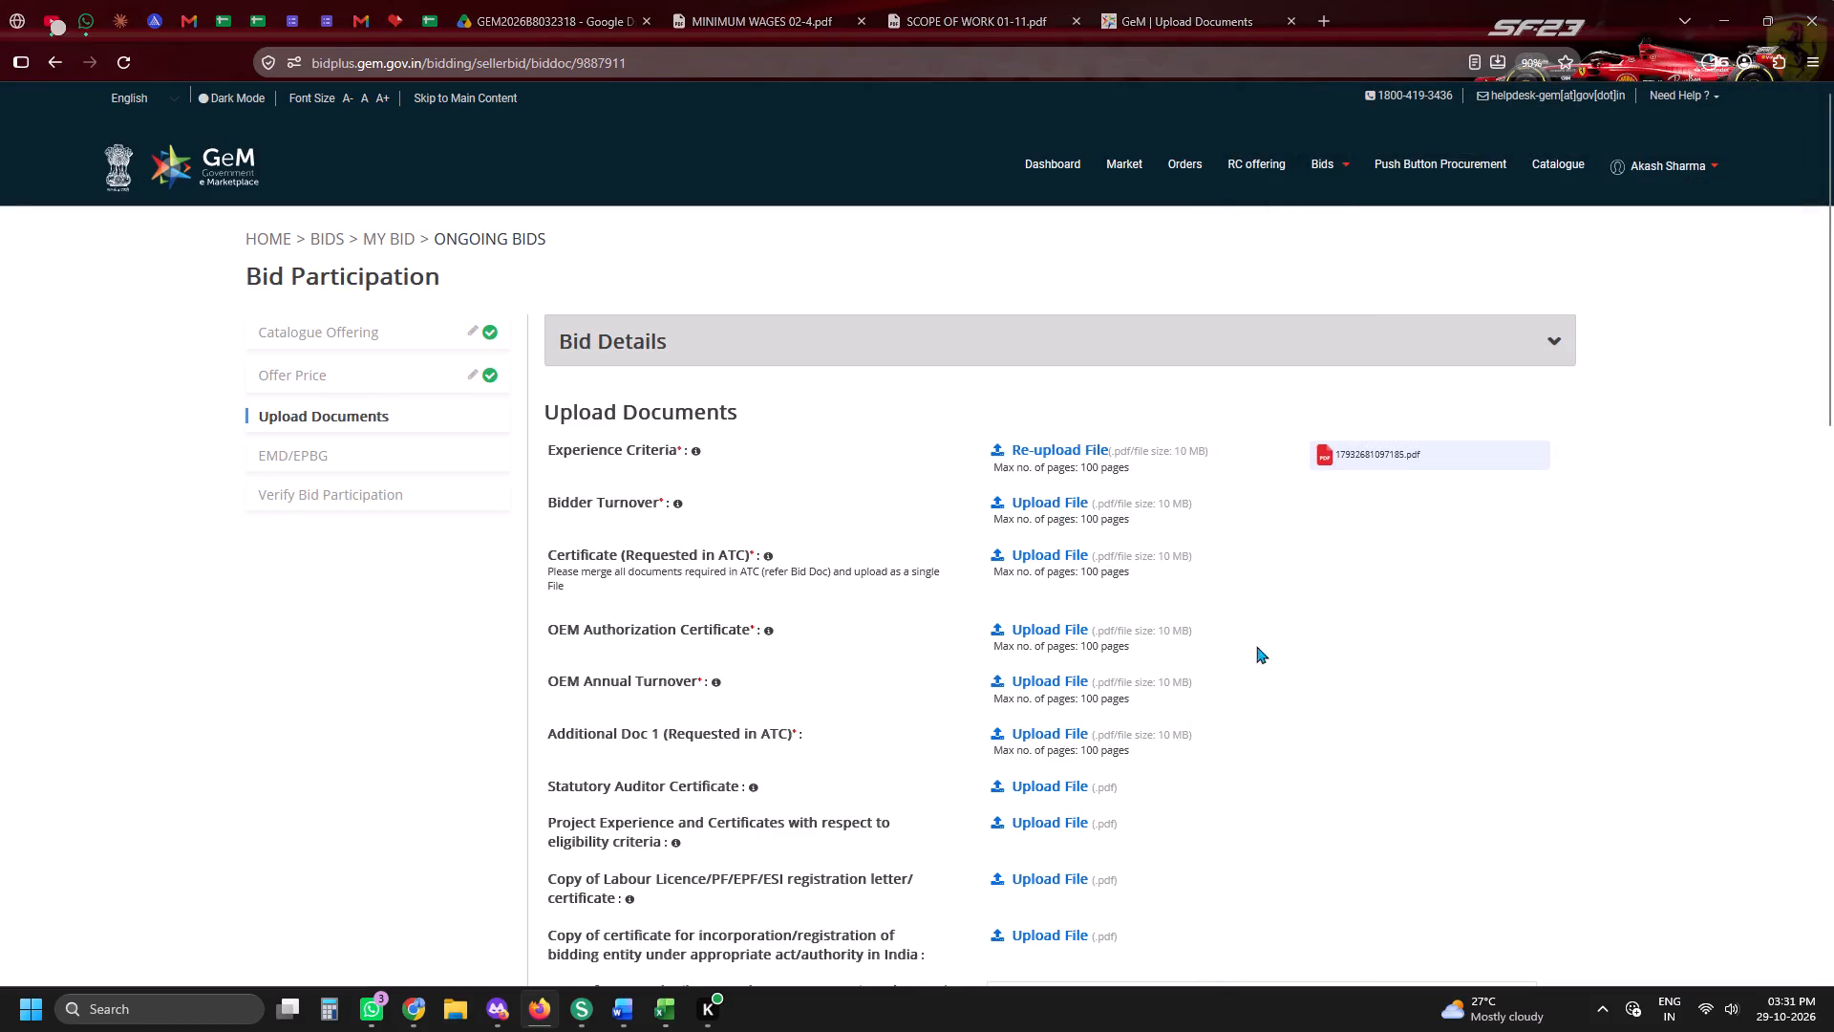
{"action": "double_click", "coordinate": [1672, 608]}
Upload undertaking-oem-authorization-hhspl from the Undertakings folder for the OEM Authorization Certificate.
{"action": "scroll", "coordinate": [1439, 592], "scroll_direction": "down", "scroll_amount": 1}
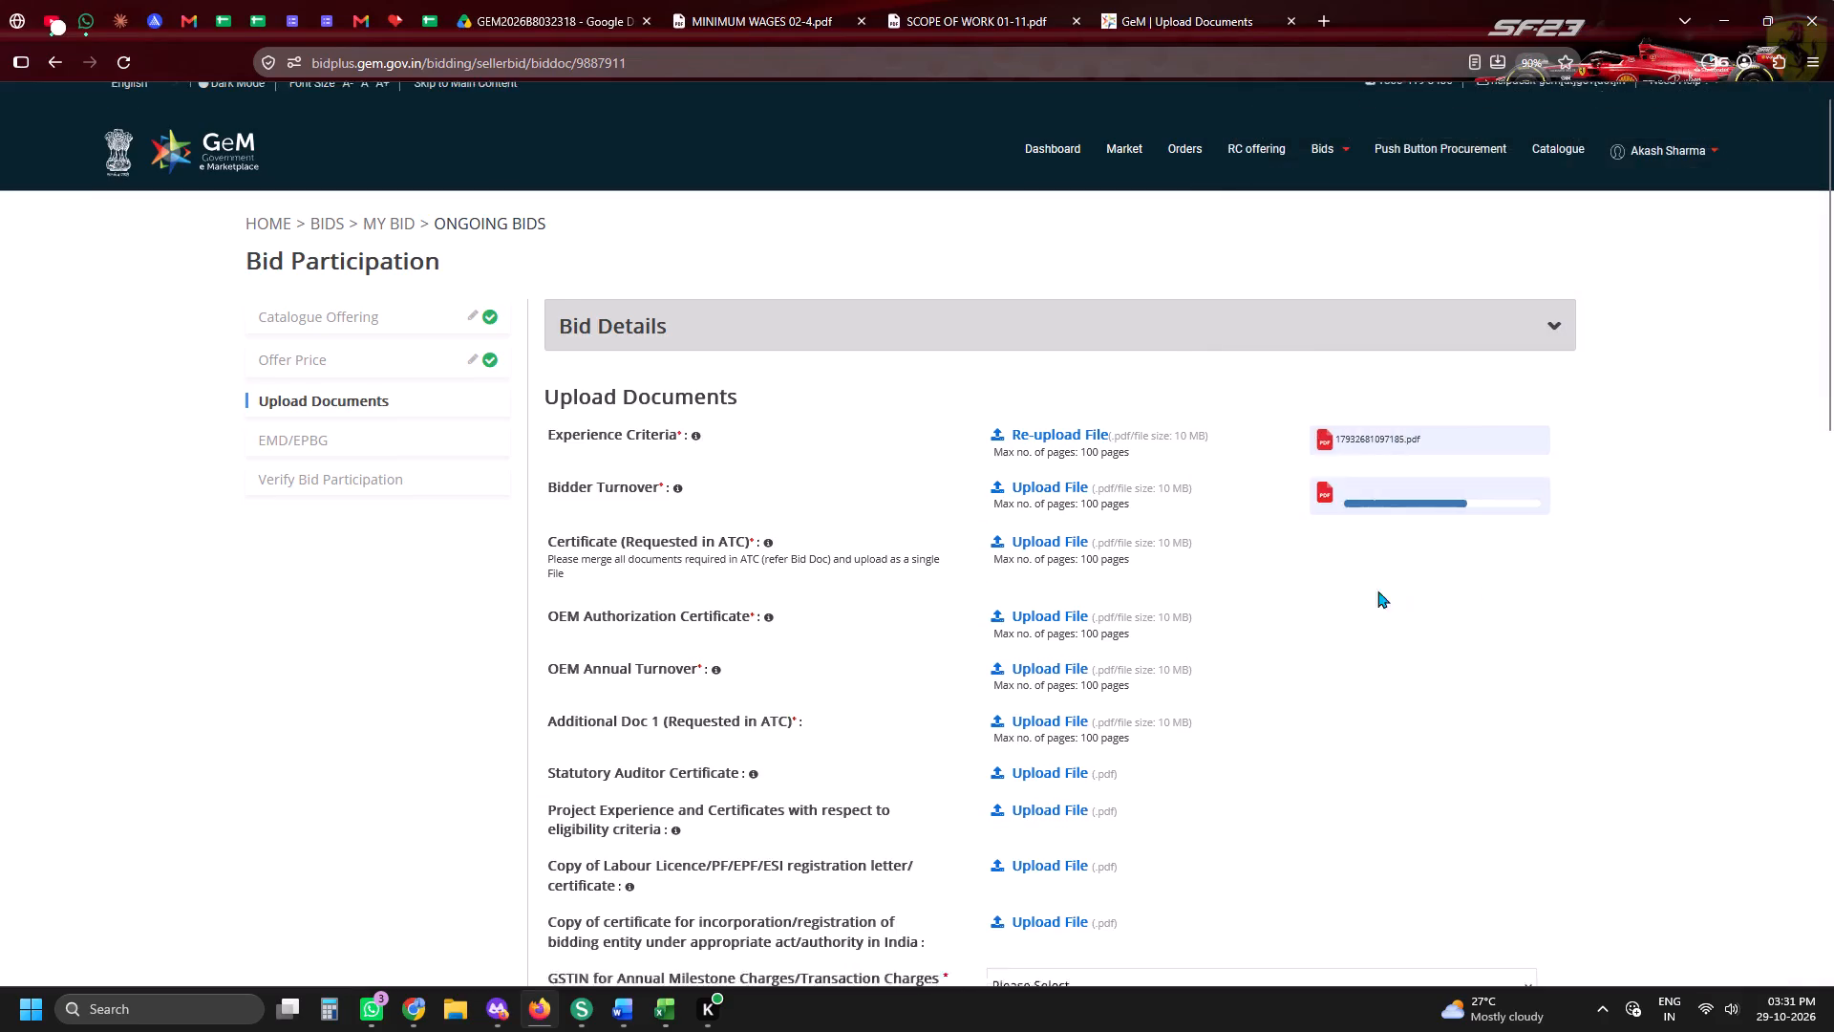
{"action": "left_click", "coordinate": [1039, 509]}
{"action": "left_click", "coordinate": [1037, 502]}
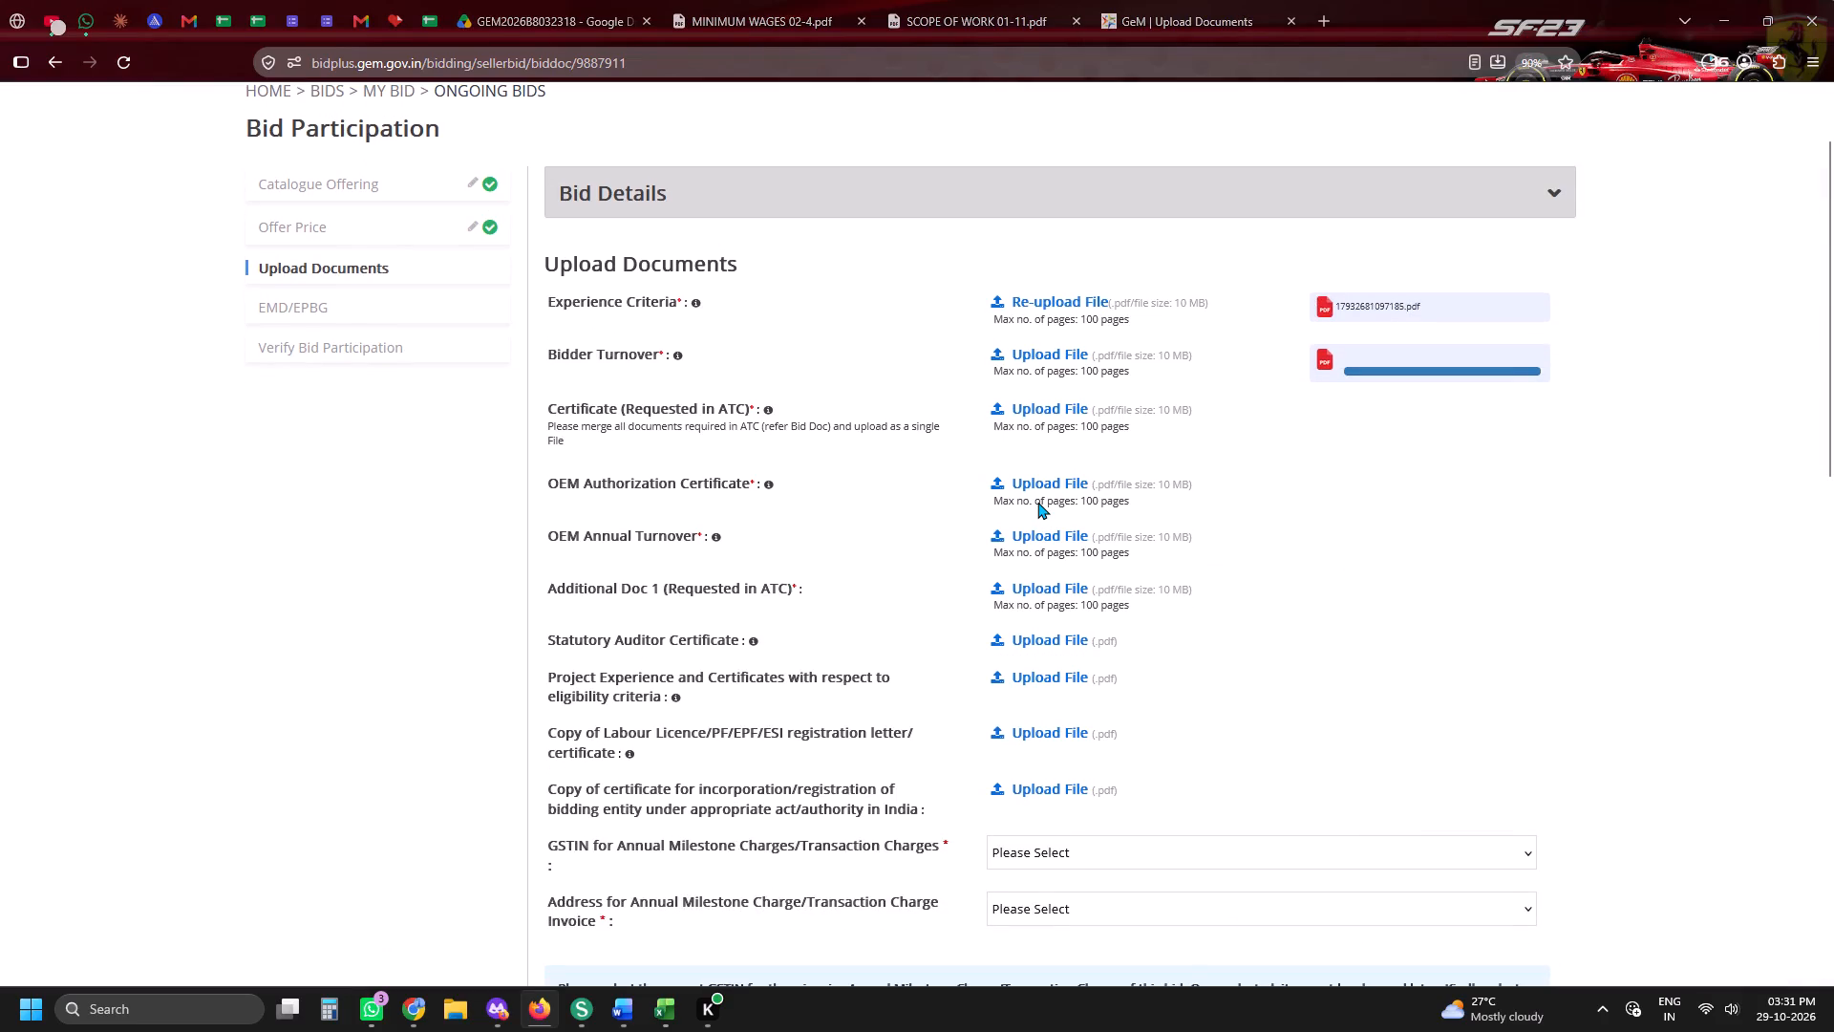
{"action": "scroll", "coordinate": [1292, 619], "scroll_direction": "up", "scroll_amount": 3}
{"action": "left_click", "coordinate": [1324, 506]}
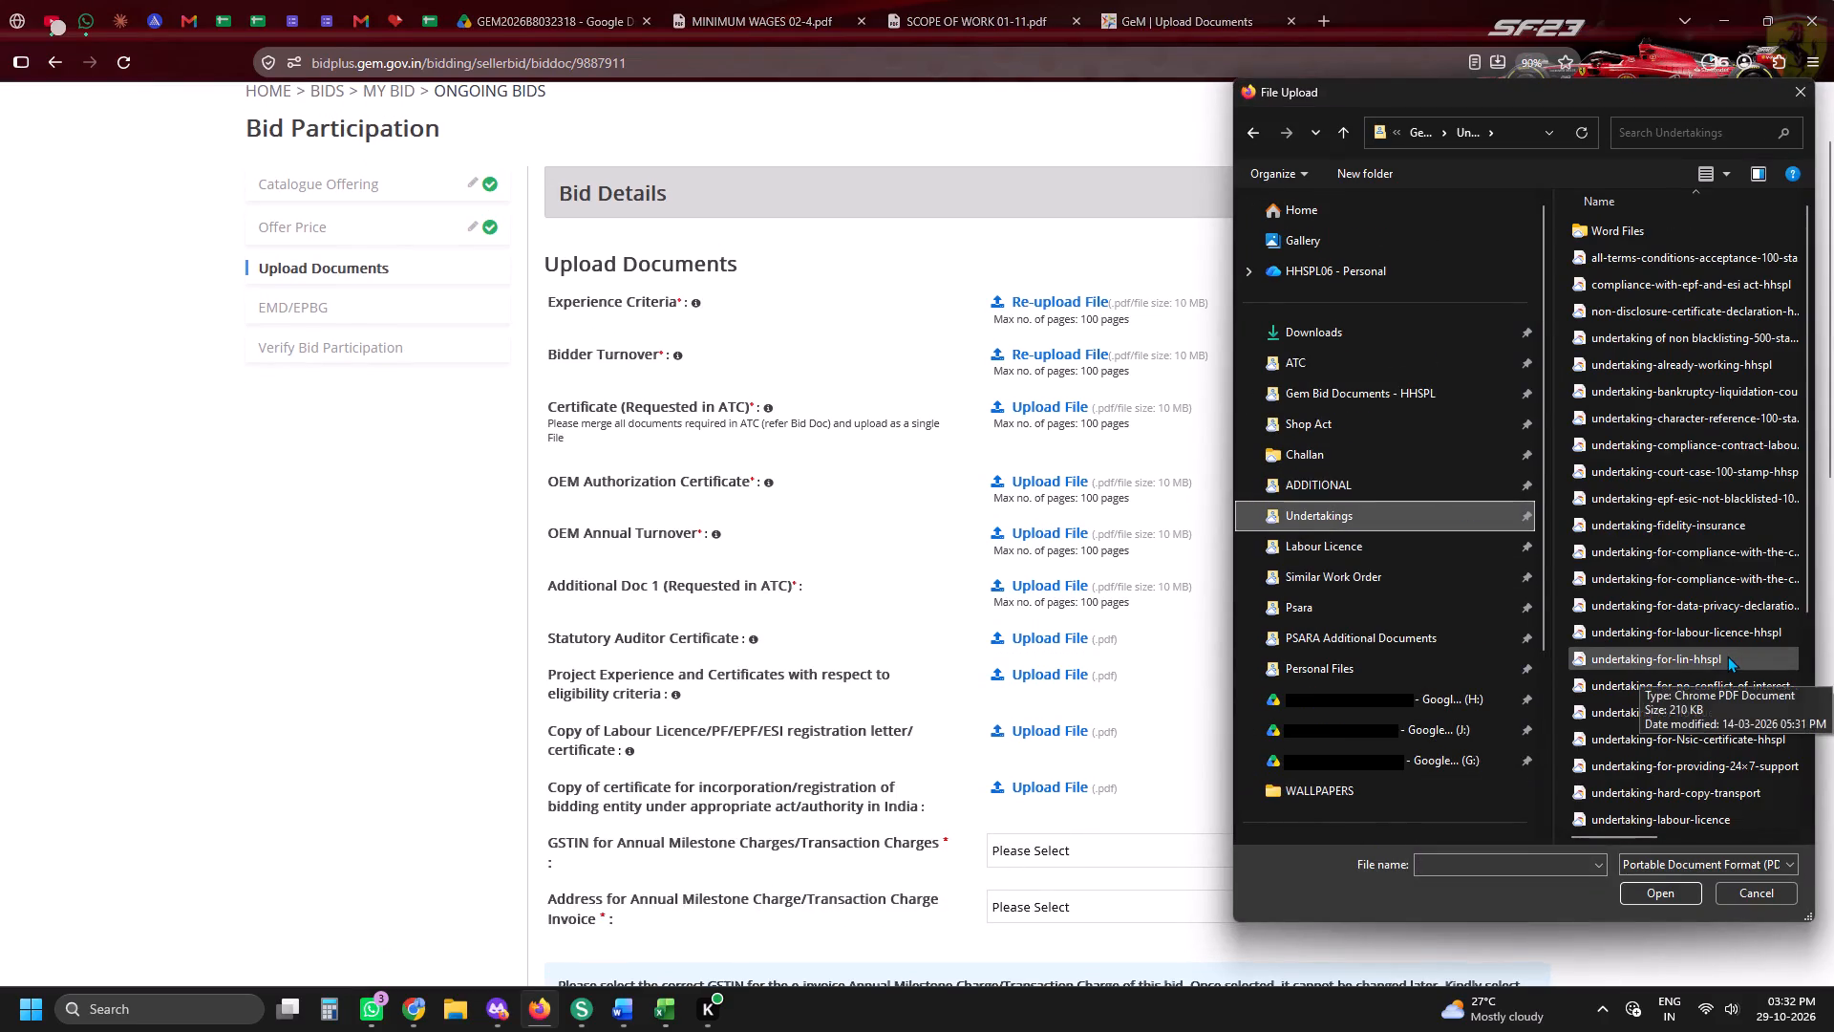
{"action": "scroll", "coordinate": [1719, 657], "scroll_direction": "down", "scroll_amount": 3}
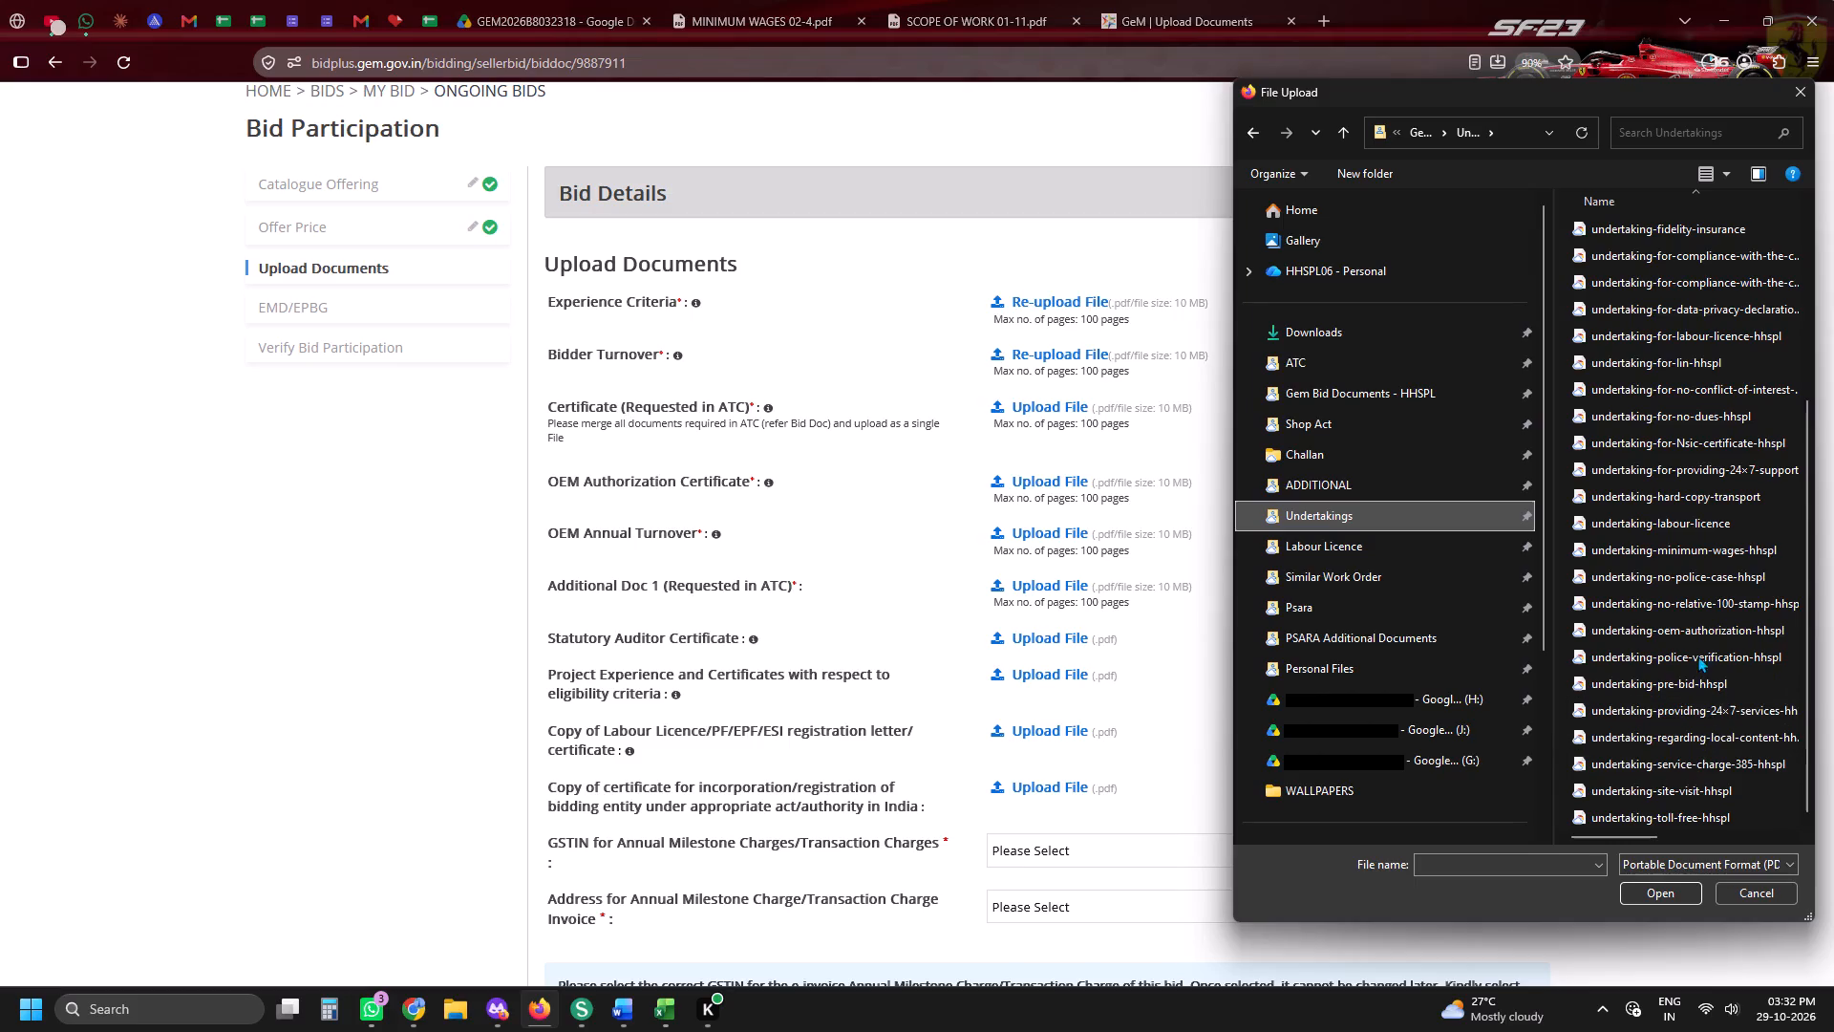
{"action": "double_click", "coordinate": [1674, 638]}
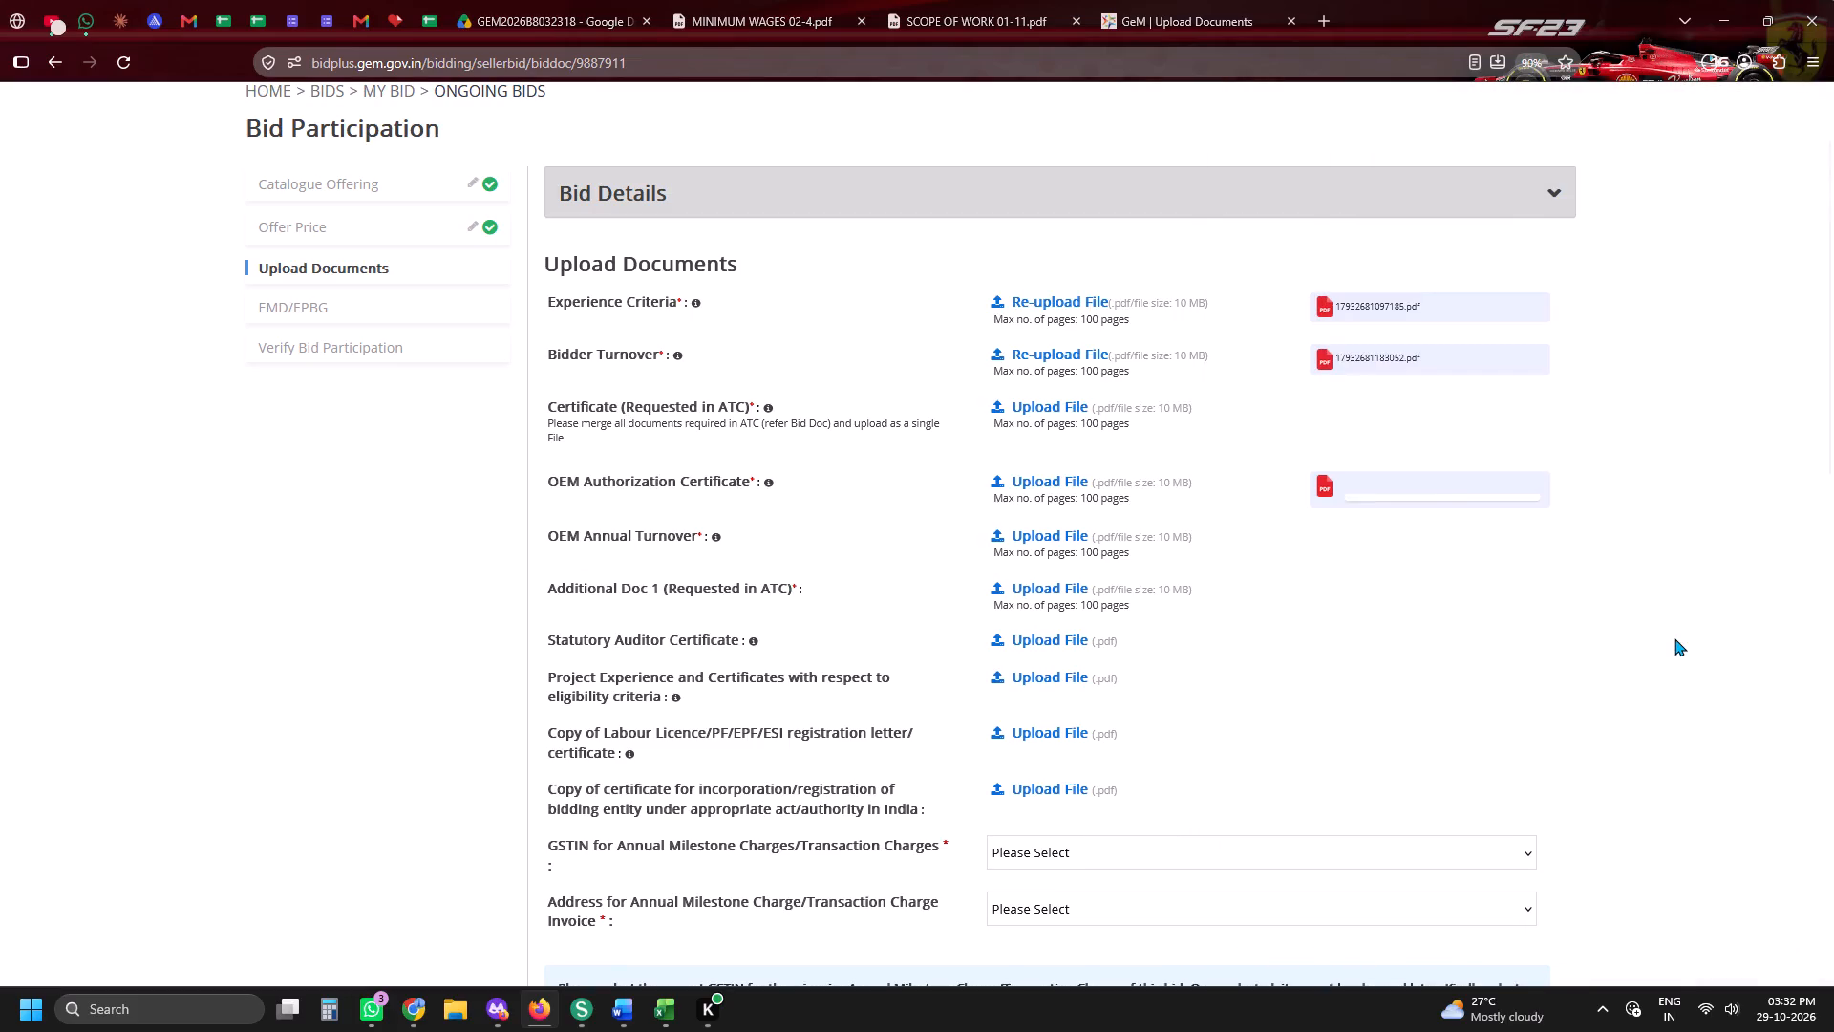
Upload bidder-turnover-certificate-hhspl from the Gem Bid Documents - HHSPL folder for OEM Annual Turnover.
{"action": "left_click", "coordinate": [1057, 535]}
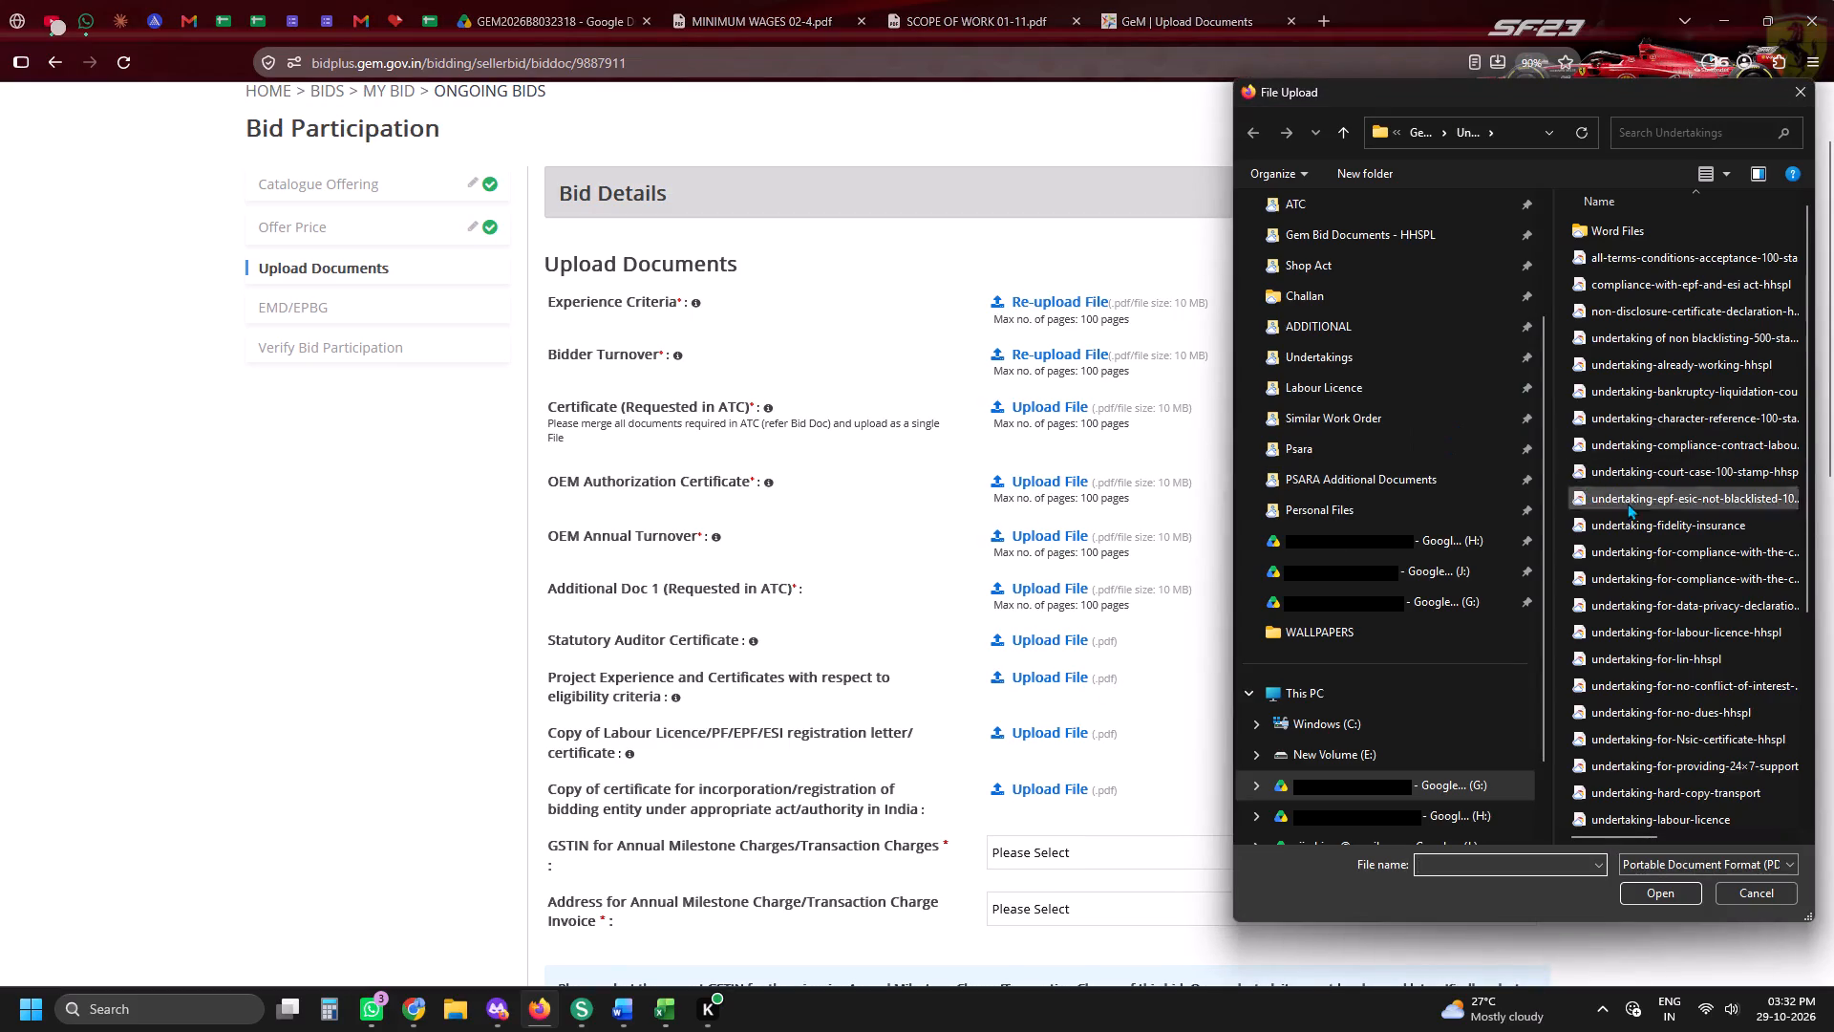
{"action": "scroll", "coordinate": [1433, 606], "scroll_direction": "up", "scroll_amount": 3}
{"action": "left_click", "coordinate": [1406, 398]}
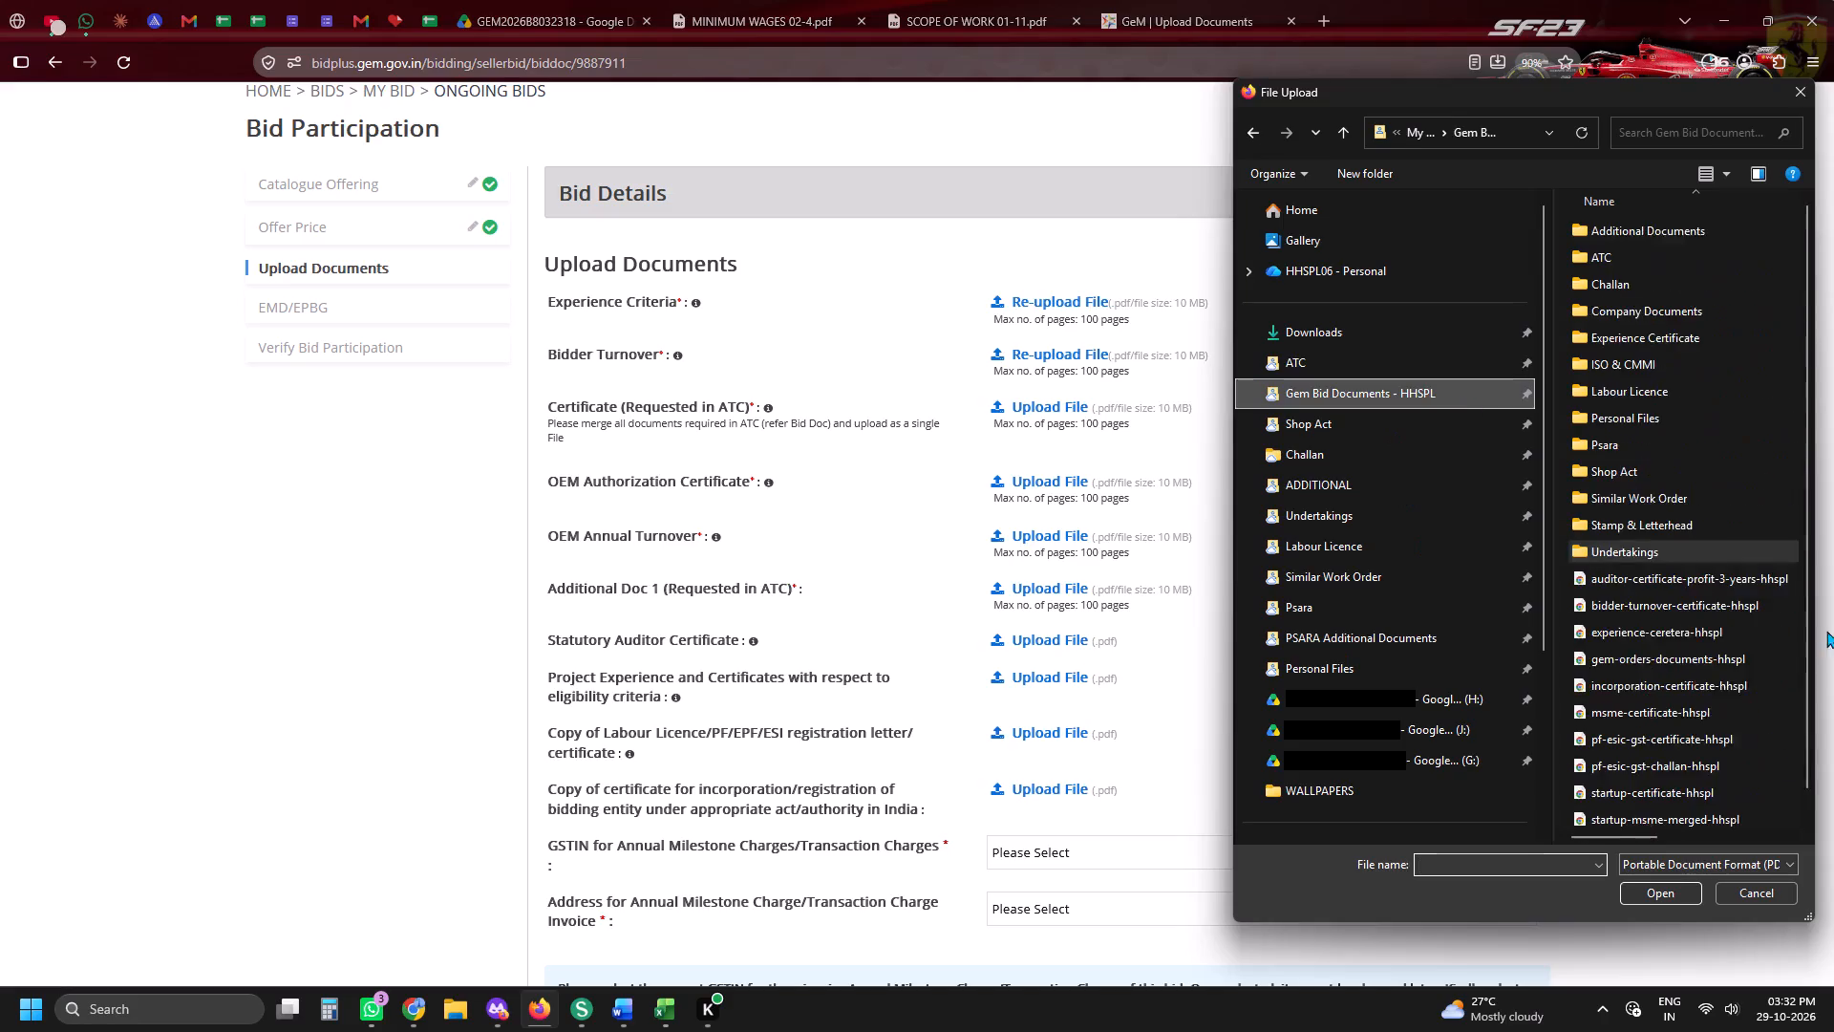
{"action": "scroll", "coordinate": [1793, 674], "scroll_direction": "down", "scroll_amount": 4}
{"action": "double_click", "coordinate": [1643, 567]}
Upload bank-solvency-certificate-hhspl from the ADDITIONAL folder for Additional Doc 1 (Requested in ATC).
{"action": "scroll", "coordinate": [822, 501], "scroll_direction": "down", "scroll_amount": 1}
{"action": "left_click", "coordinate": [1017, 471]}
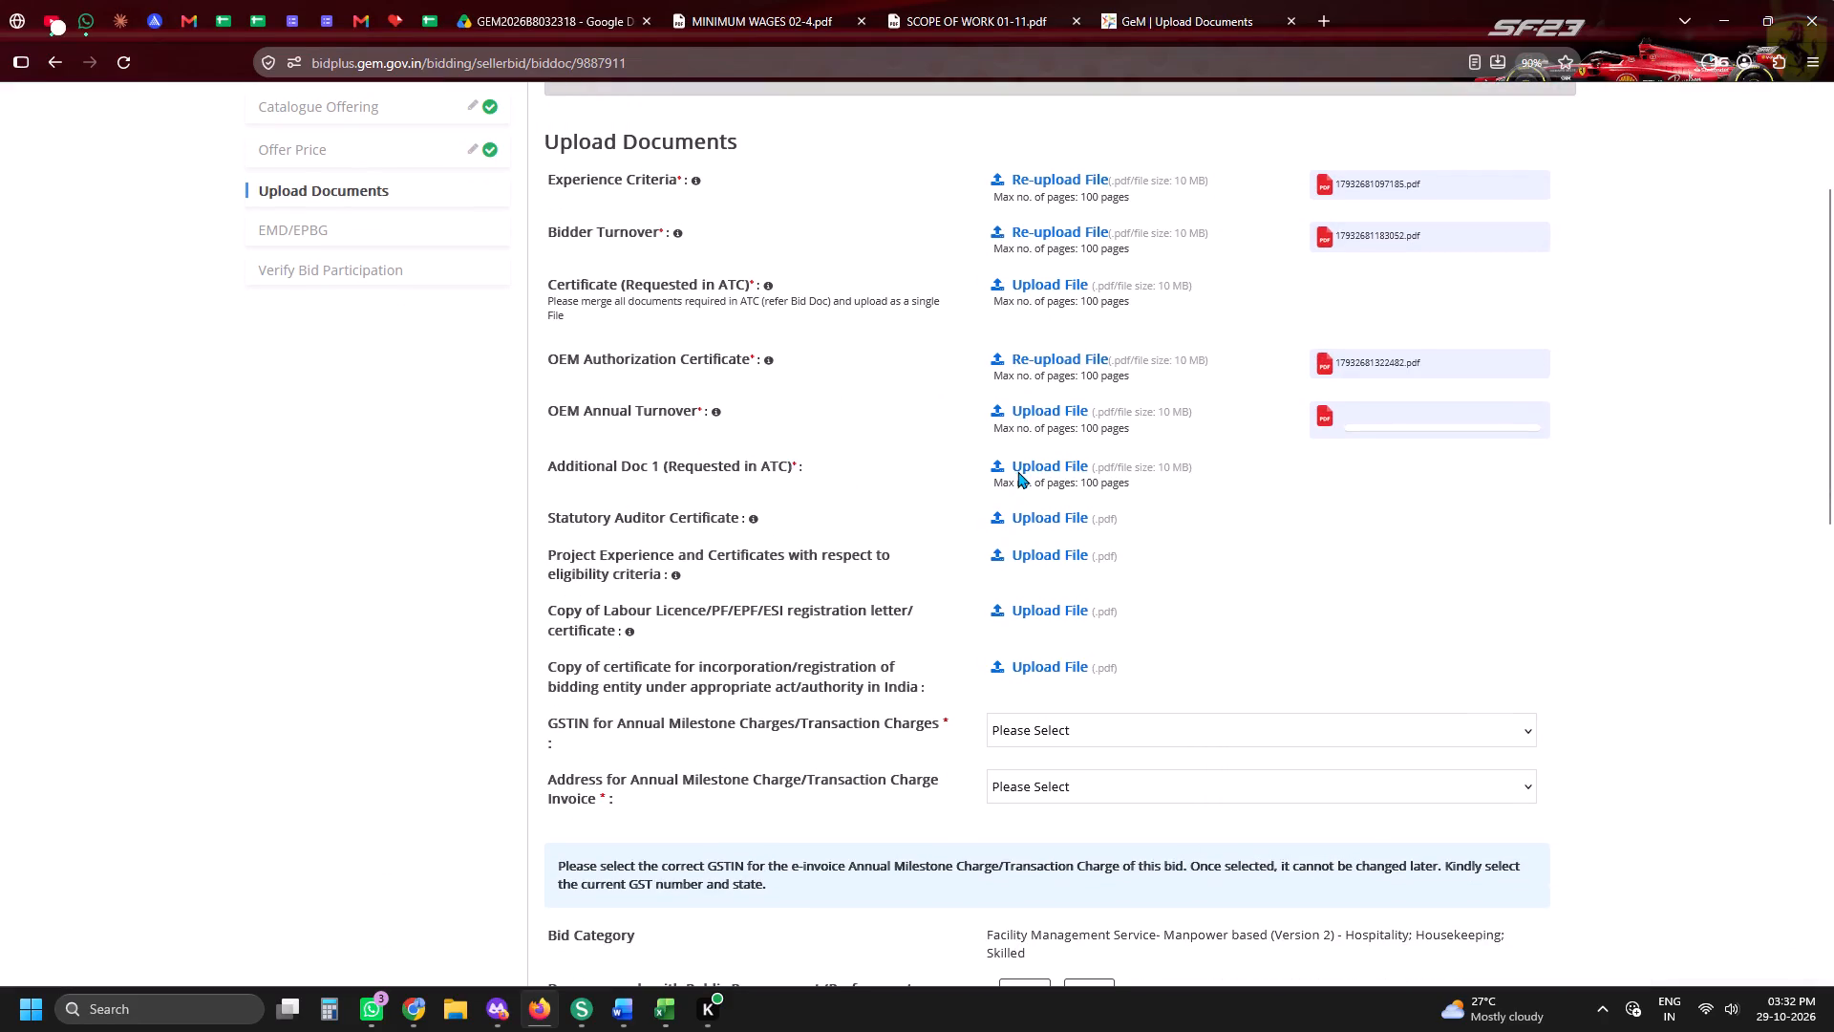
{"action": "scroll", "coordinate": [1309, 539], "scroll_direction": "up", "scroll_amount": 7}
{"action": "left_click", "coordinate": [1345, 489]}
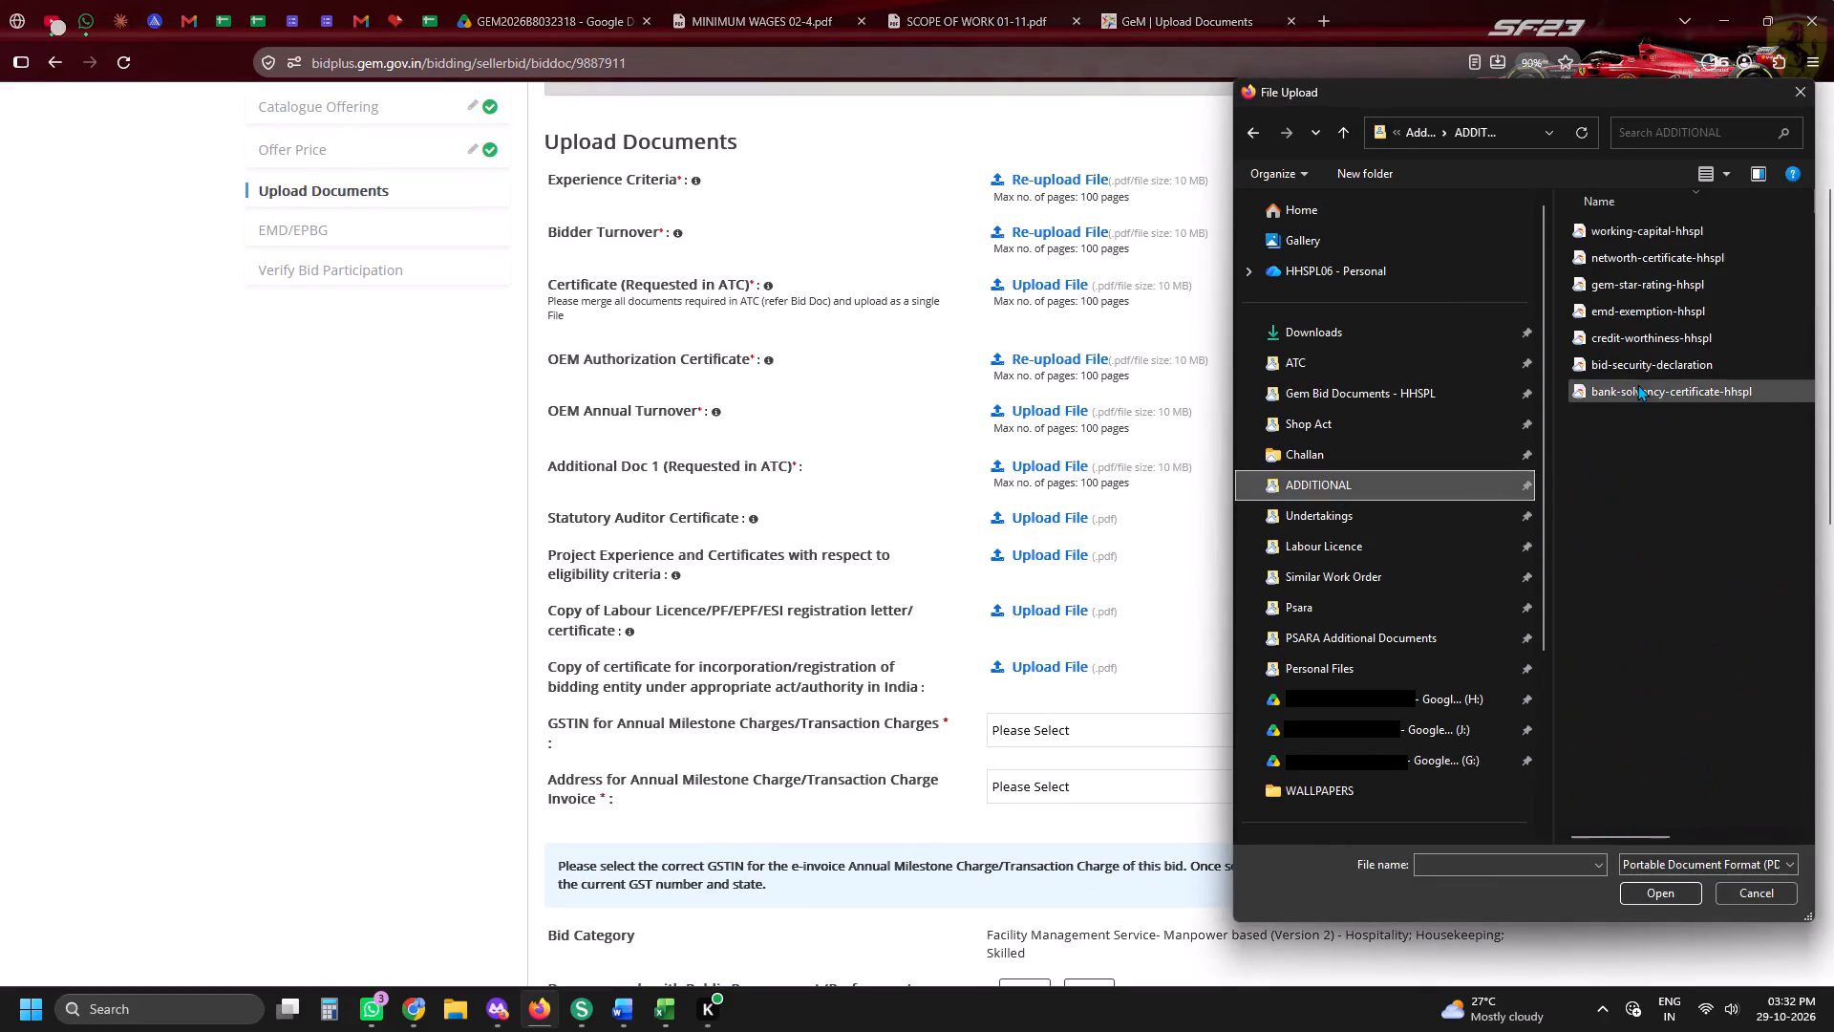
{"action": "double_click", "coordinate": [1635, 382]}
Upload statutory-auditor-certificate-hhspl from the Gem Bid Documents - HHSPL folder for the Statutory Auditor Certificate.
{"action": "left_click", "coordinate": [1062, 520]}
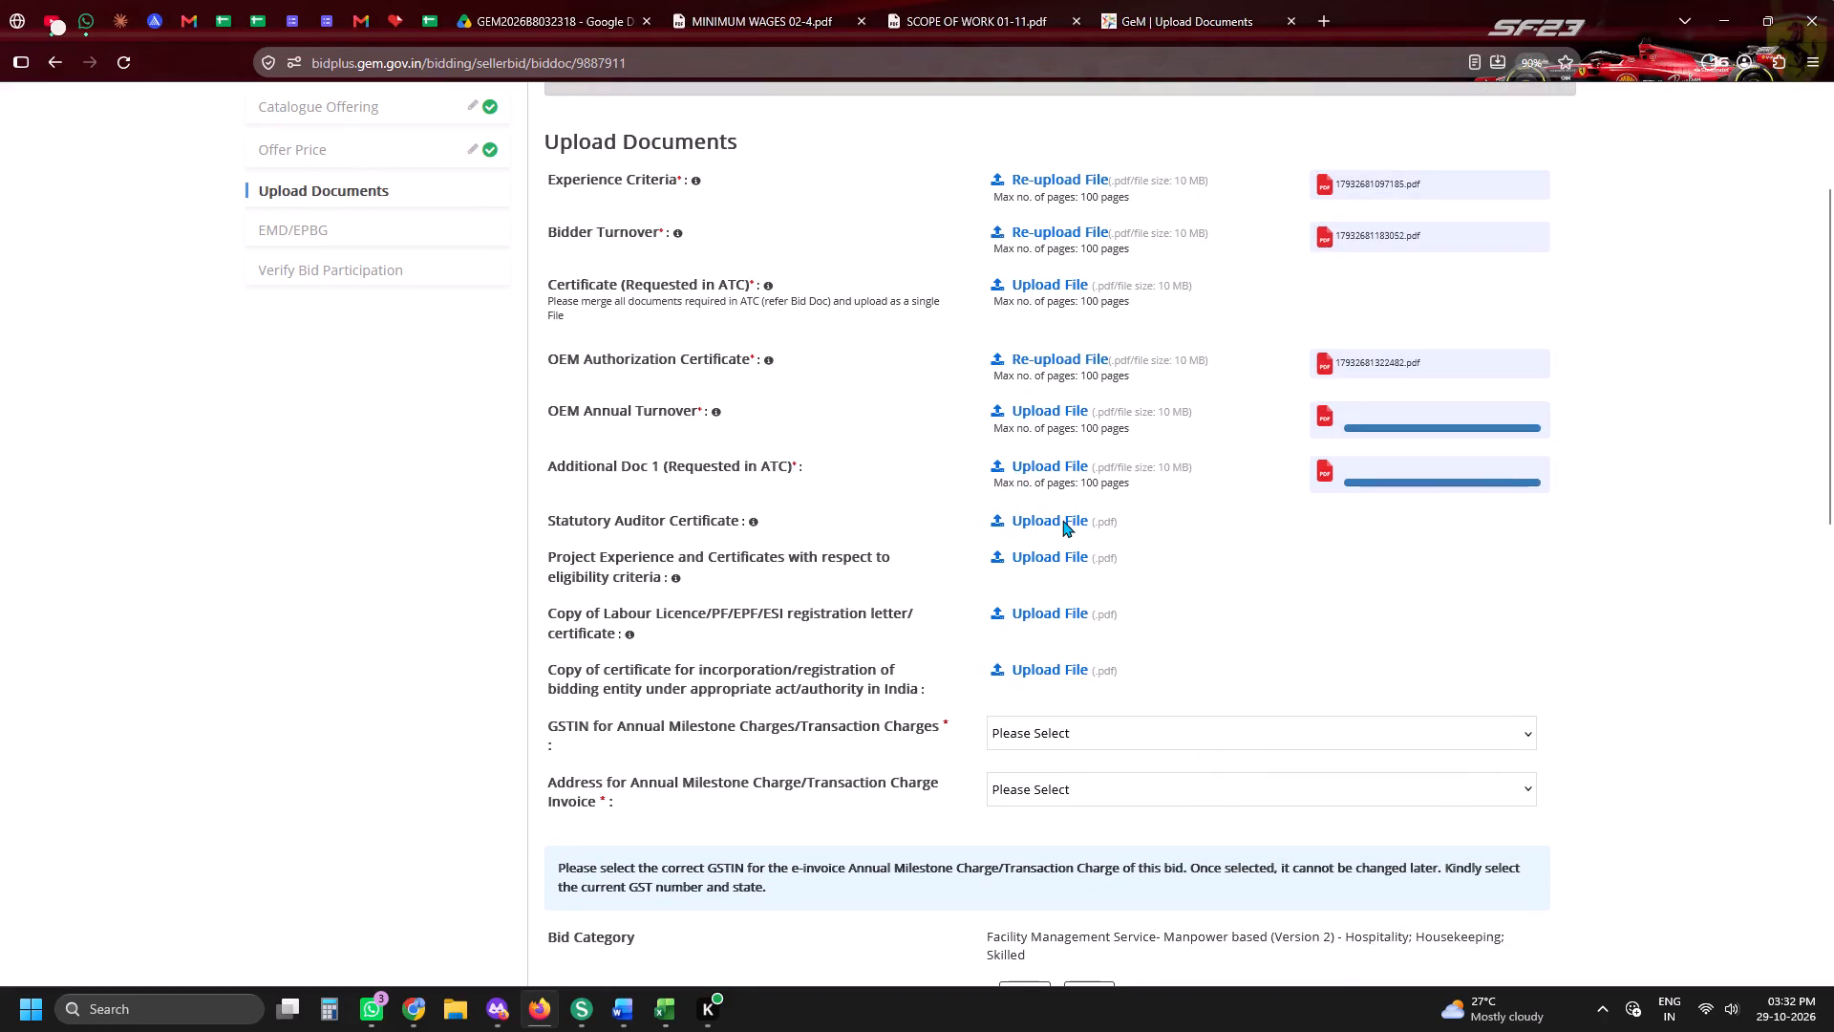
{"action": "scroll", "coordinate": [1310, 527], "scroll_direction": "up", "scroll_amount": 7}
{"action": "left_click", "coordinate": [1376, 408]}
{"action": "scroll", "coordinate": [1642, 550], "scroll_direction": "down", "scroll_amount": 5}
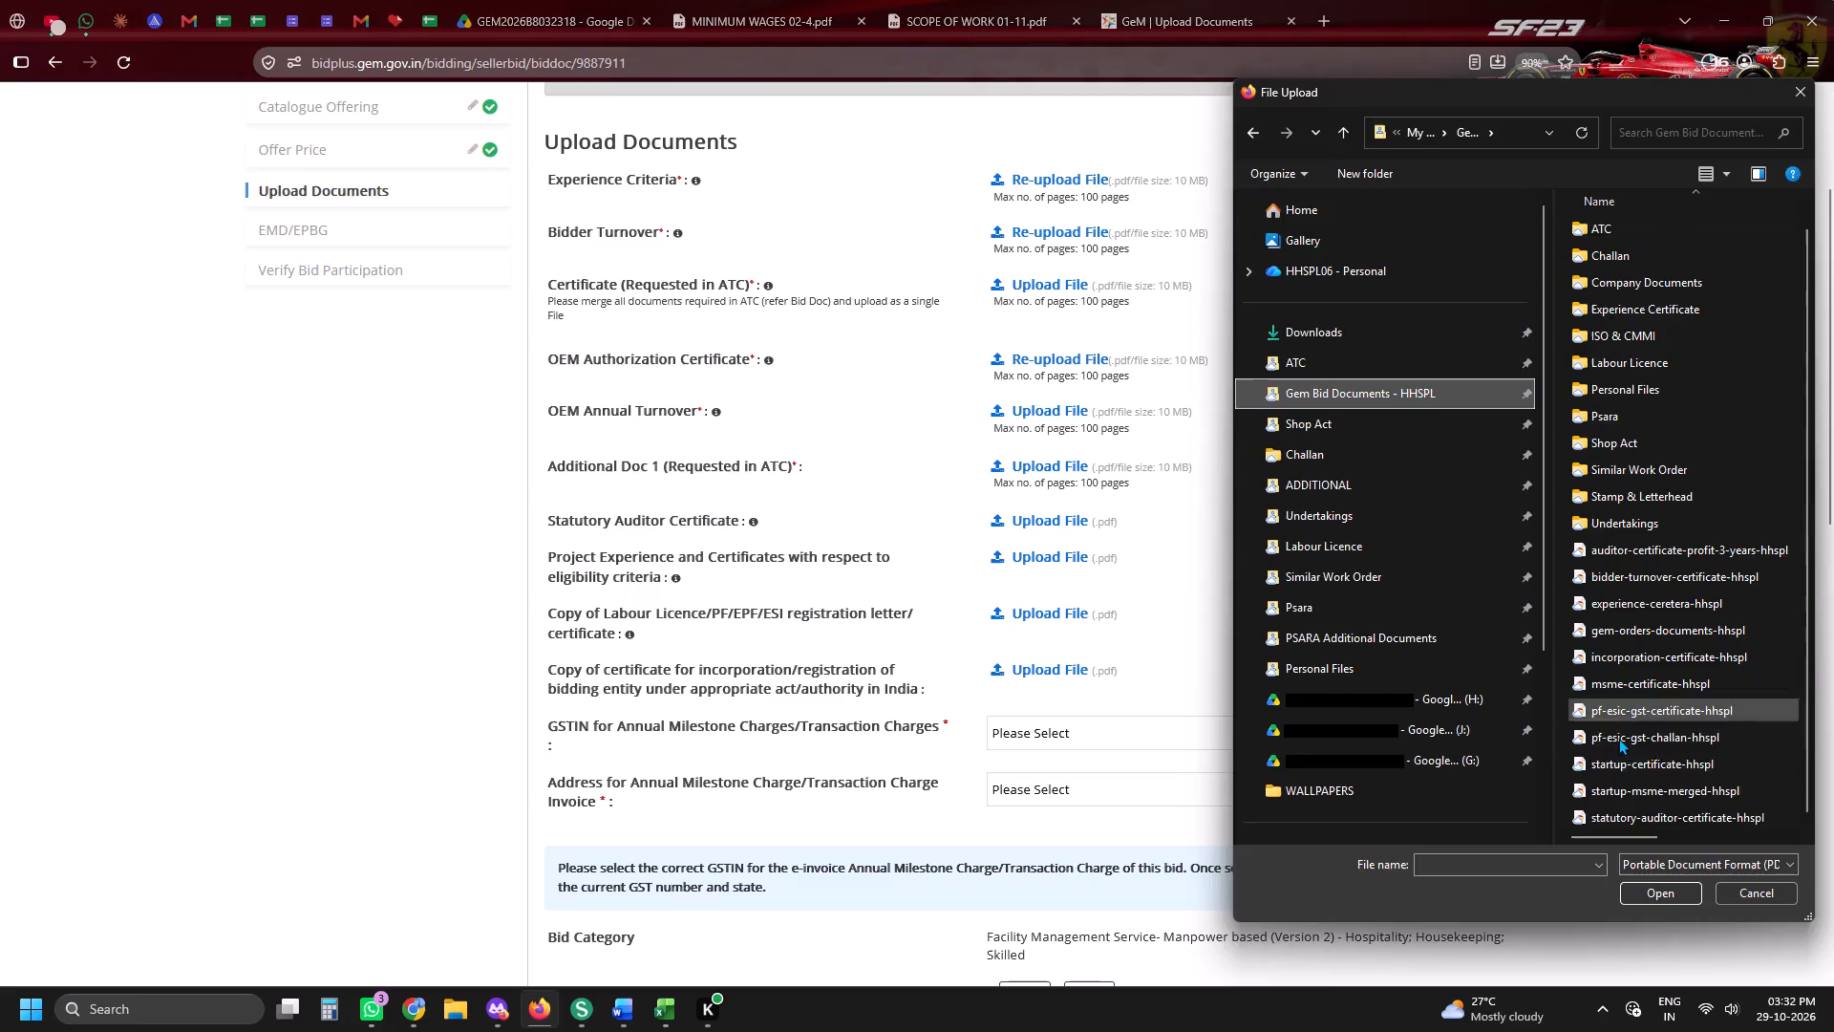
{"action": "double_click", "coordinate": [1625, 816]}
Upload gem-orders-documents-hhspl for Project Experience and Certificates with respect to eligibility criteria.
{"action": "left_click", "coordinate": [1029, 562]}
{"action": "left_click", "coordinate": [1035, 566]}
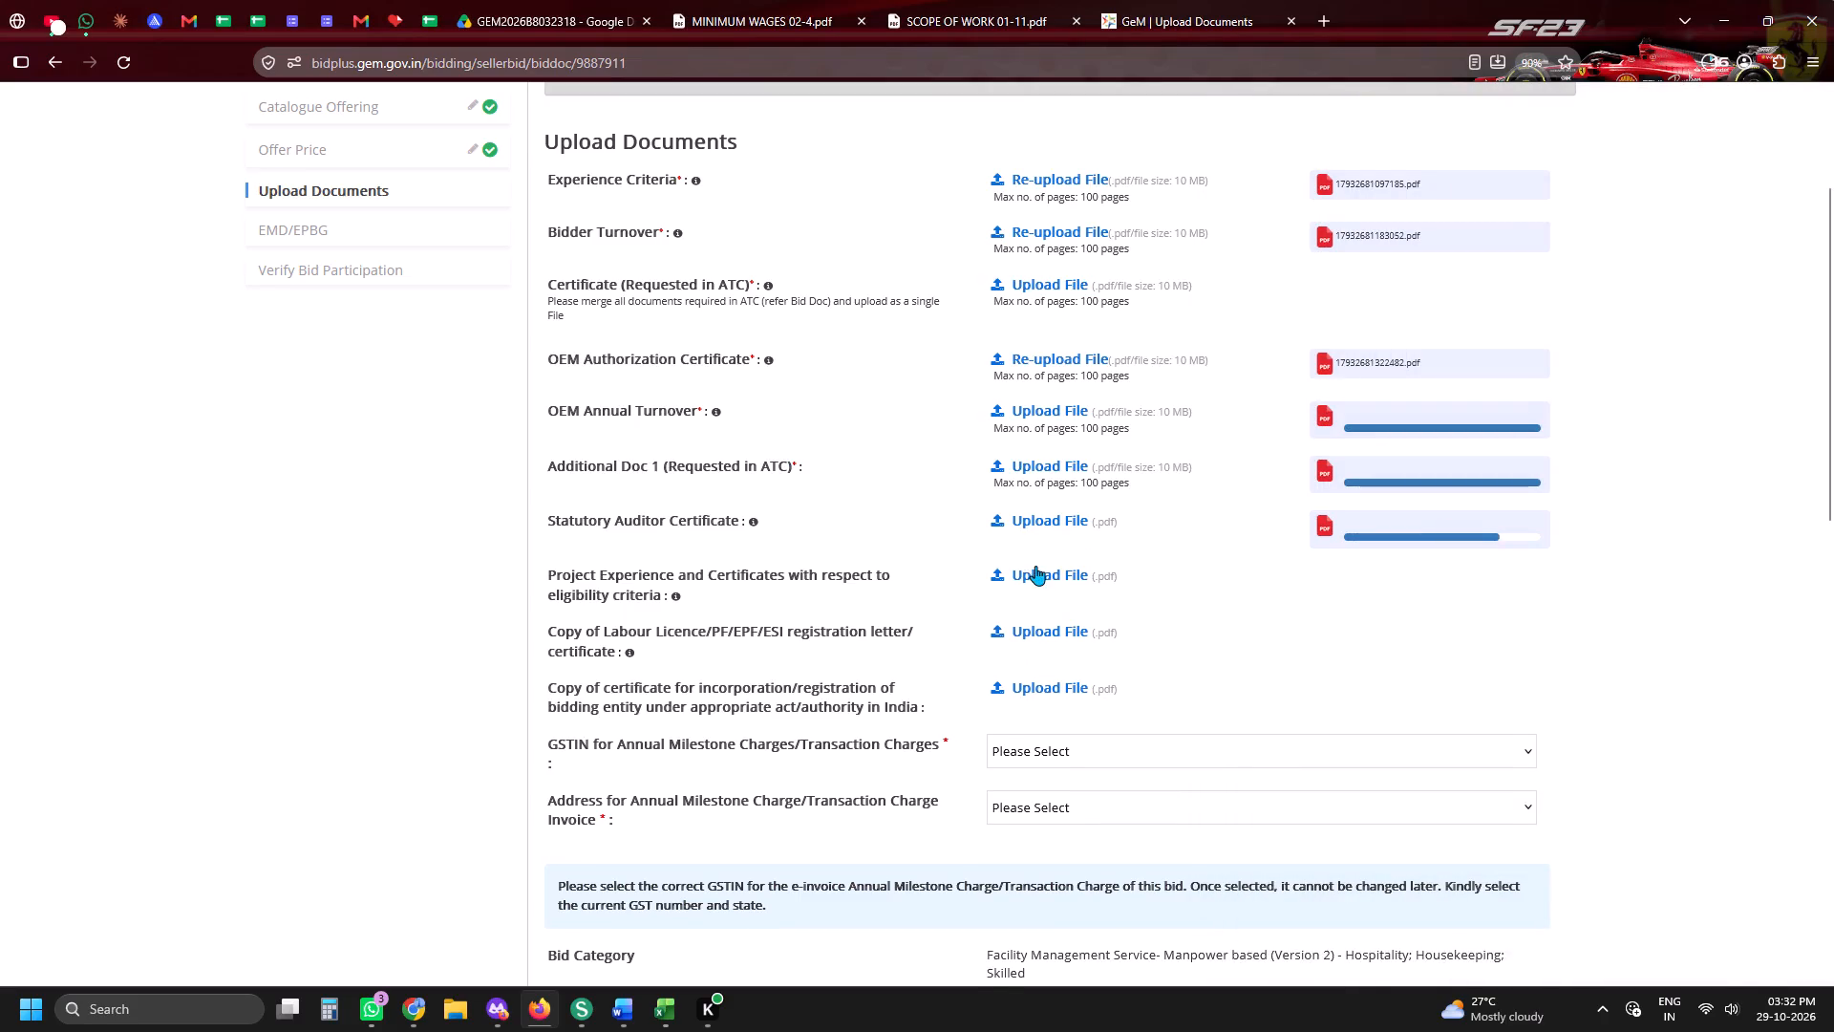
{"action": "scroll", "coordinate": [1599, 595], "scroll_direction": "down", "scroll_amount": 9}
{"action": "left_click", "coordinate": [1620, 630]}
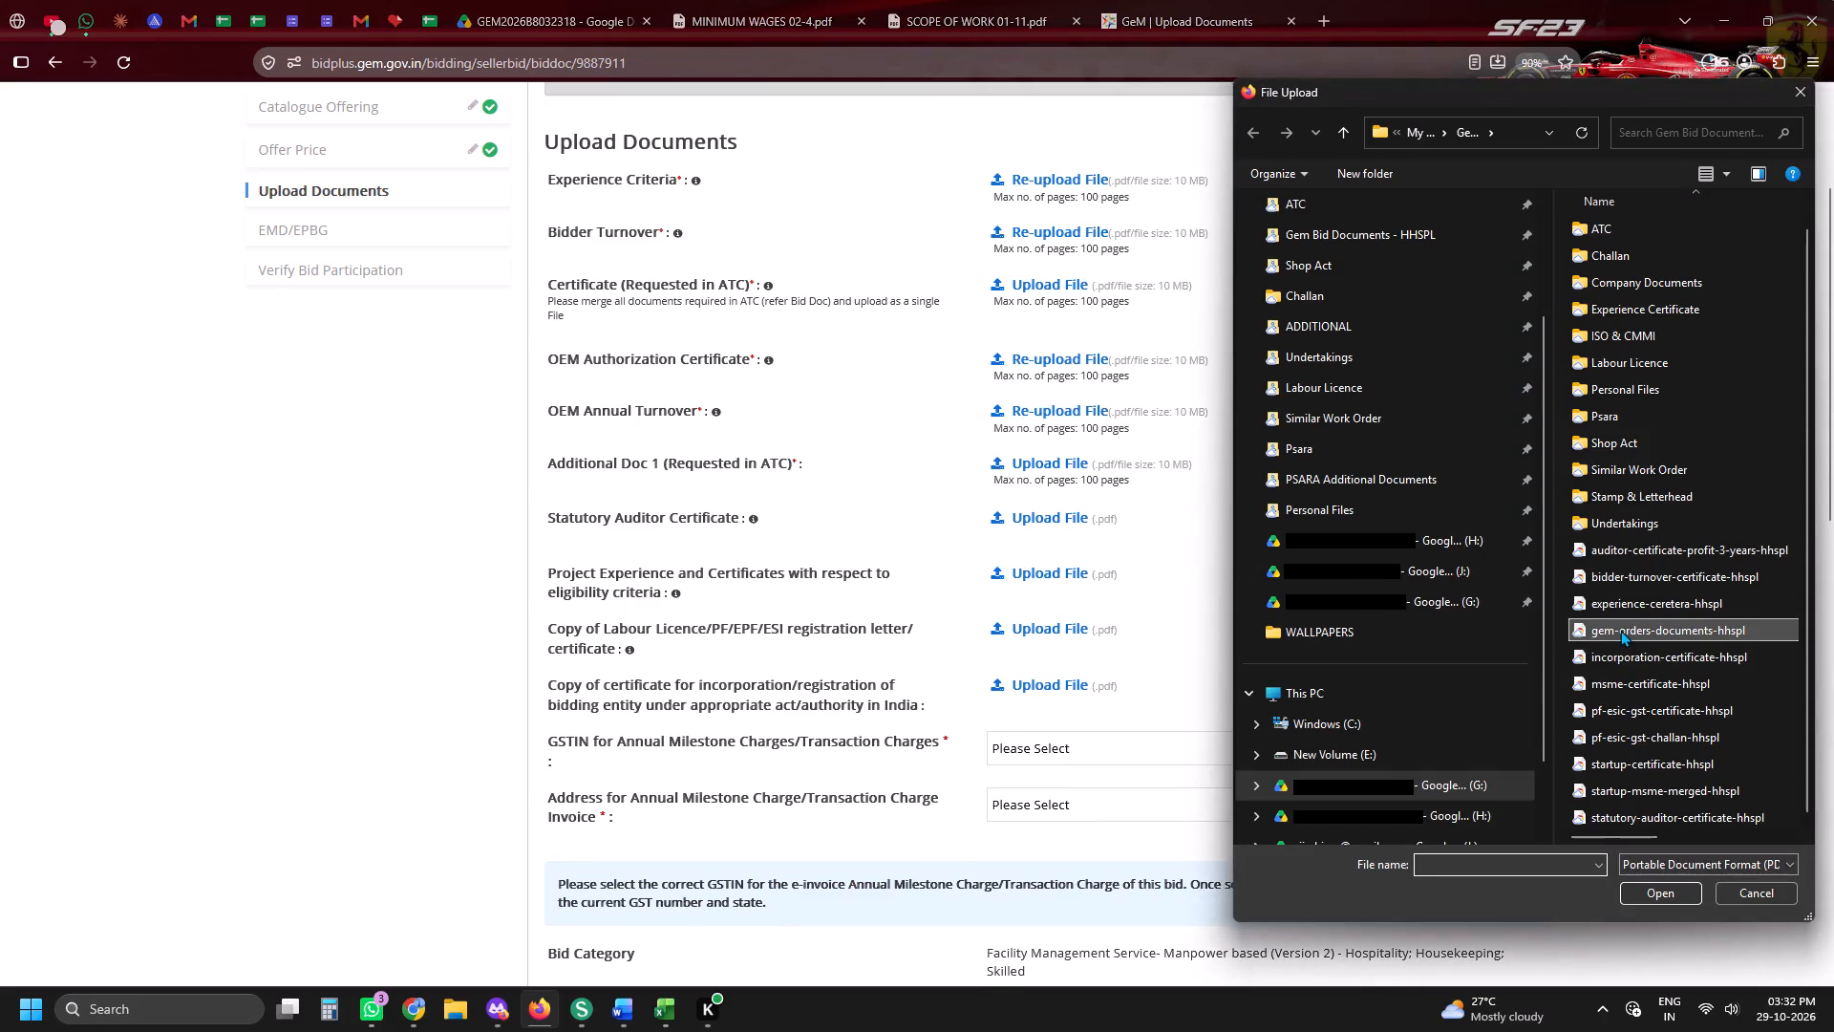
{"action": "double_click", "coordinate": [1621, 629]}
Upload pf-esic-gst-certificate-hhspl for the Labour Licence/PF/EPF/ESI registration certificate.
{"action": "left_click", "coordinate": [1041, 620]}
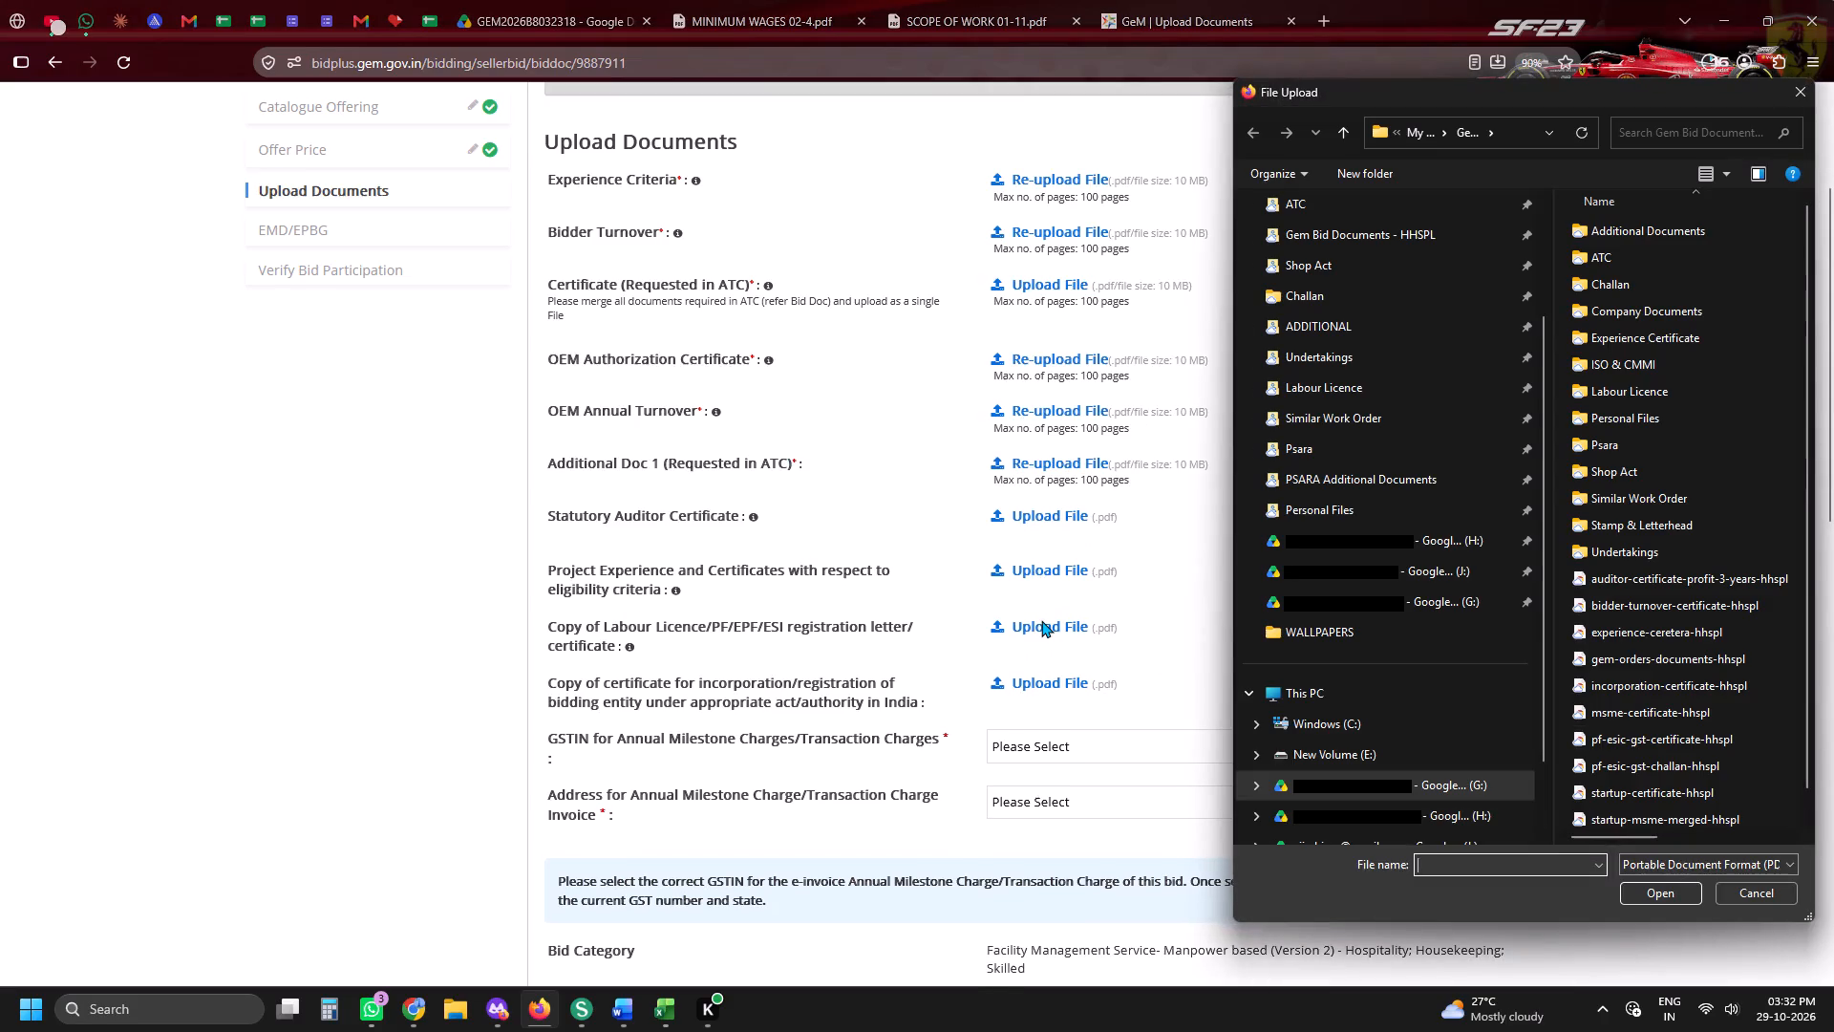
{"action": "double_click", "coordinate": [1693, 739]}
Upload incorporation-certificate-hhspl for the certificate of incorporation/registration of the bidding entity in India.
{"action": "left_click", "coordinate": [1053, 685]}
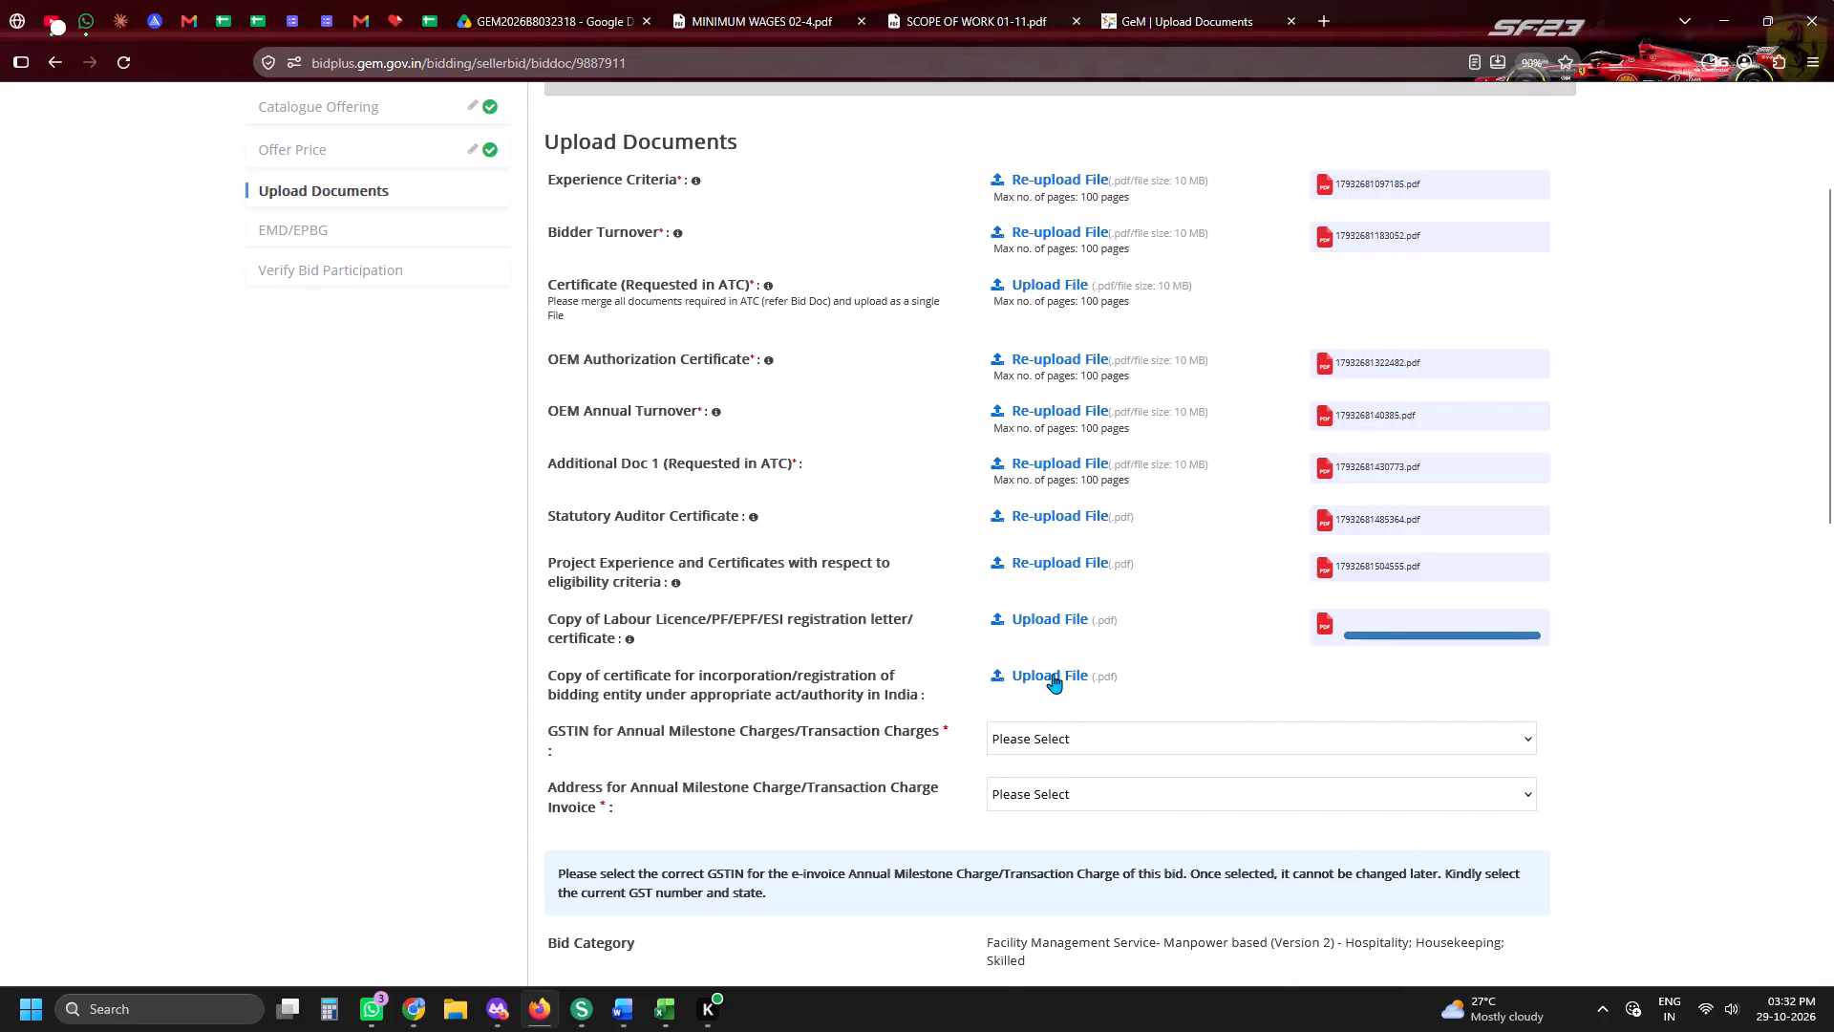
{"action": "left_click", "coordinate": [1053, 674]}
{"action": "scroll", "coordinate": [1357, 748], "scroll_direction": "down", "scroll_amount": 4}
{"action": "scroll", "coordinate": [1661, 711], "scroll_direction": "down", "scroll_amount": 5}
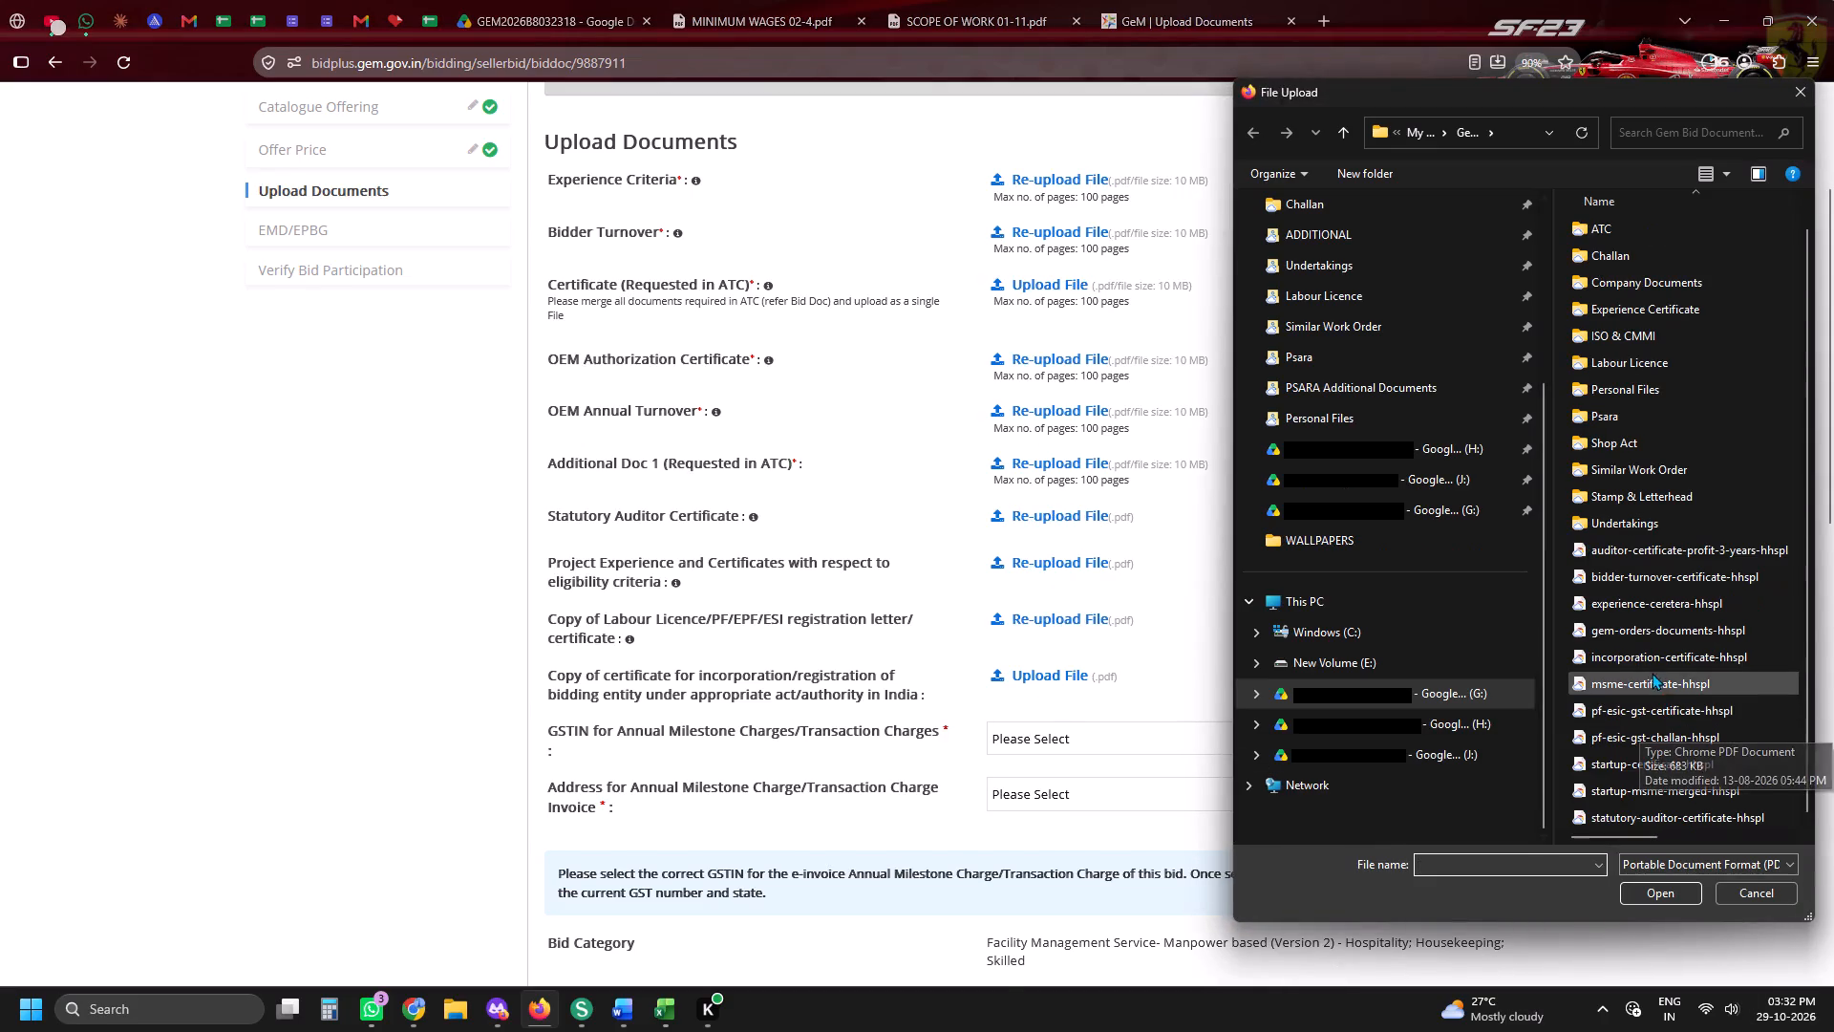
{"action": "left_click", "coordinate": [1652, 673]}
{"action": "double_click", "coordinate": [1652, 664]}
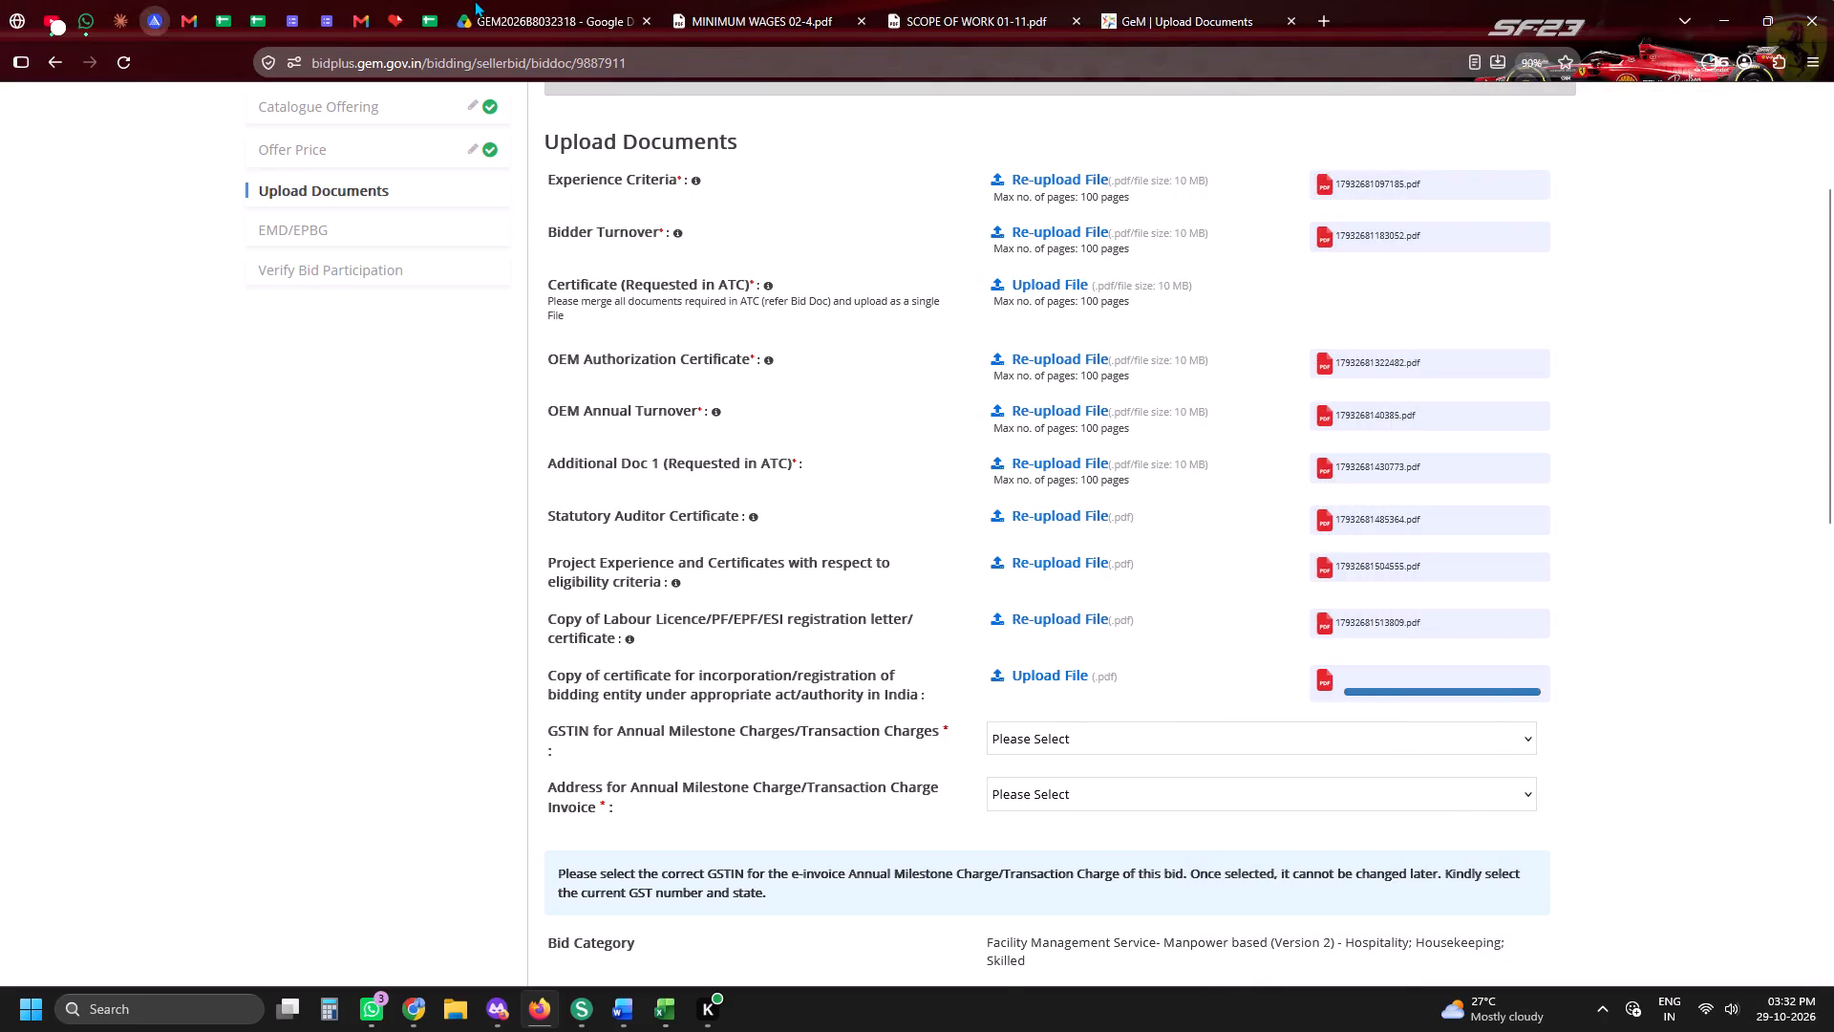
Check the download progress of atc-62-hhspl_merged-9.pdf.
{"action": "left_click", "coordinate": [637, 0]}
{"action": "left_click", "coordinate": [896, 0]}
{"action": "left_click", "coordinate": [1041, 0]}
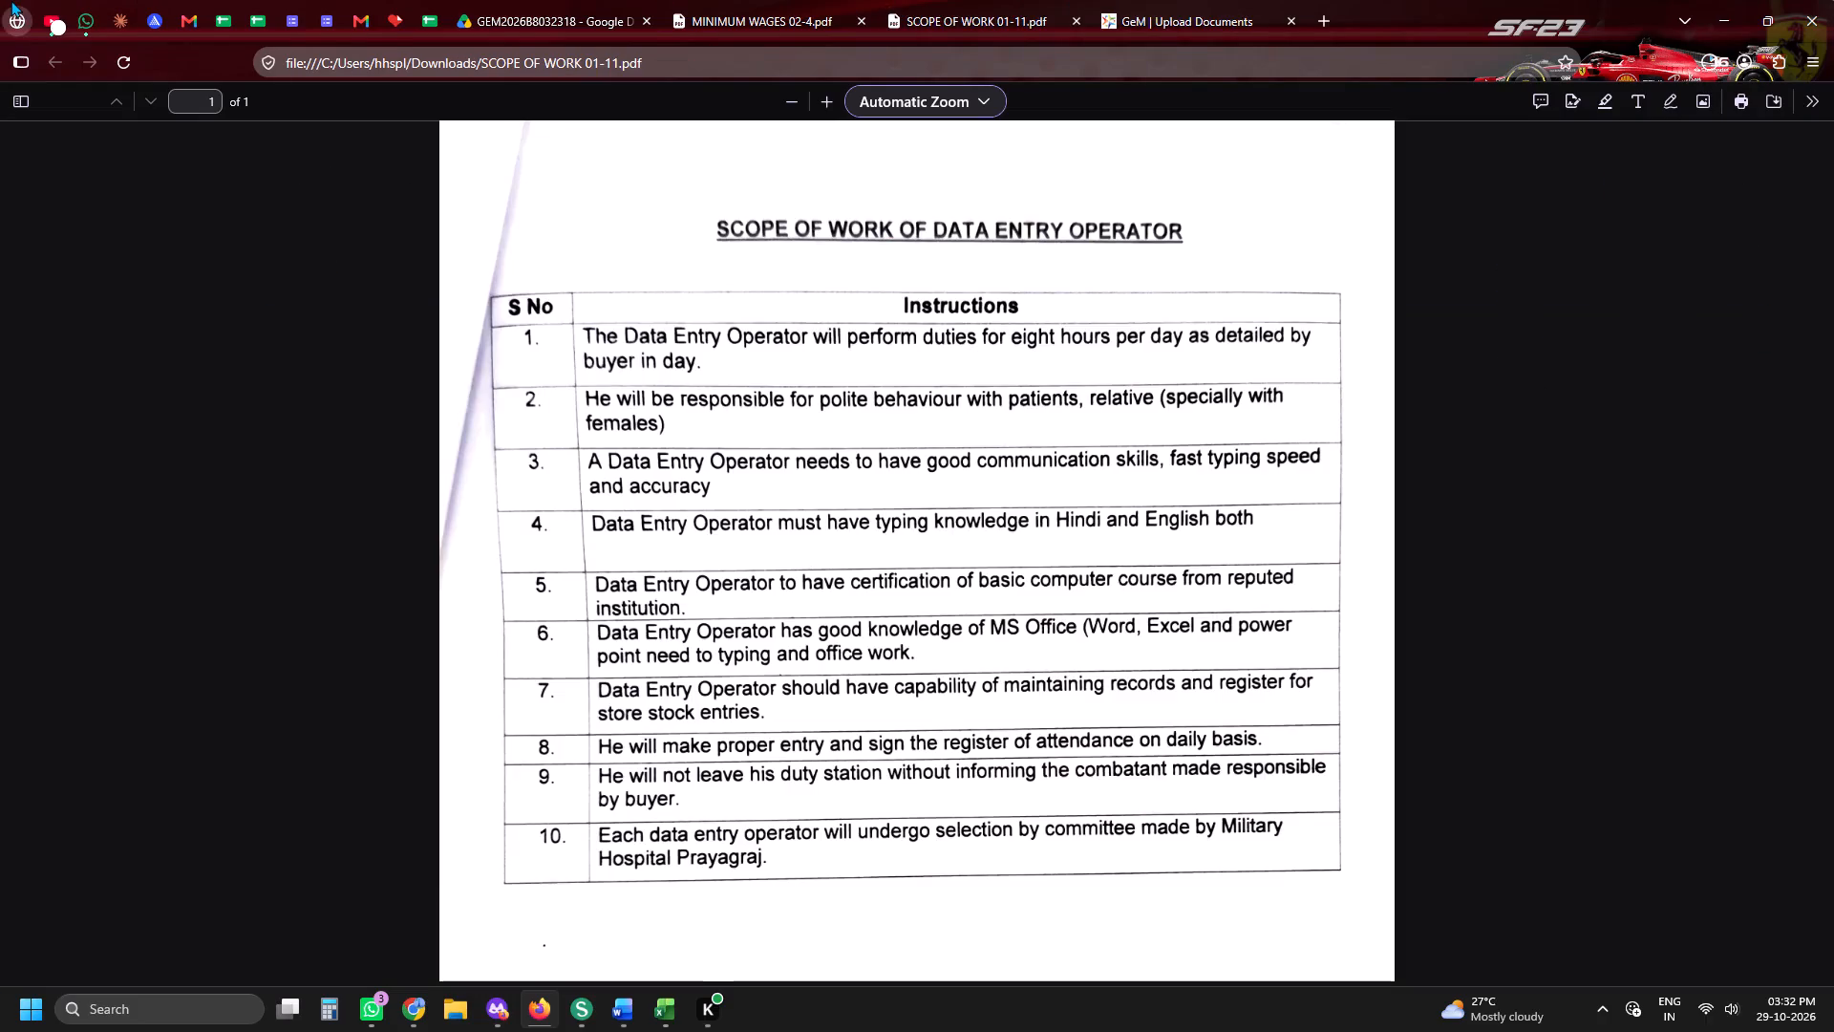
{"action": "left_click", "coordinate": [1725, 51]}
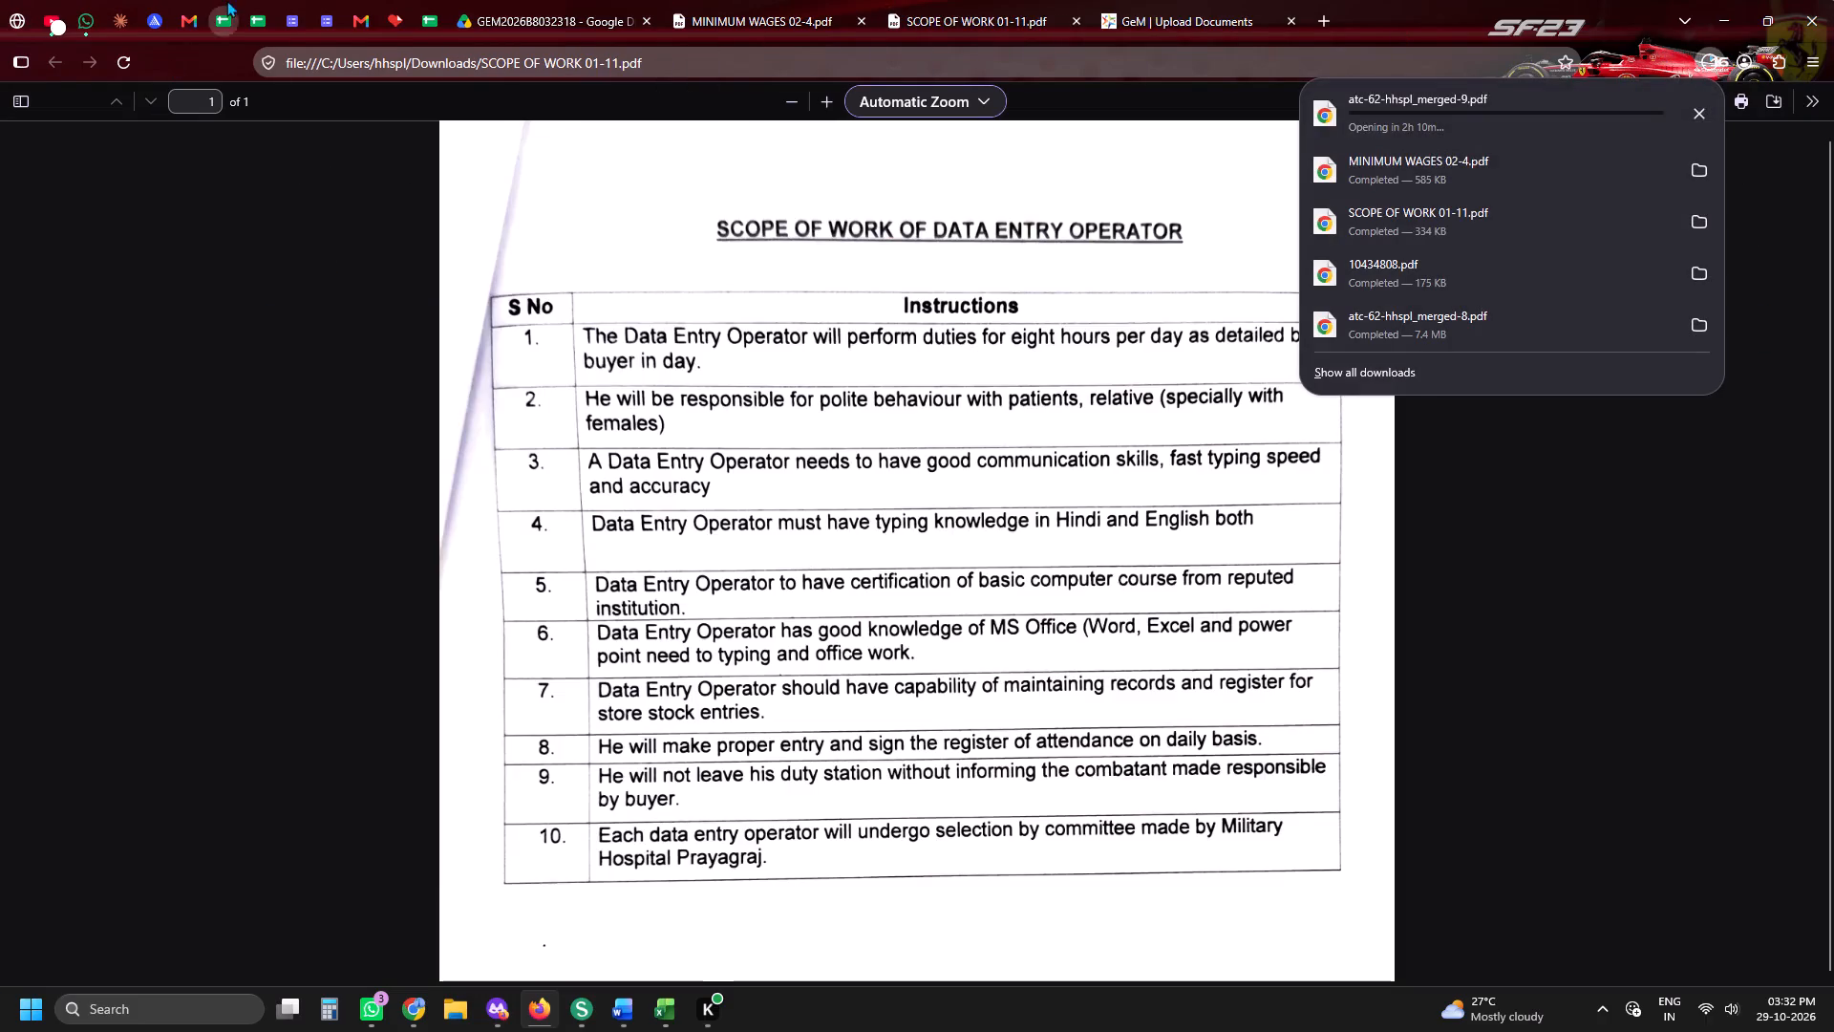
Start a new iLovePDF merge with PART32 and edited_merged_MINIMUM WAGES 02-4 from Downloads.
{"action": "left_click", "coordinate": [388, 21]}
{"action": "left_click", "coordinate": [838, 330]}
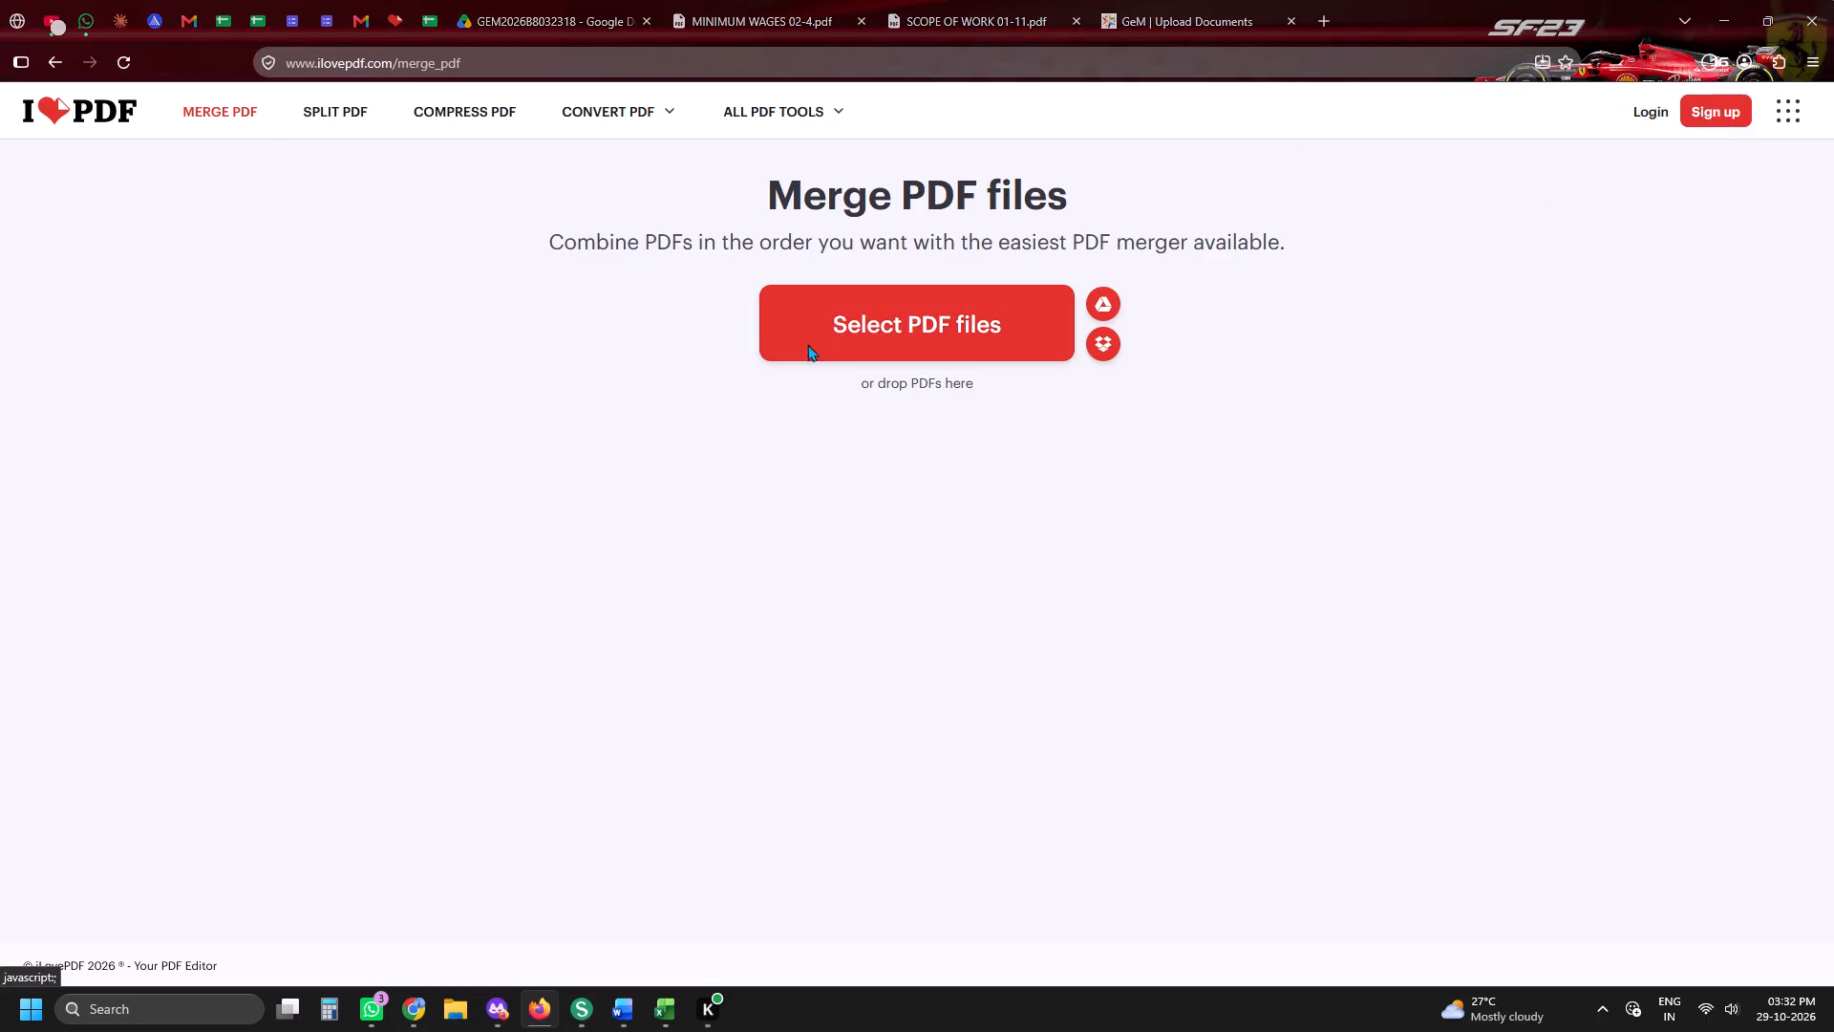
{"action": "scroll", "coordinate": [1418, 625], "scroll_direction": "up", "scroll_amount": 4}
{"action": "left_click", "coordinate": [1407, 336]}
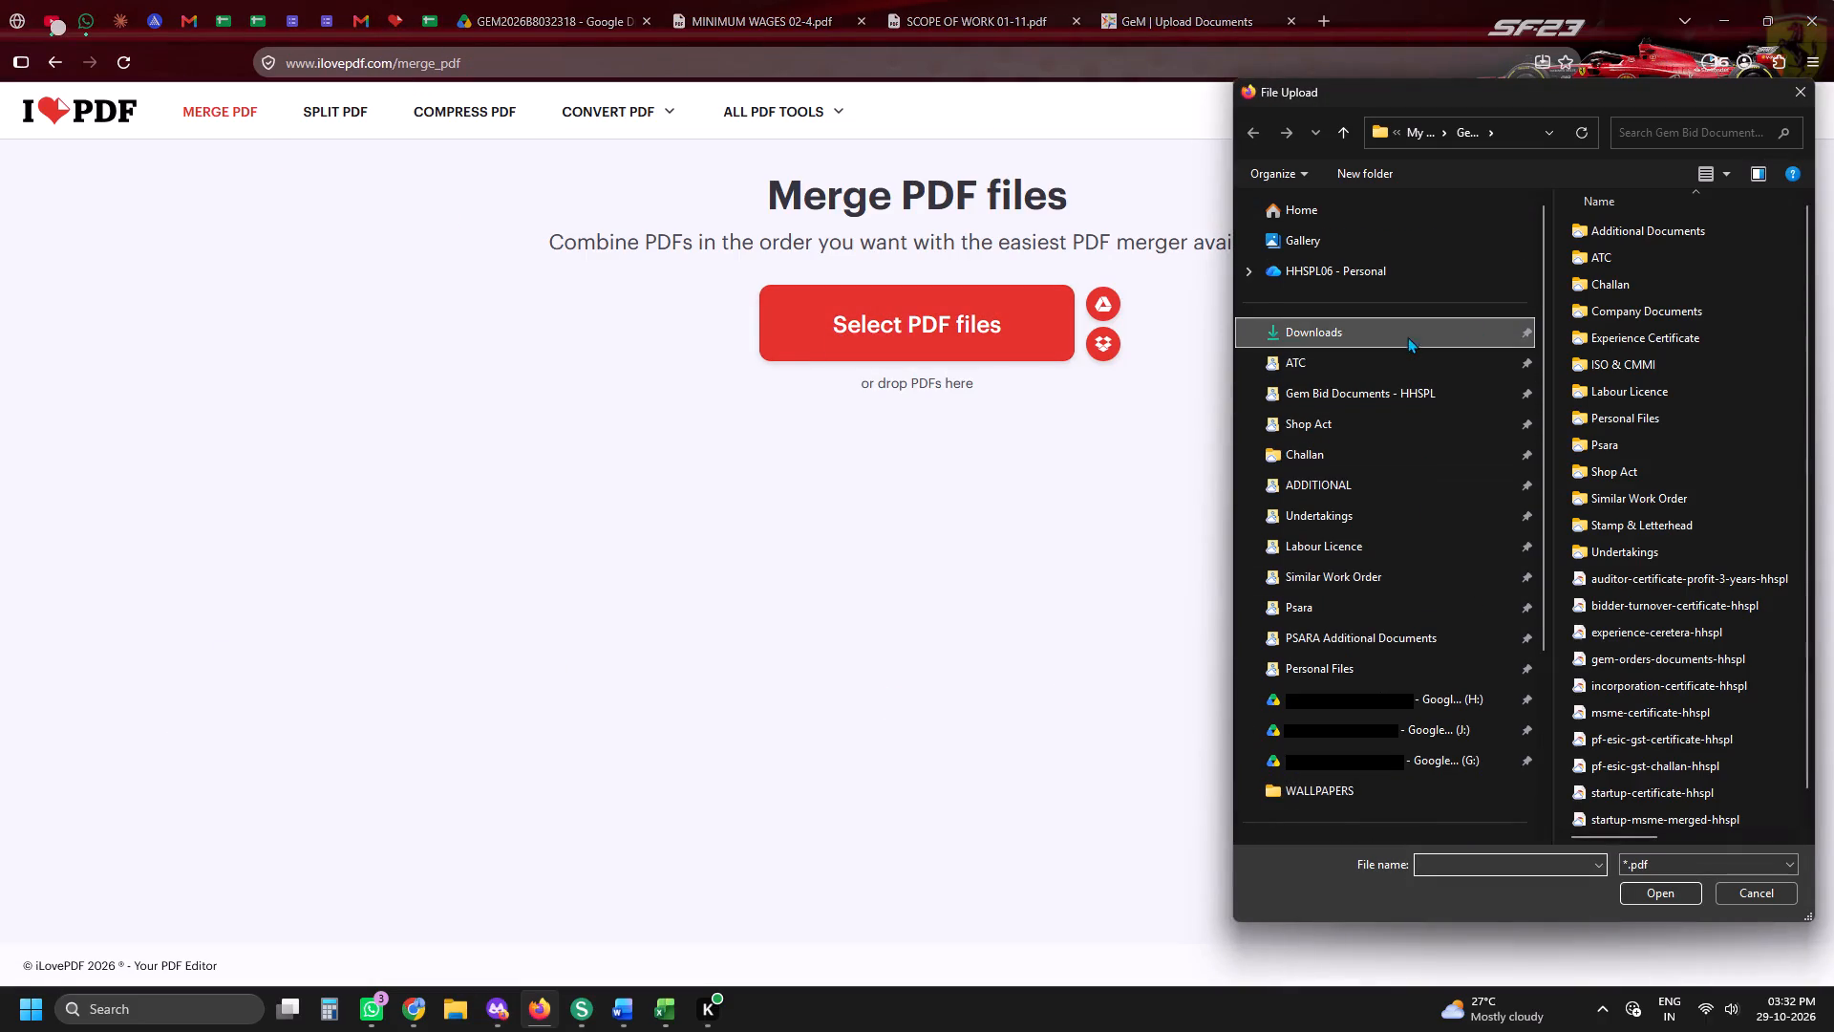
{"action": "left_click_drag", "start_coordinate": [1567, 284], "coordinate": [1612, 319]}
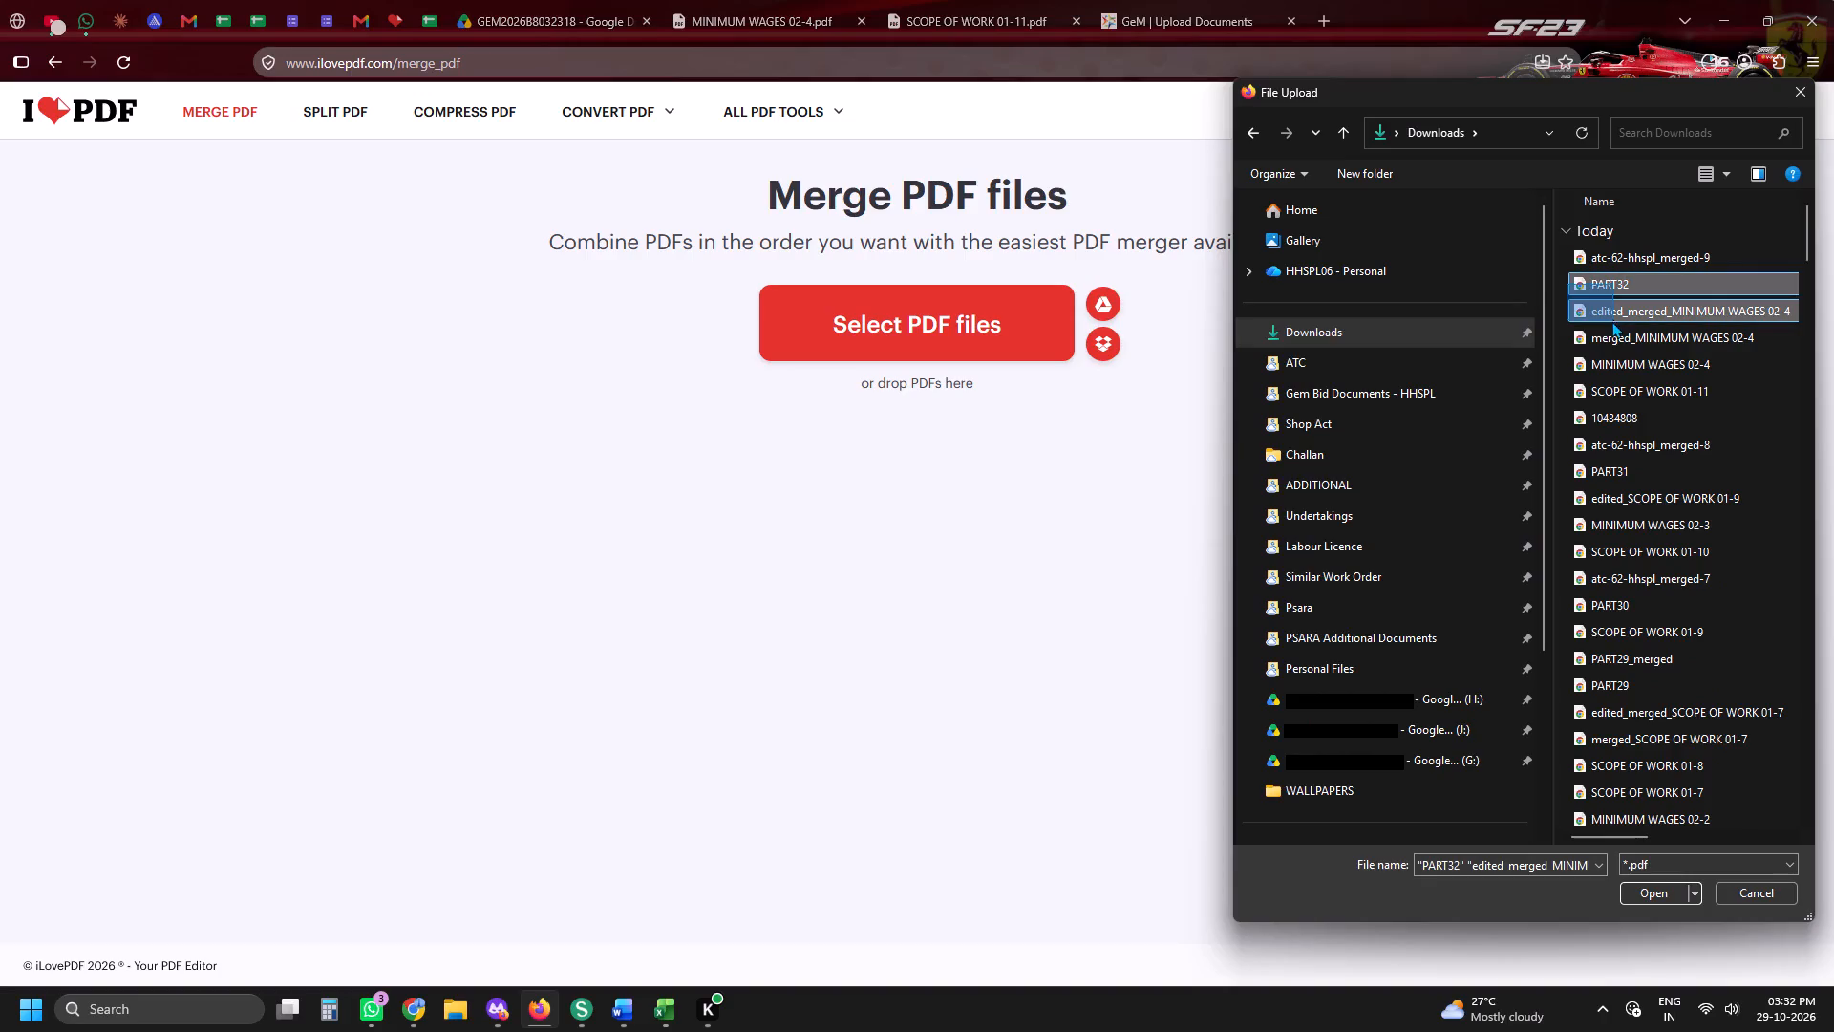
{"action": "left_click", "coordinate": [1637, 889]}
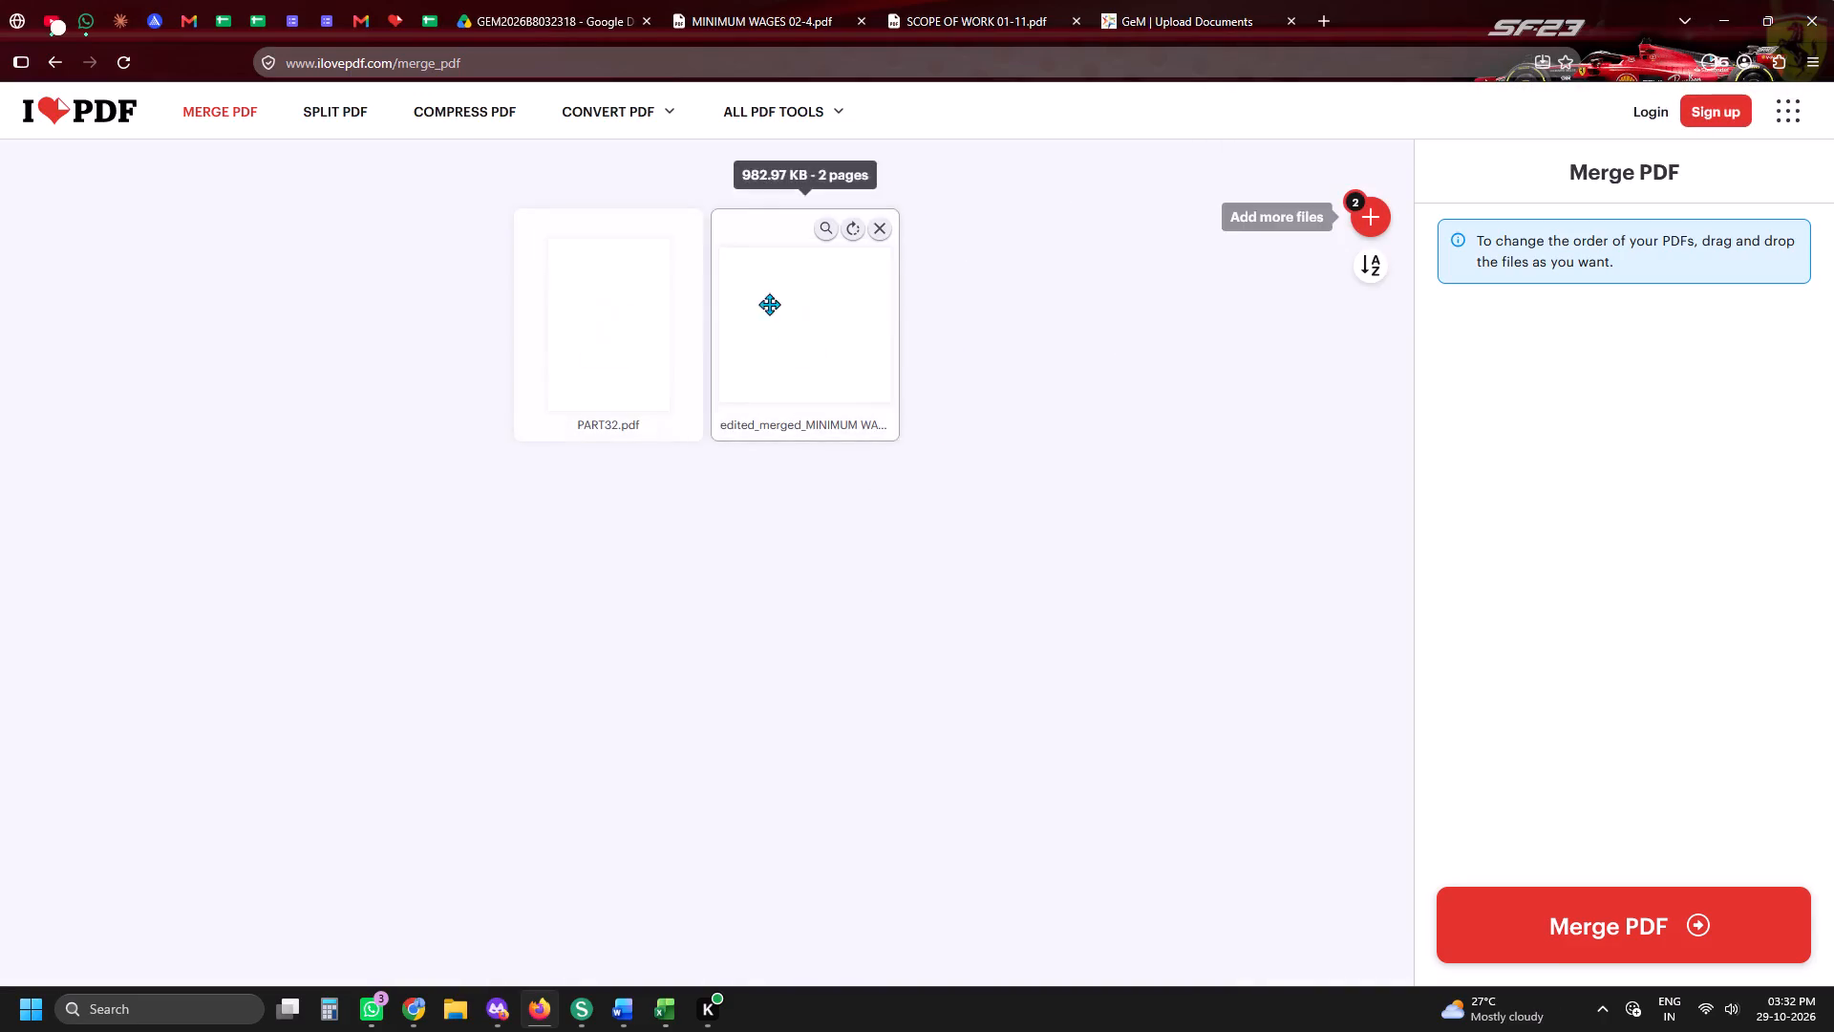
Add atc-62-hhspl from the ATC folder to the two loaded PDFs and merge all three files.
{"action": "left_click", "coordinate": [1361, 229]}
{"action": "scroll", "coordinate": [1309, 381], "scroll_direction": "up", "scroll_amount": 2}
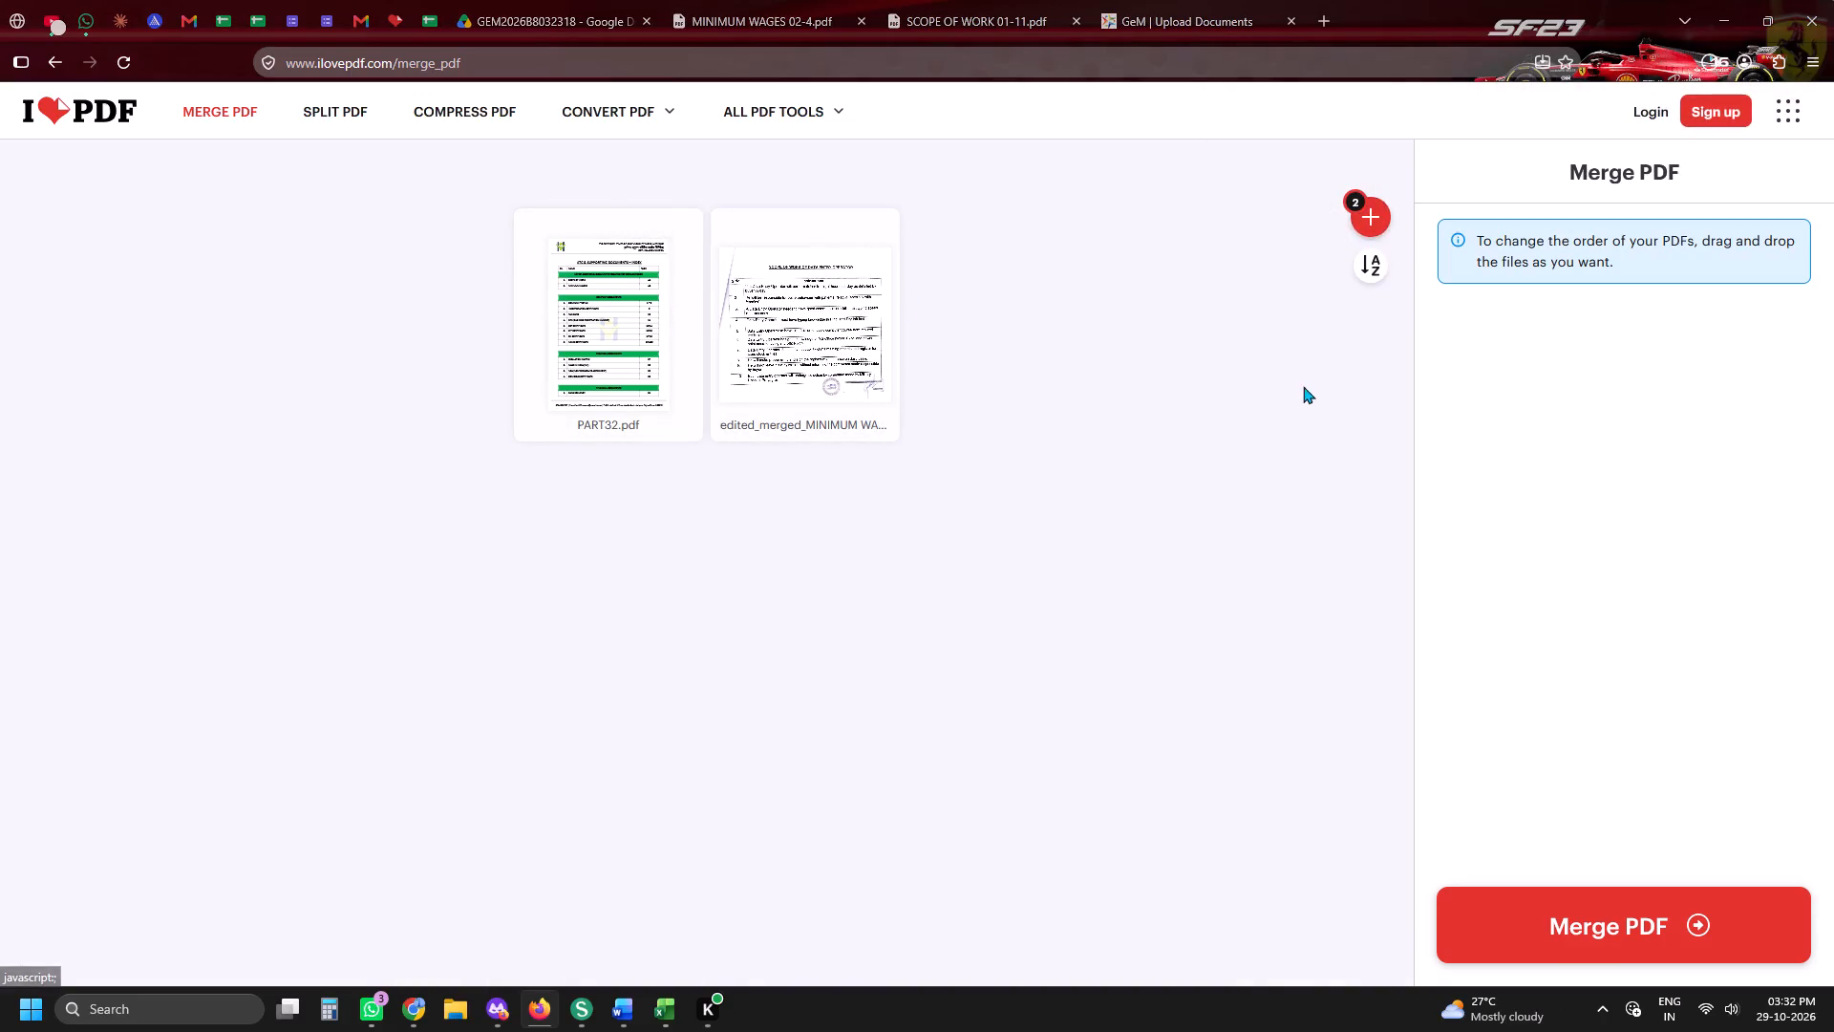
{"action": "scroll", "coordinate": [1303, 386], "scroll_direction": "up", "scroll_amount": 5}
{"action": "left_click", "coordinate": [1338, 360]}
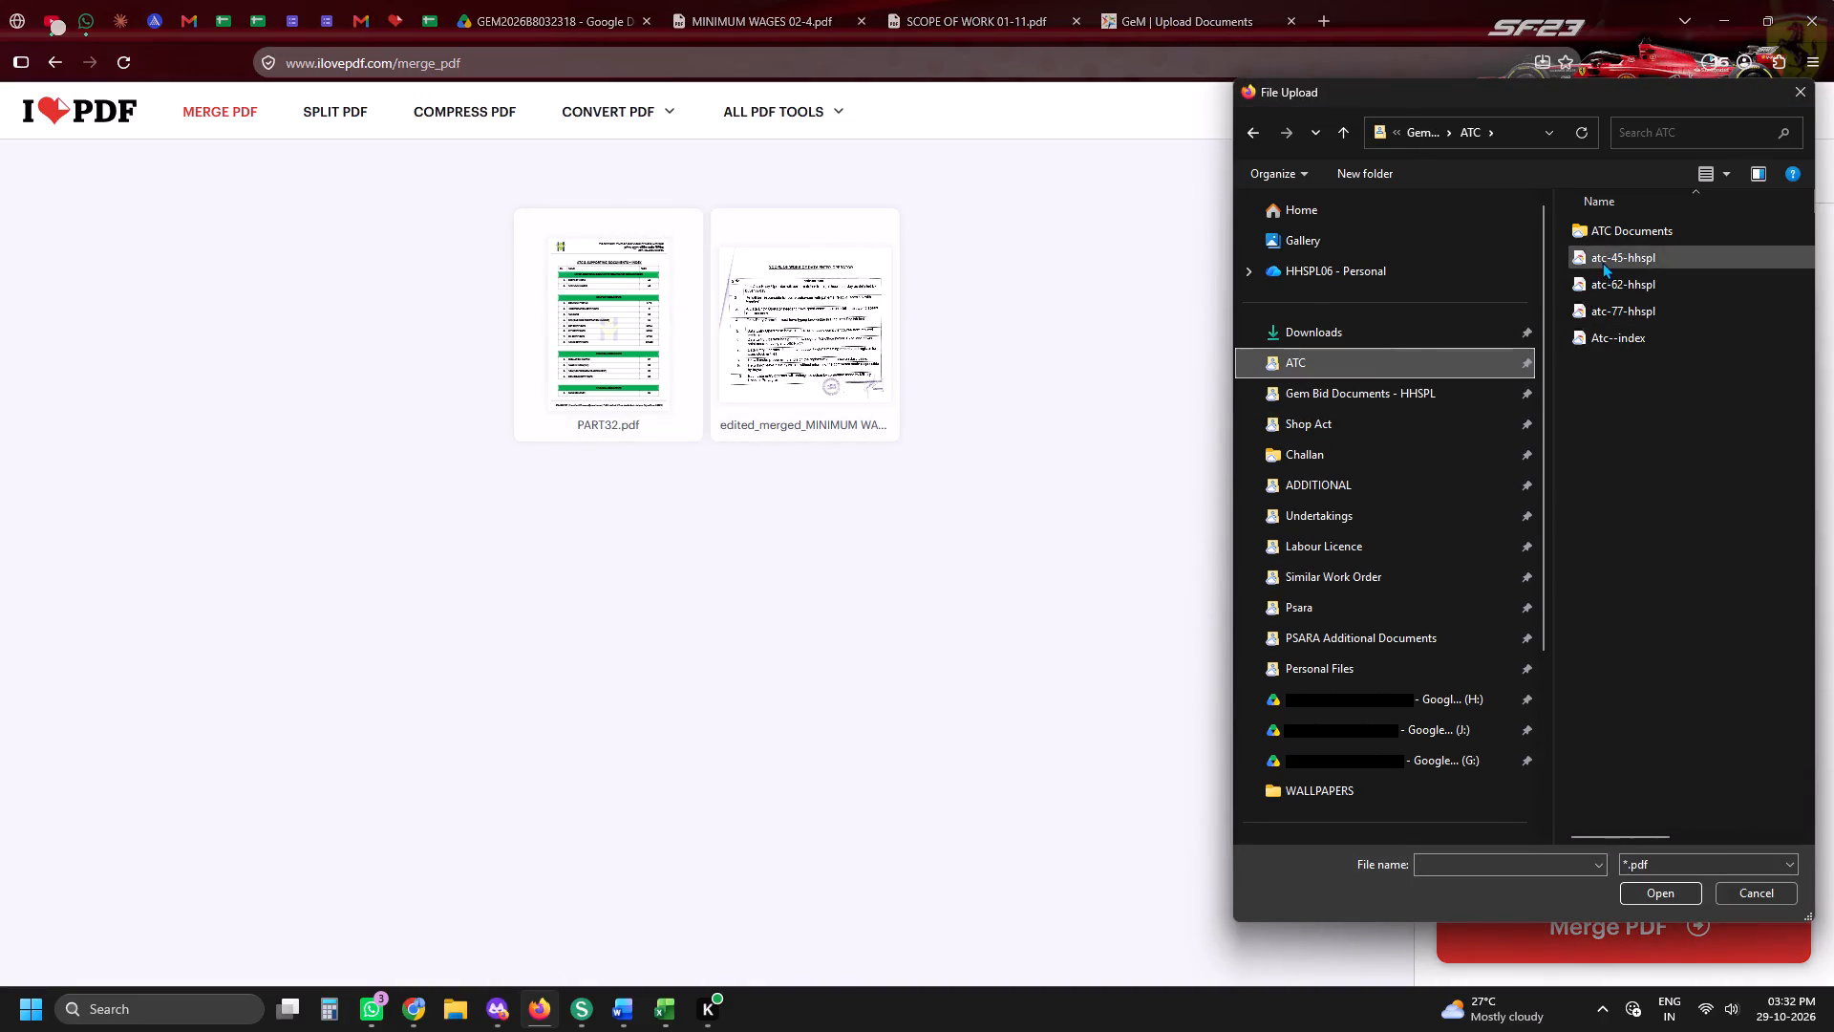
{"action": "double_click", "coordinate": [1610, 284]}
{"action": "left_click", "coordinate": [1618, 920]}
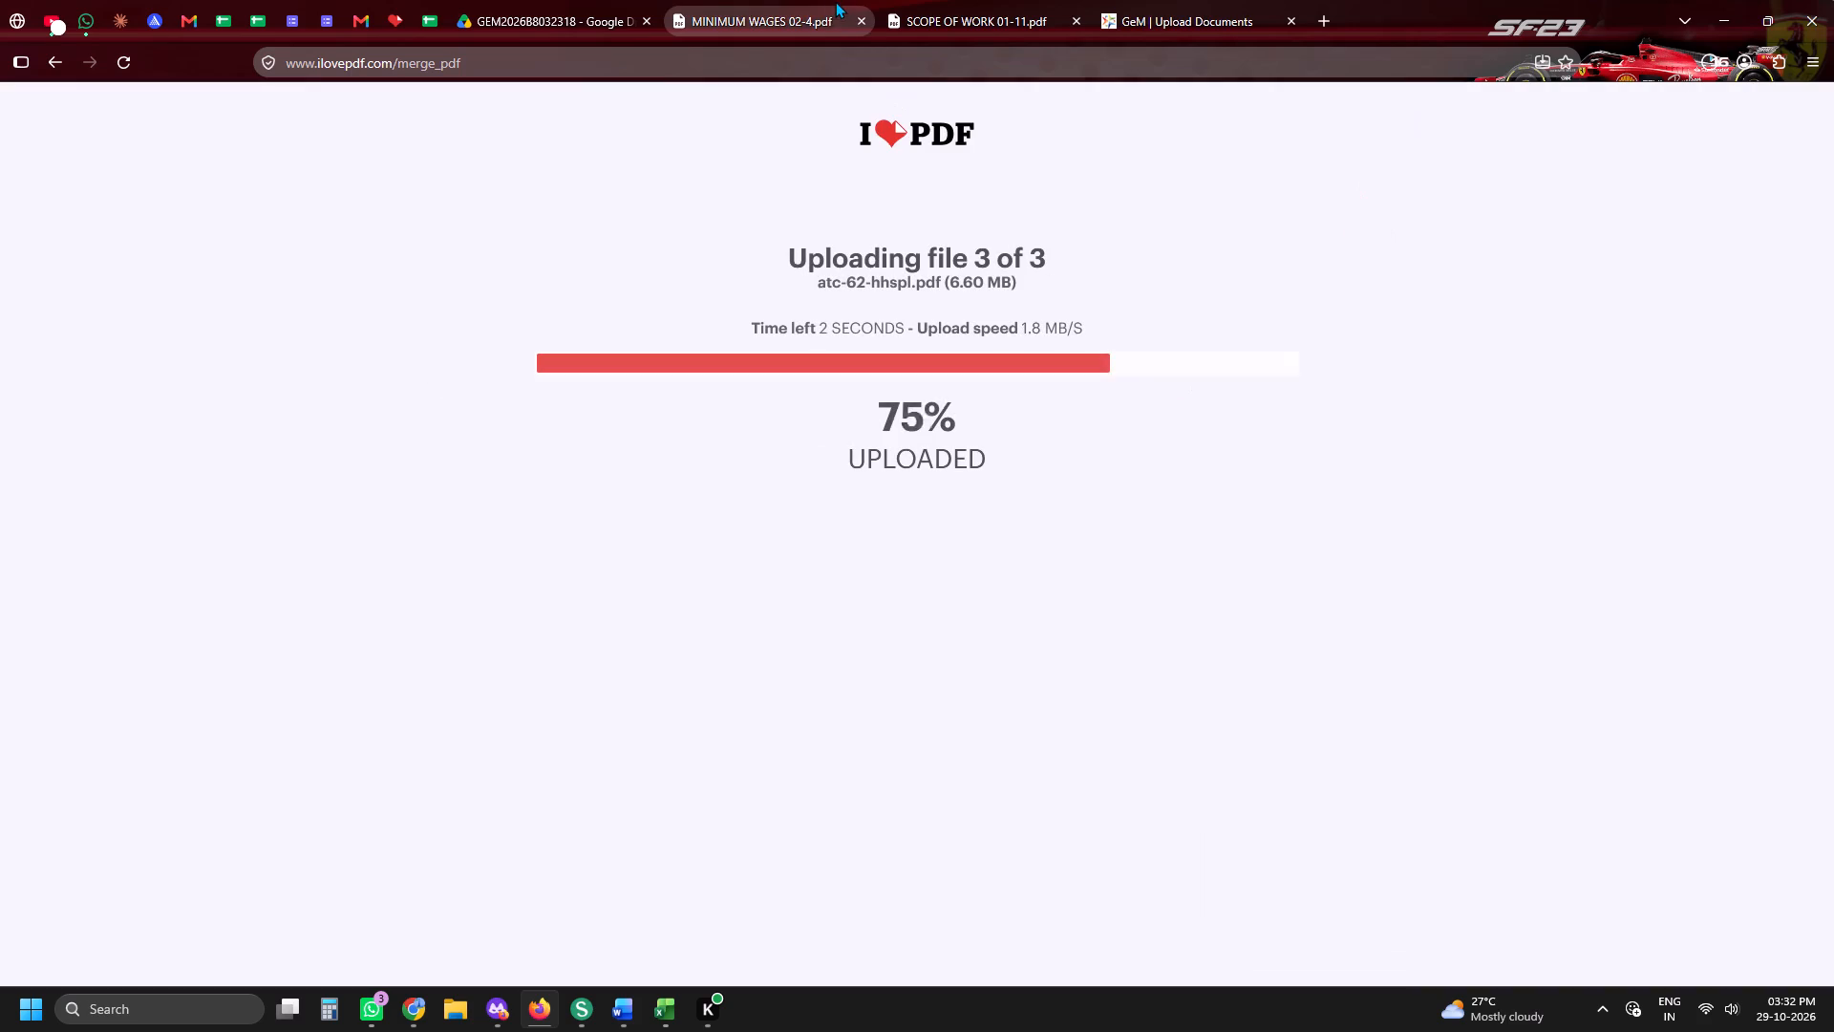
Close the GEM2026B8032318 Drive folder, MINIMUM WAGES 02-4 and SCOPE OF WORK 01-11 pages.
{"action": "double_click", "coordinate": [647, 22]}
{"action": "left_click", "coordinate": [647, 22]}
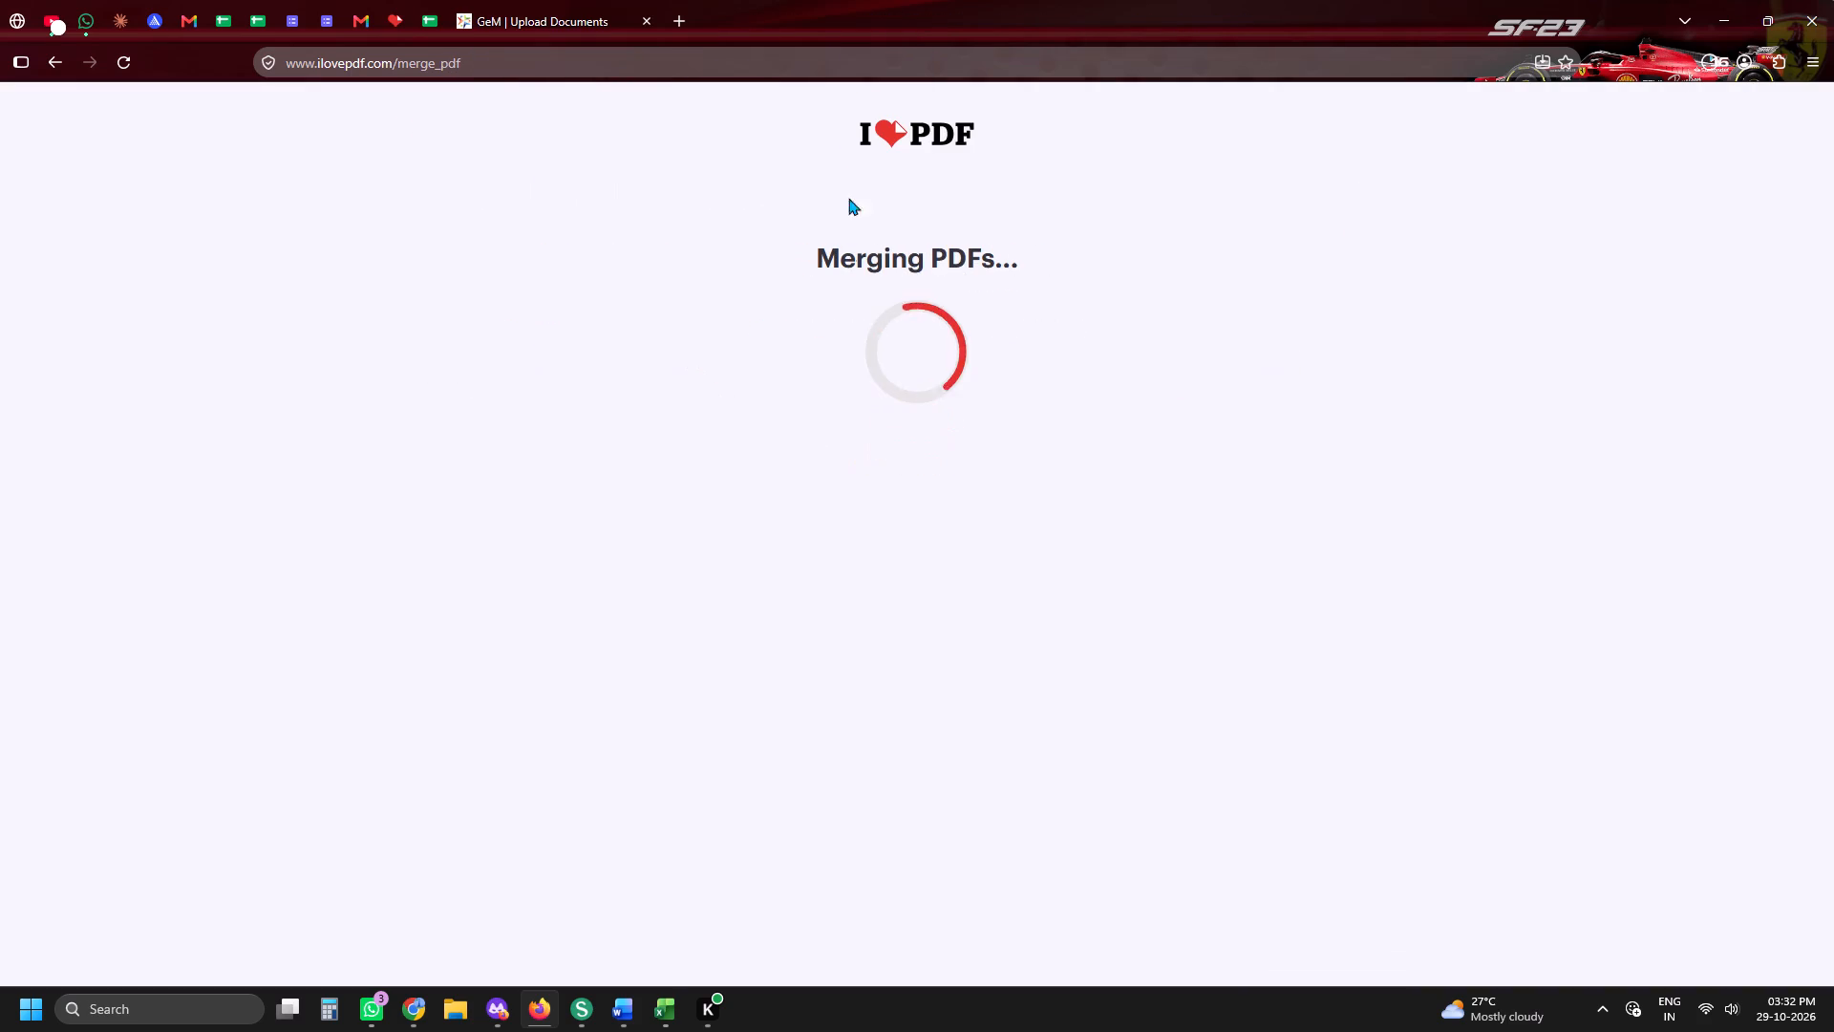
On the GeM Upload Documents page, select the registered GSTIN and the Jaipur invoice address for the annual milestone/transaction charges.
{"action": "left_click", "coordinate": [523, 0]}
{"action": "scroll", "coordinate": [1033, 453], "scroll_direction": "down", "scroll_amount": 3}
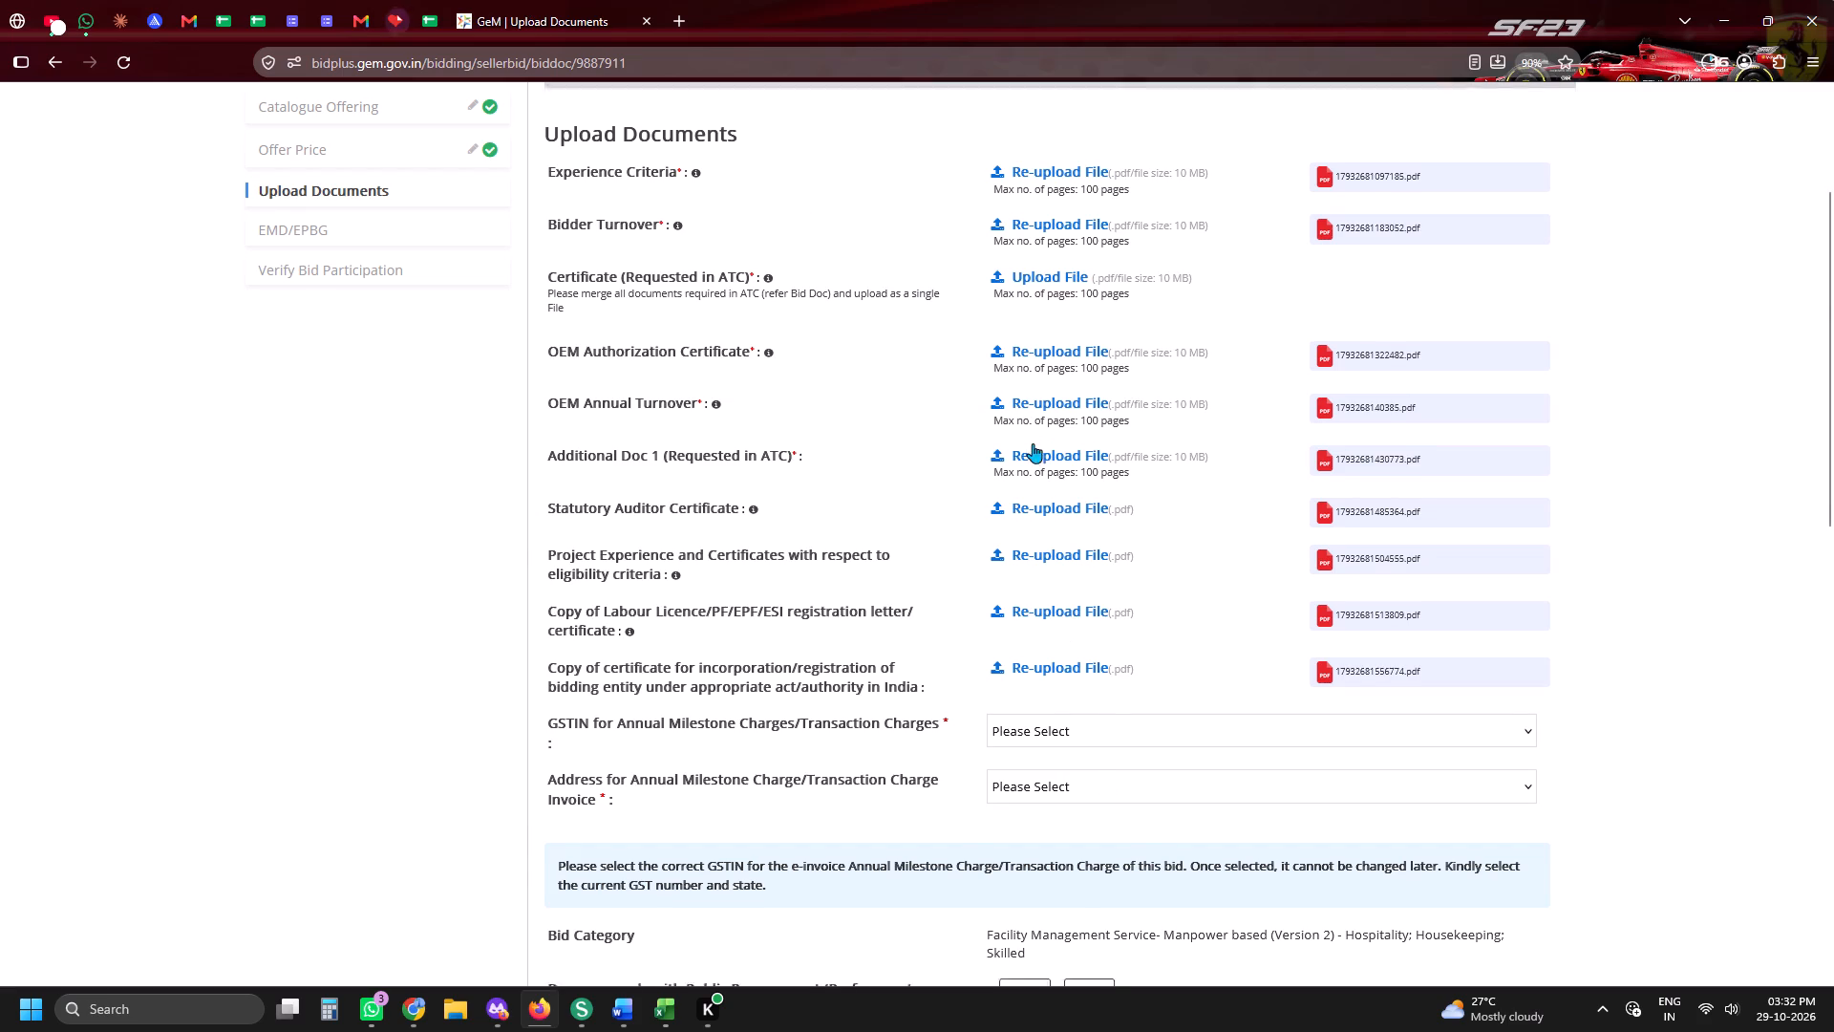
{"action": "left_click", "coordinate": [1034, 373]}
{"action": "left_click", "coordinate": [1039, 419]}
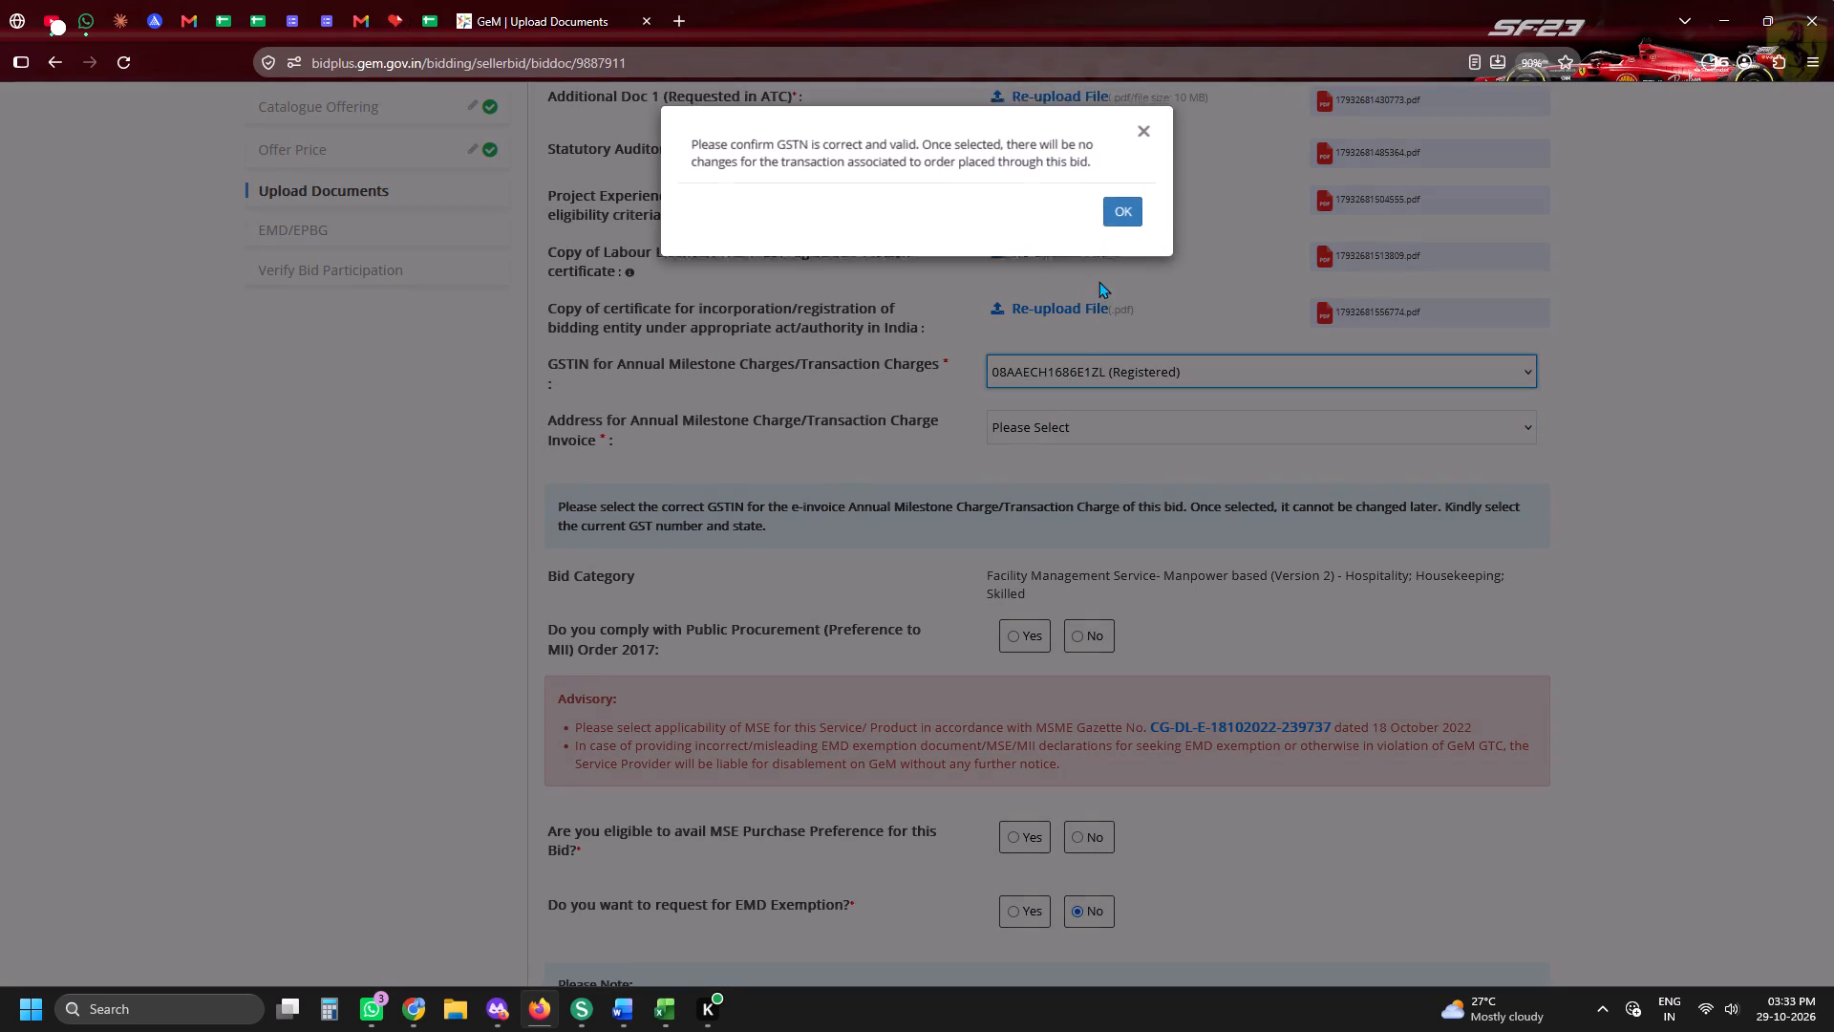
{"action": "left_click", "coordinate": [1122, 210]}
{"action": "left_click", "coordinate": [1040, 428]}
{"action": "left_click", "coordinate": [1052, 486]}
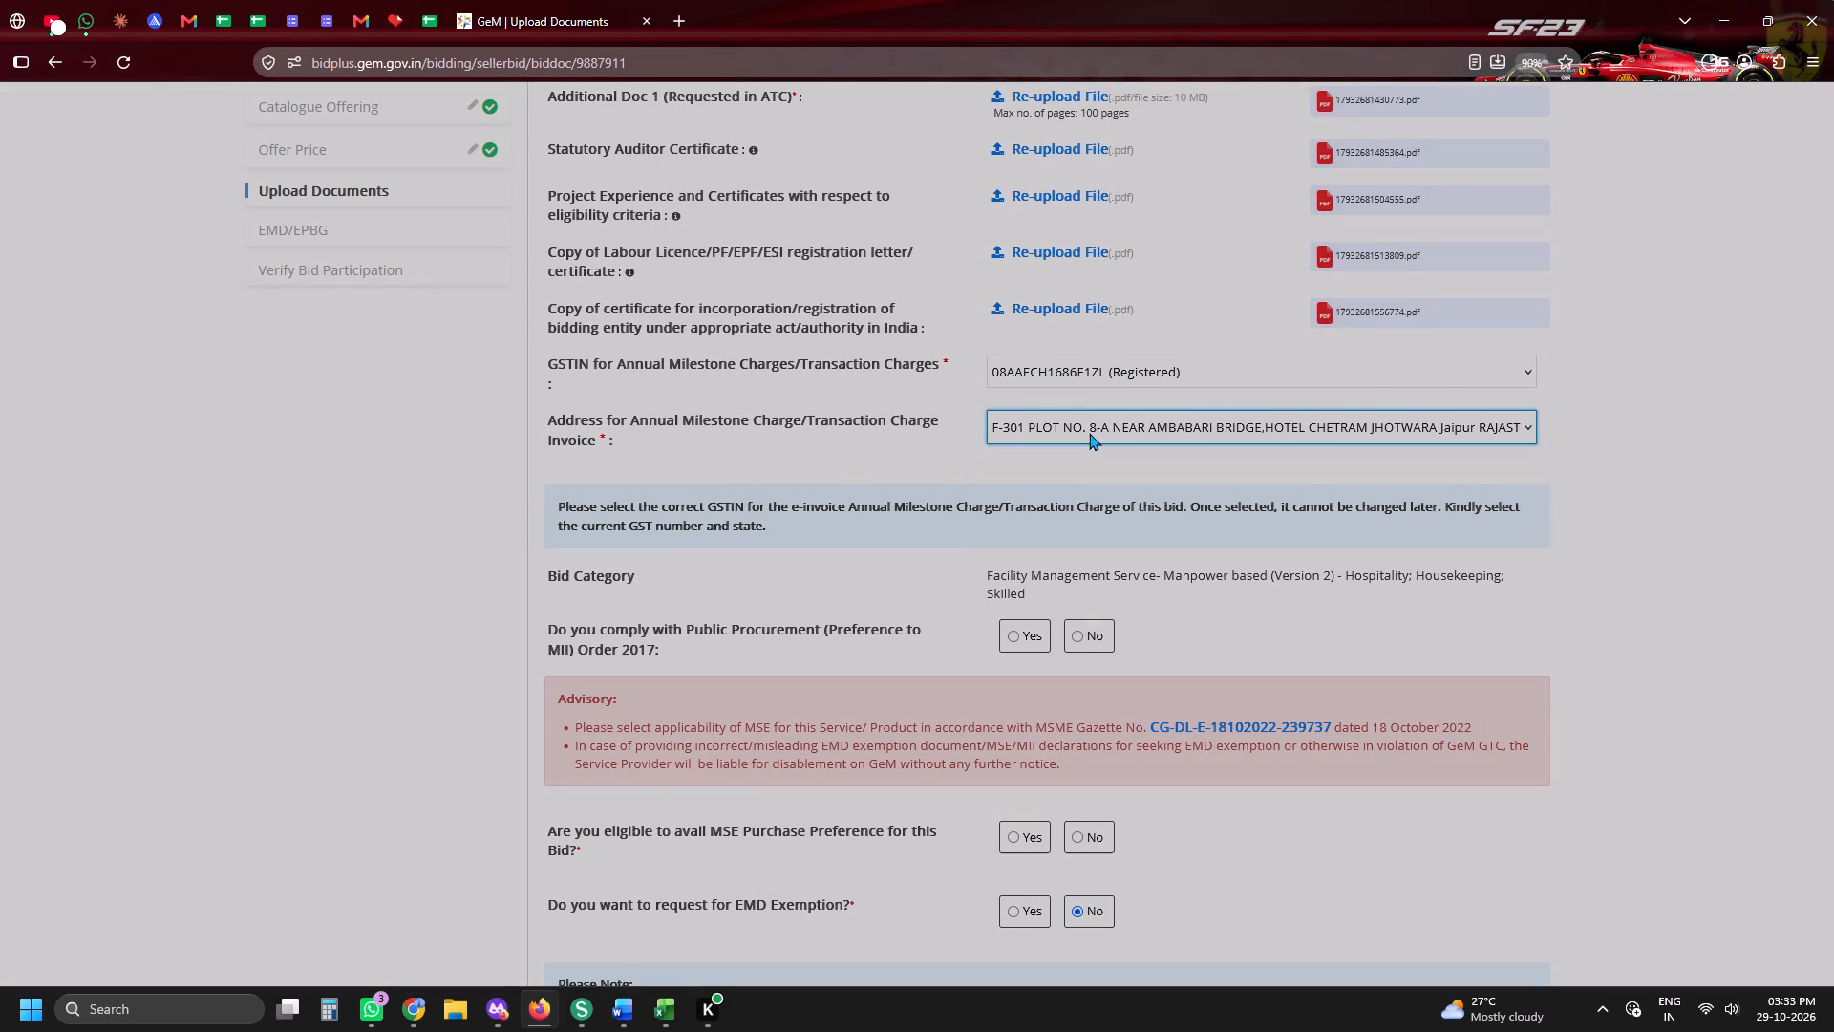
{"action": "left_click", "coordinate": [1125, 219]}
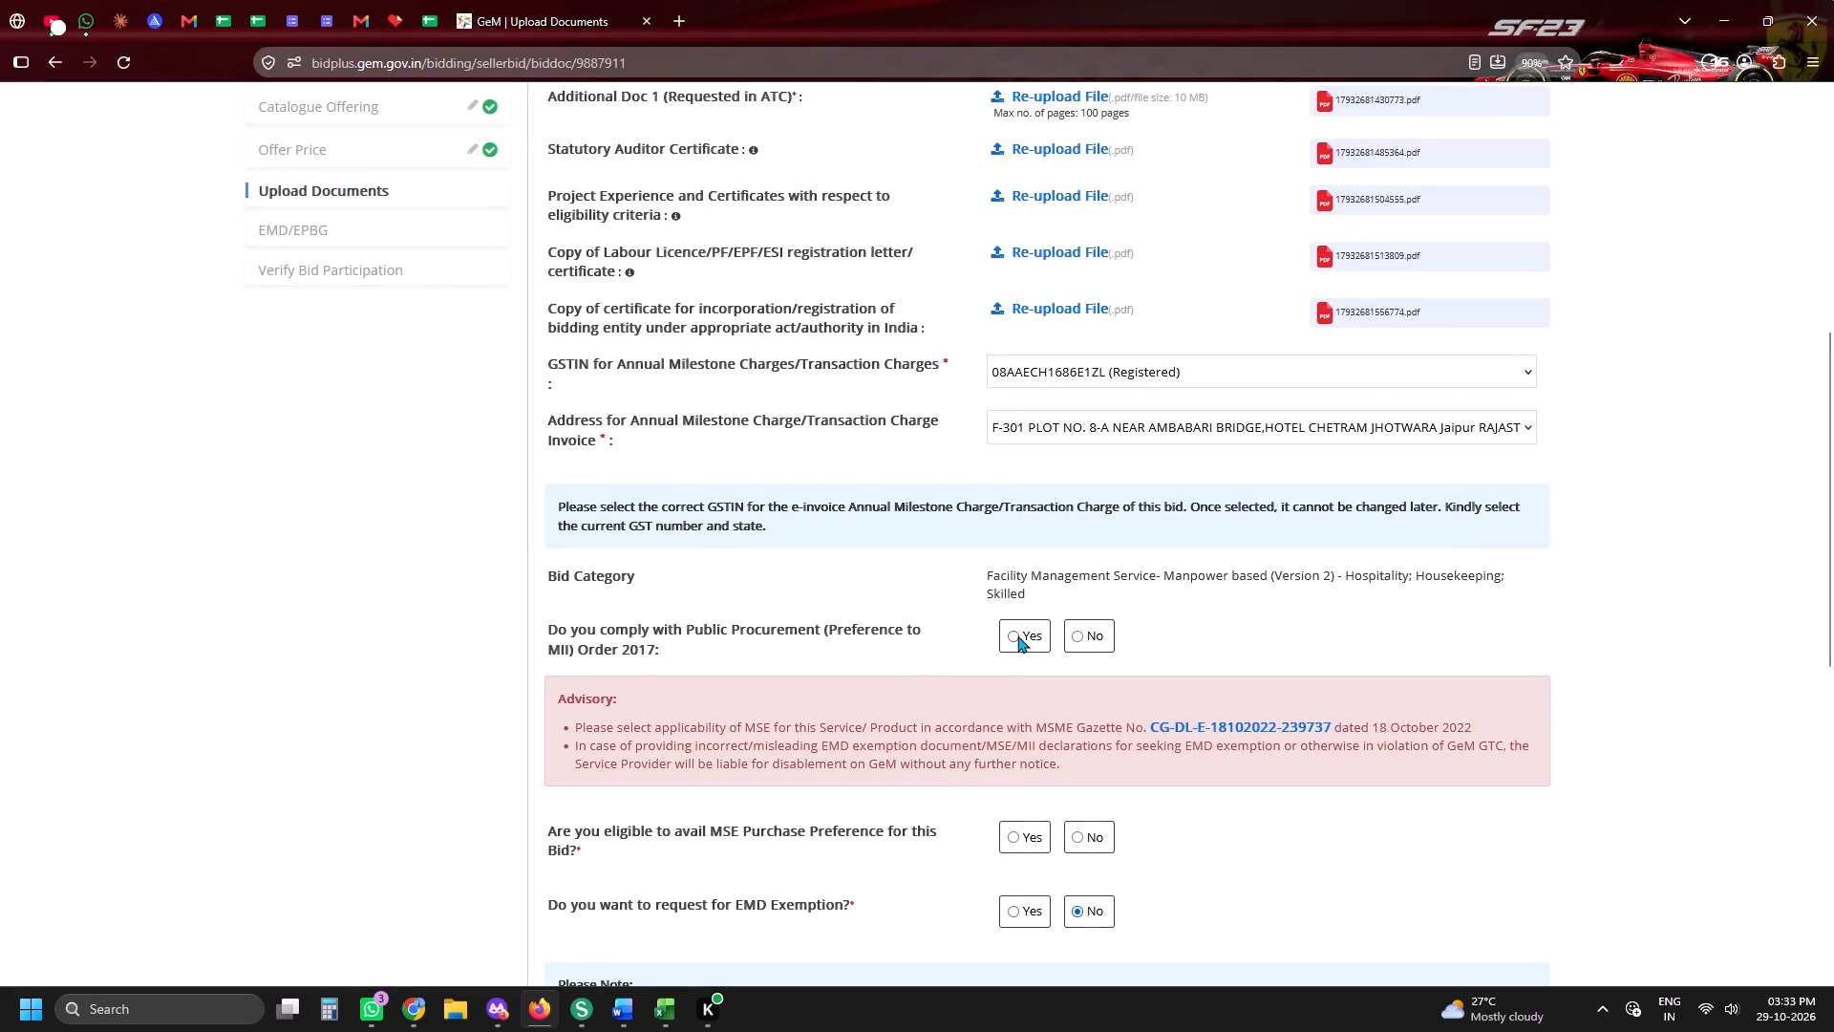
Answer Yes to complying with the MII Order 2017, MSE Purchase Preference eligibility and requesting EMD exemption.
{"action": "left_click", "coordinate": [1017, 635]}
{"action": "left_click", "coordinate": [1019, 837]}
{"action": "left_click", "coordinate": [1018, 935]}
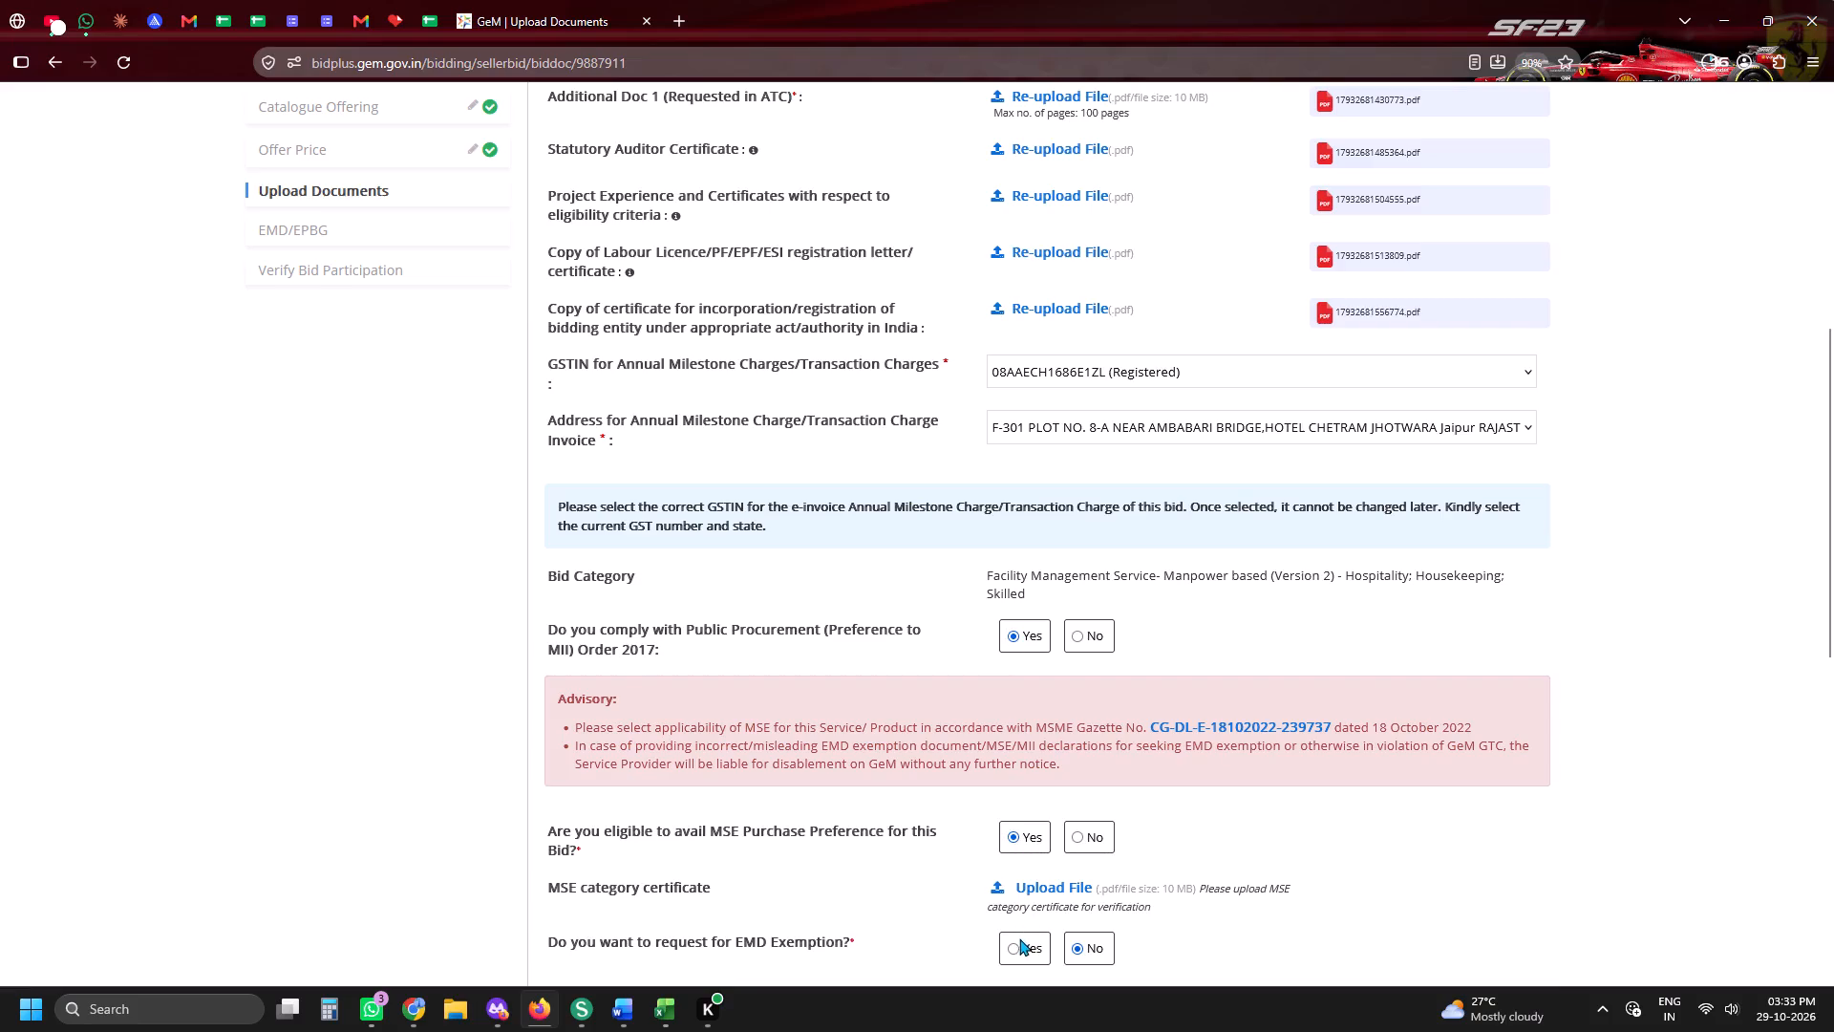
{"action": "left_click", "coordinate": [1021, 944]}
Upload msme-certificate-hhspl from Gem Bid Documents - HHSPL as the MSE category certificate.
{"action": "left_click", "coordinate": [1034, 878]}
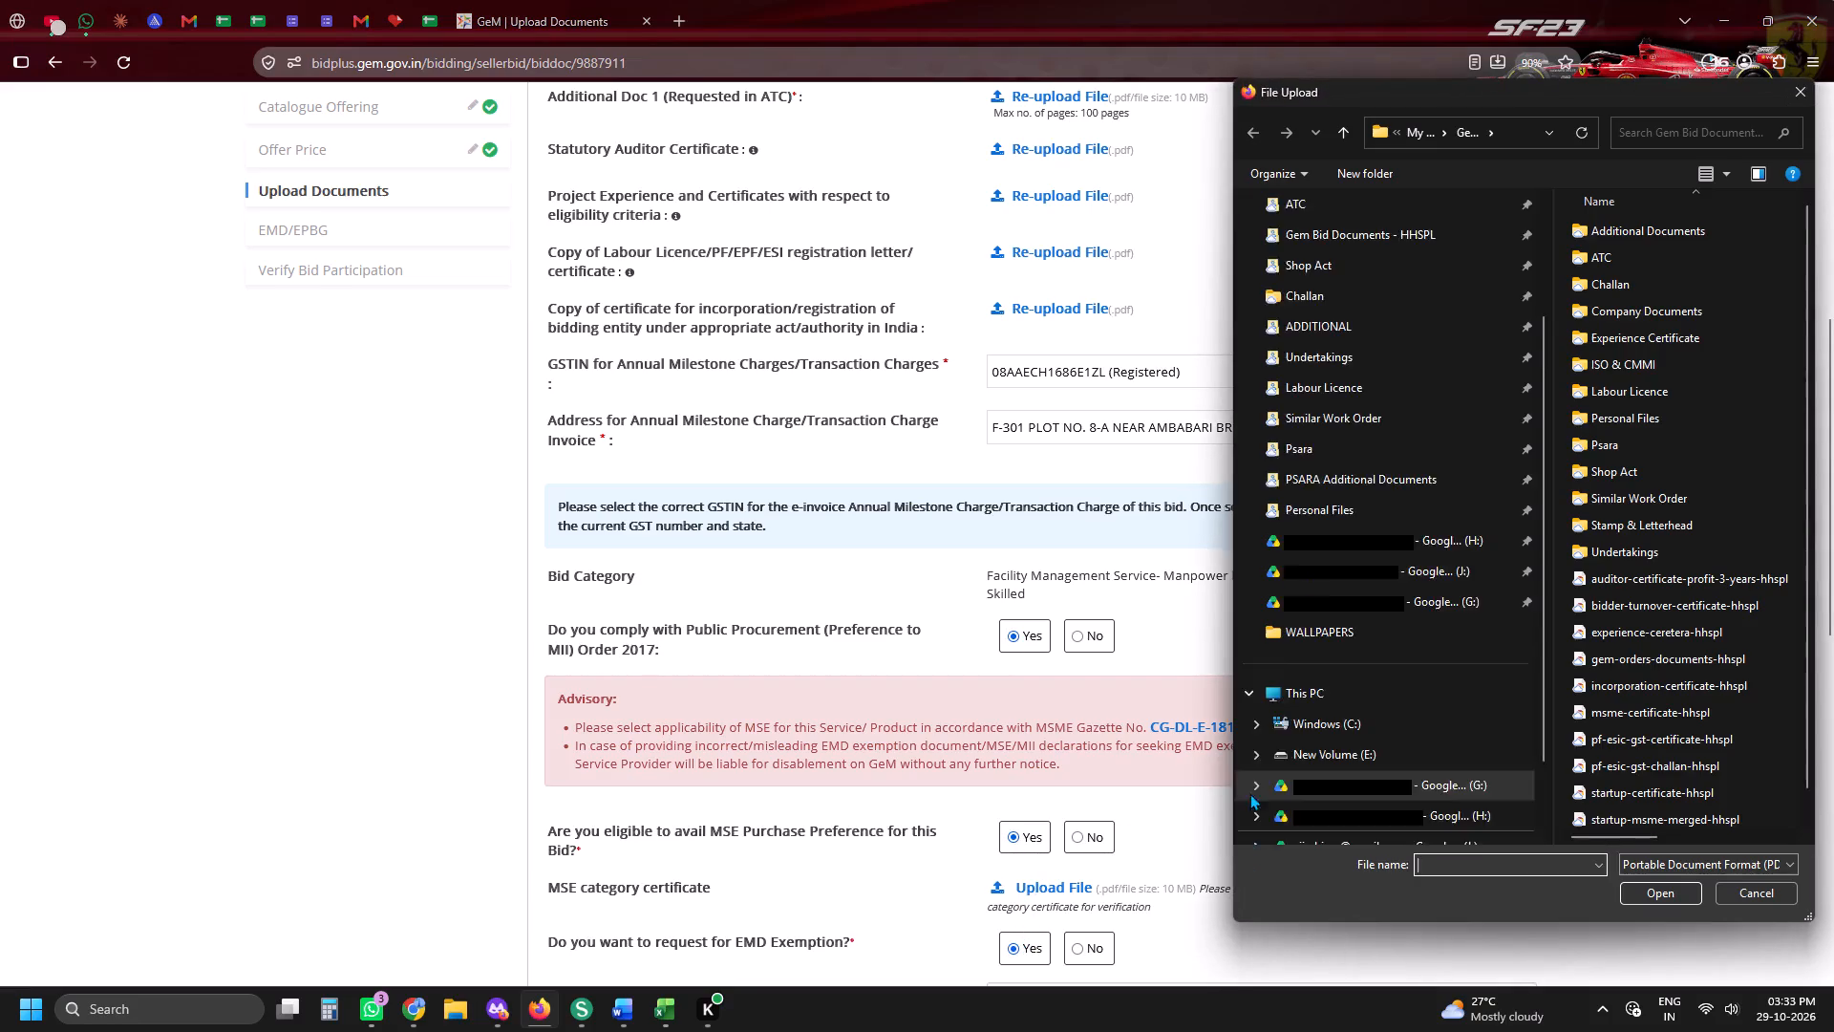
{"action": "scroll", "coordinate": [1289, 615], "scroll_direction": "up", "scroll_amount": 3}
{"action": "left_click", "coordinate": [1311, 404]}
{"action": "double_click", "coordinate": [1610, 711]}
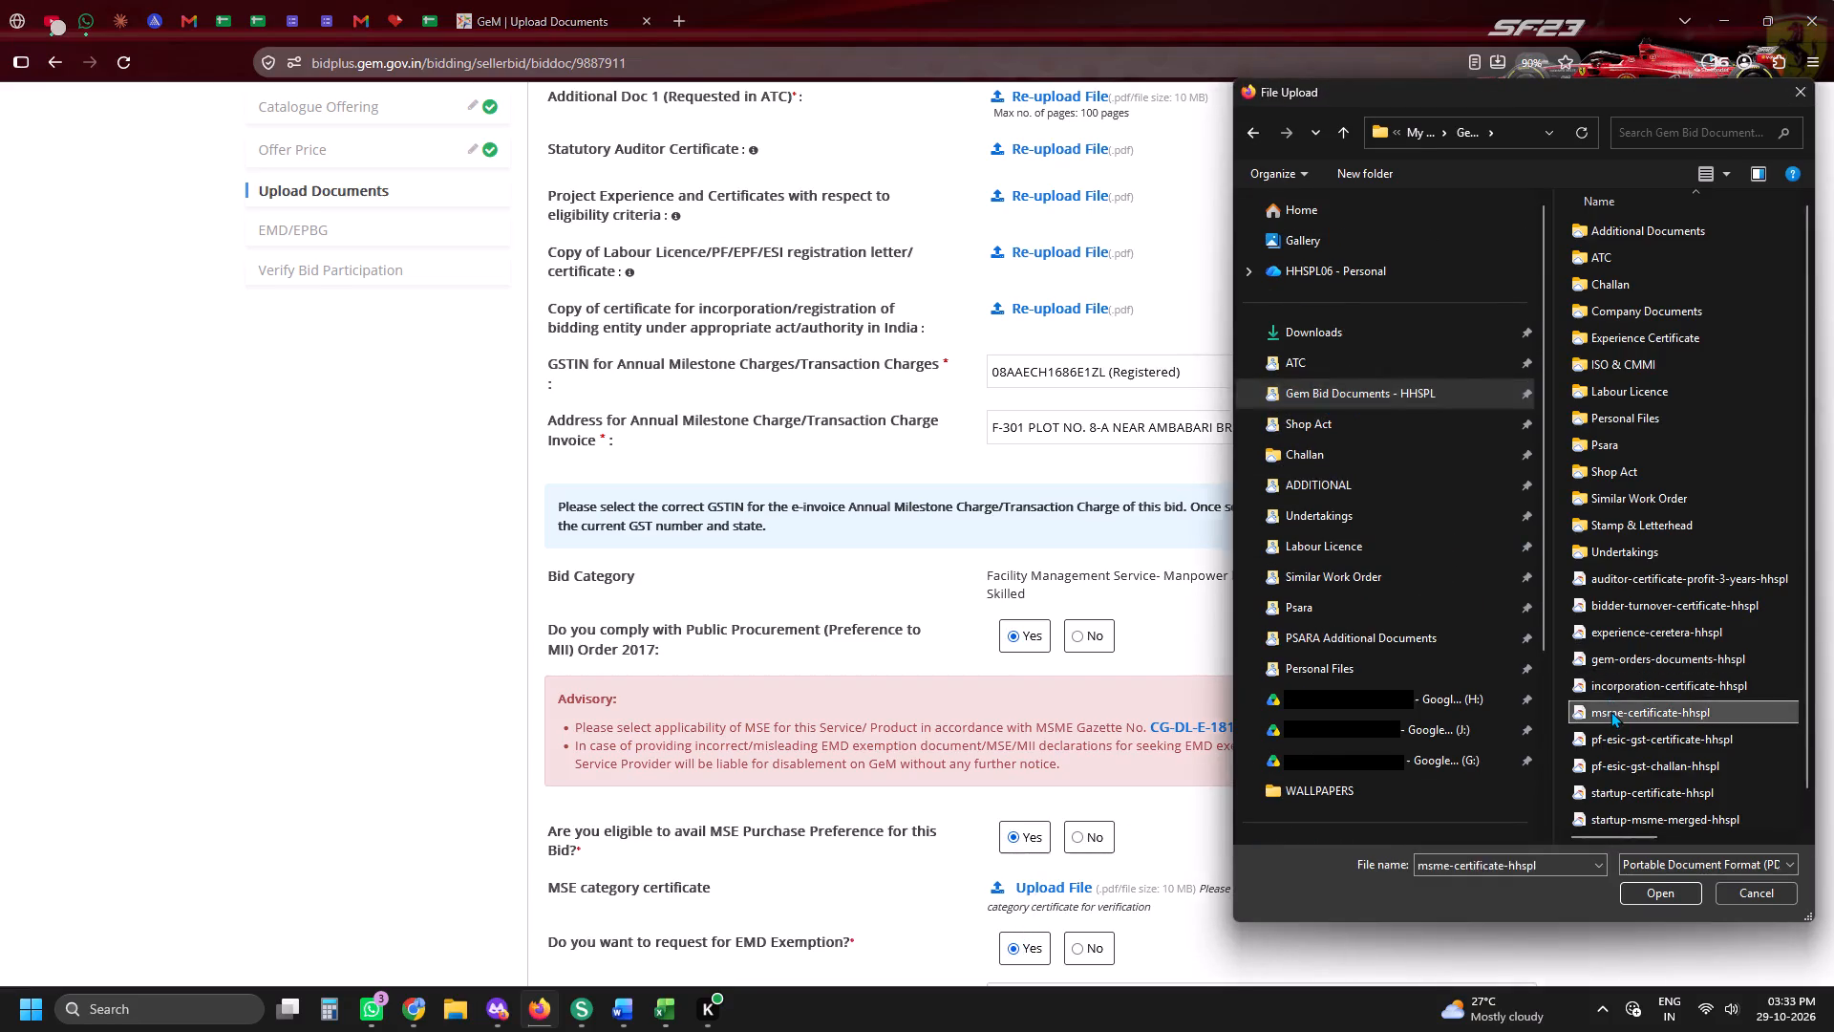
Choose Start-up as the EMD exemption category and upload its supporting document.
{"action": "scroll", "coordinate": [1436, 503], "scroll_direction": "down", "scroll_amount": 3}
{"action": "left_click", "coordinate": [1096, 622]}
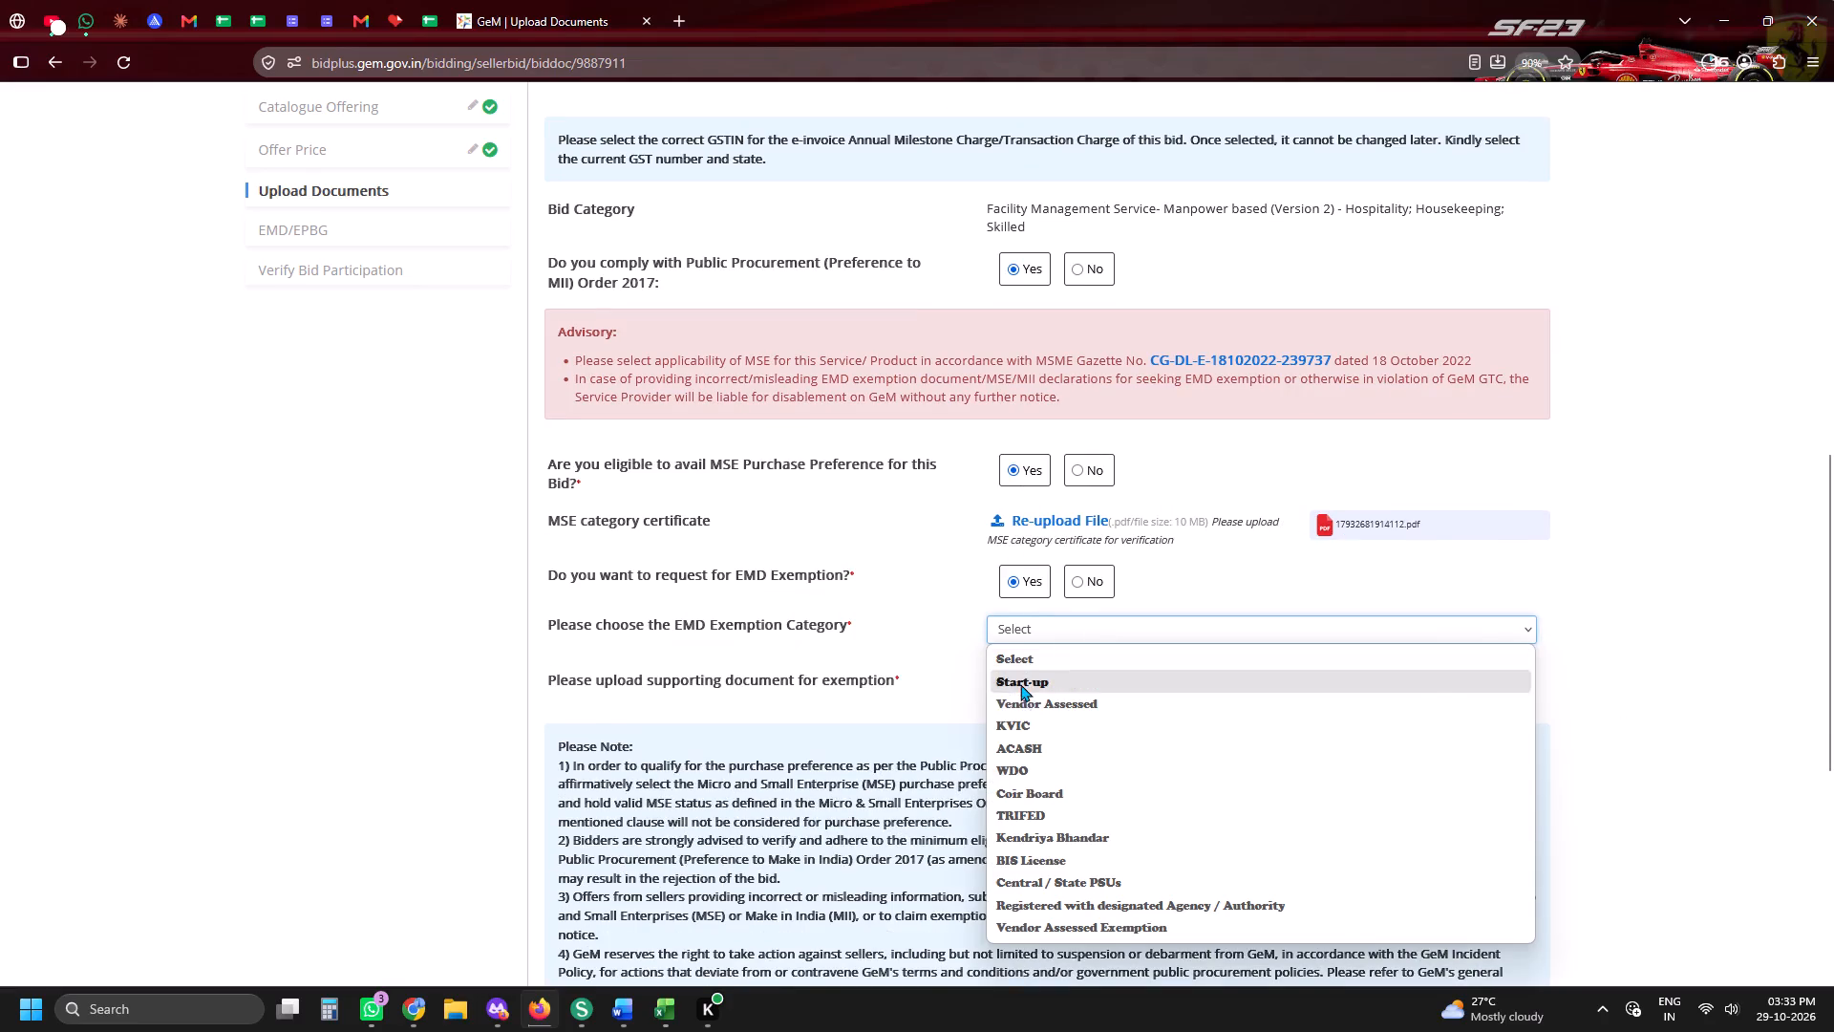
{"action": "left_click", "coordinate": [1020, 684]}
{"action": "left_click", "coordinate": [1033, 694]}
{"action": "scroll", "coordinate": [1445, 693], "scroll_direction": "down", "scroll_amount": 5}
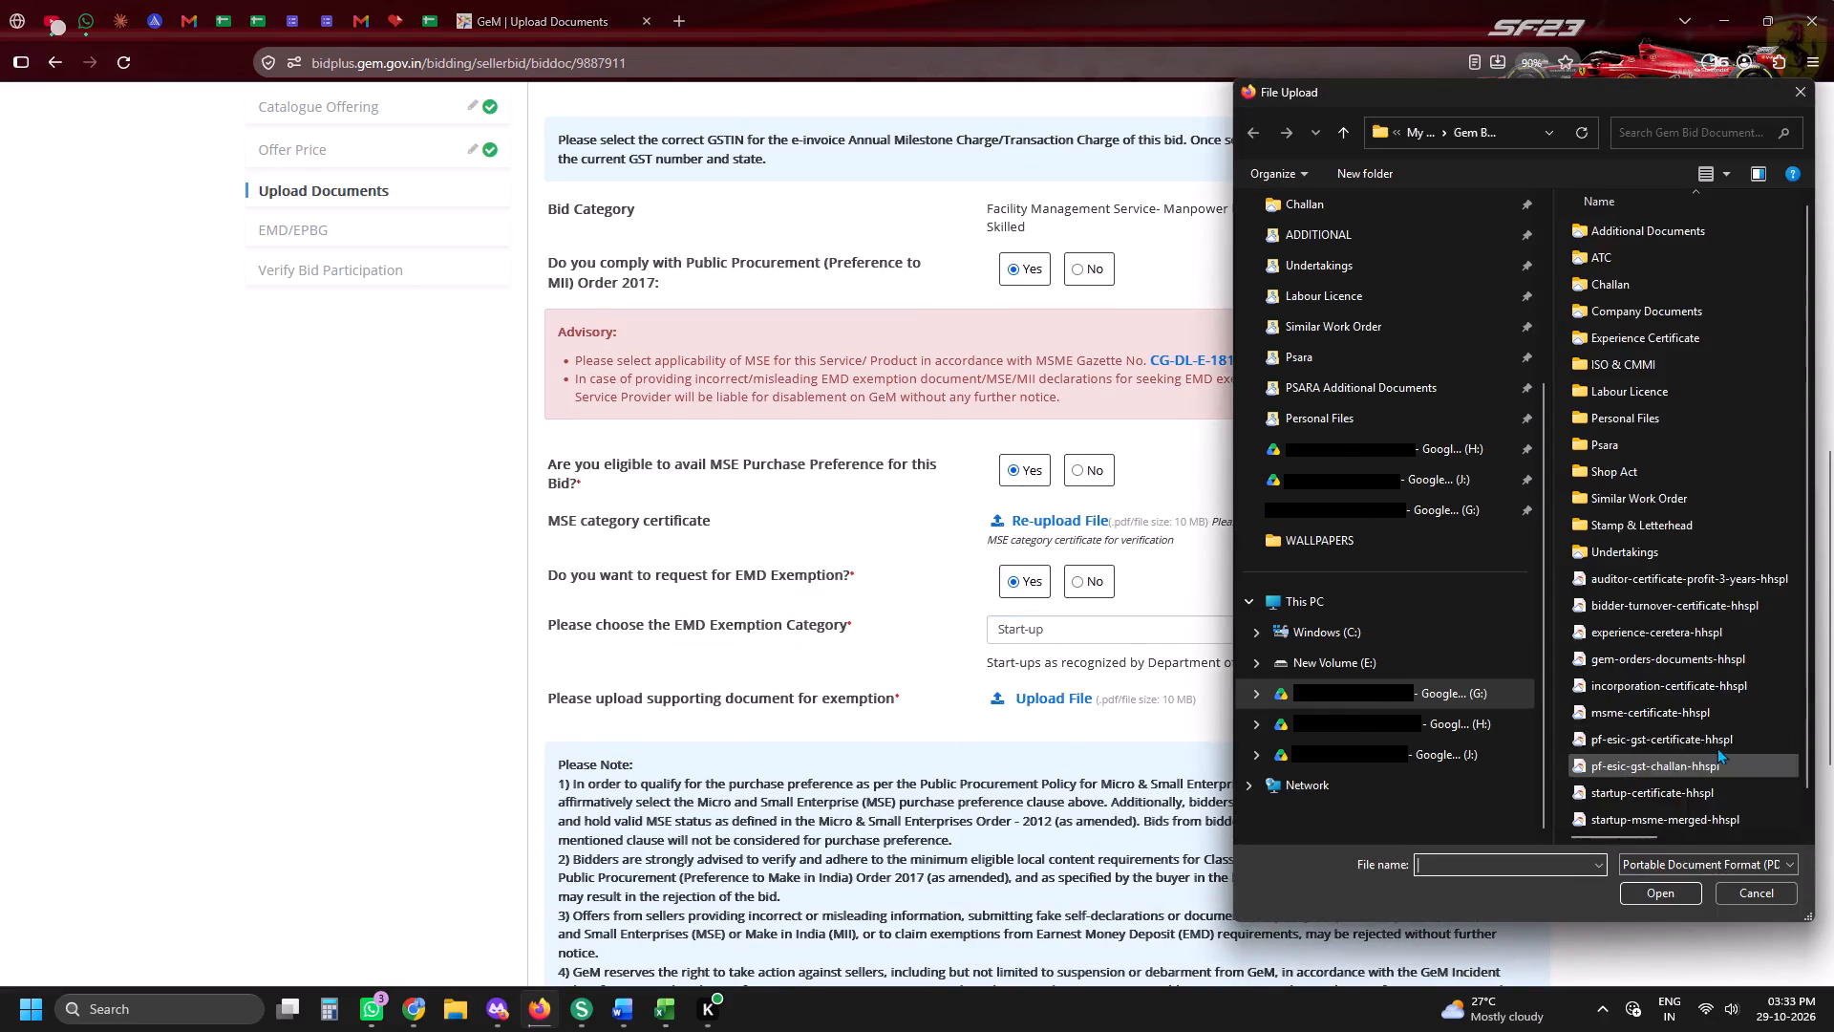
{"action": "scroll", "coordinate": [1723, 743], "scroll_direction": "down", "scroll_amount": 5}
{"action": "double_click", "coordinate": [1674, 792]}
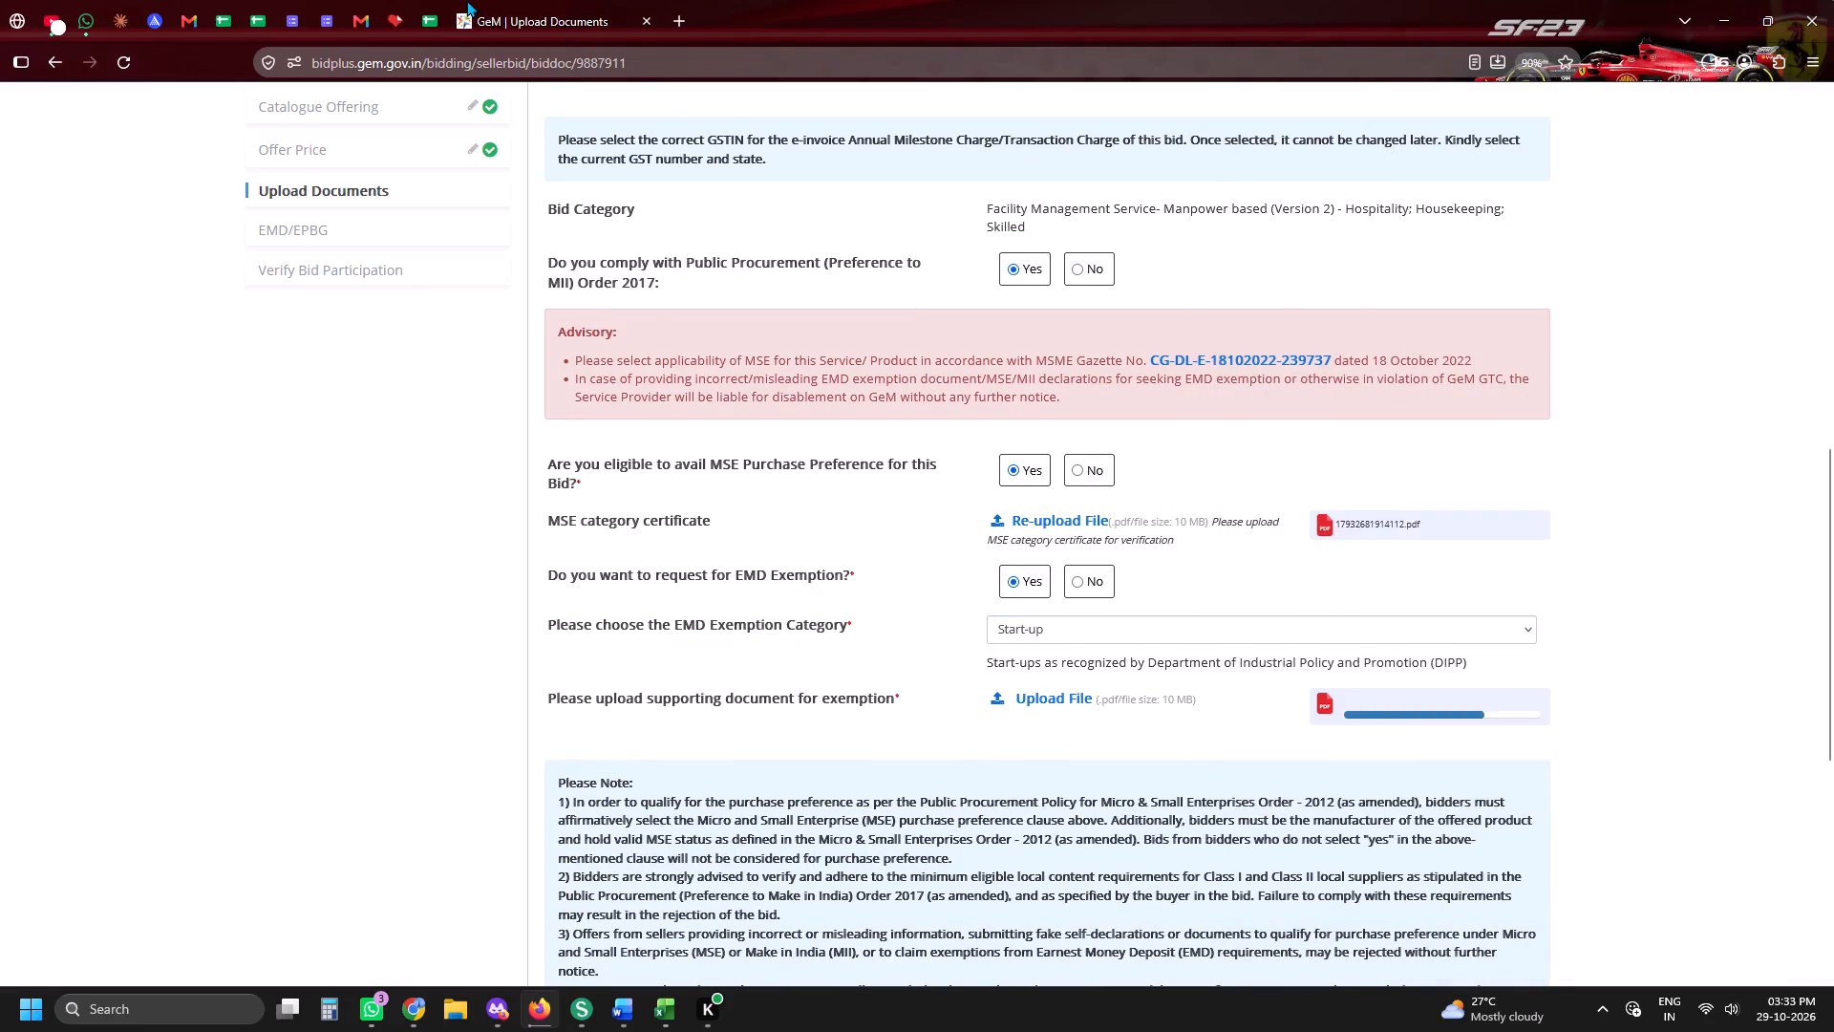
Check the merged PDF's download in iLovePDF and return to the GeM Upload Documents page.
{"action": "left_click", "coordinate": [380, 0]}
{"action": "left_click", "coordinate": [1602, 526]}
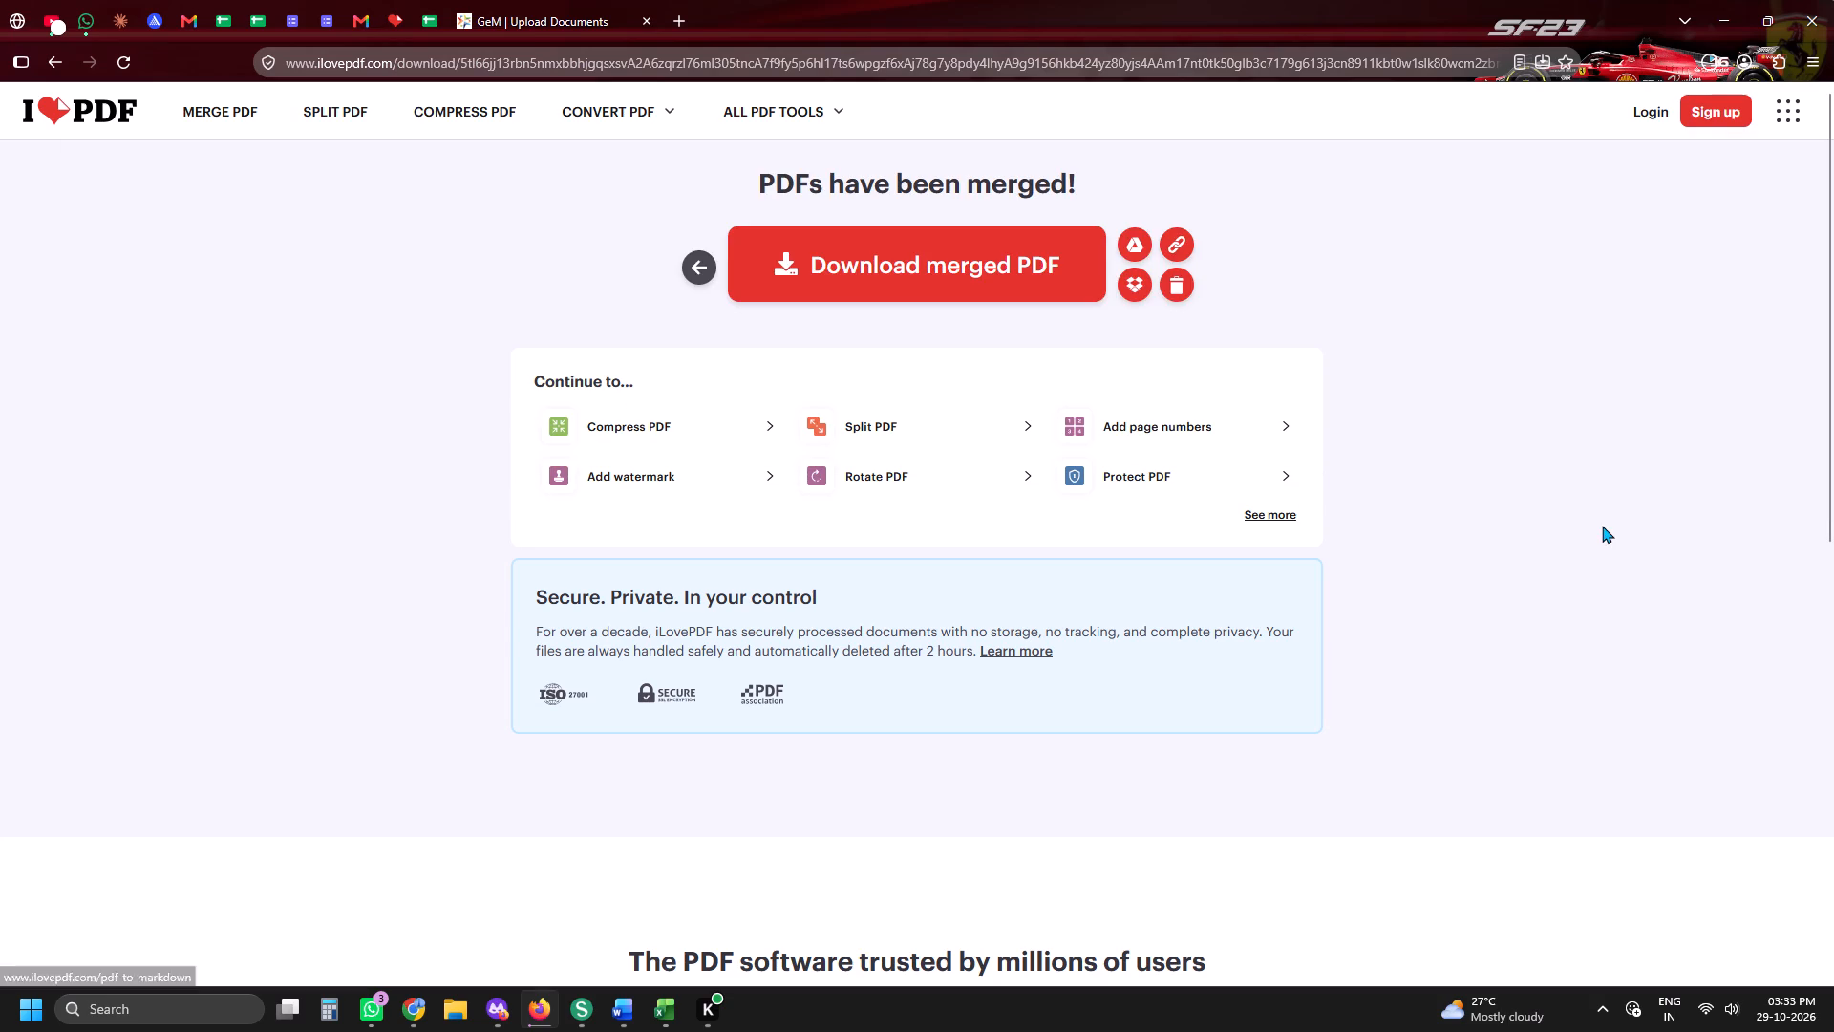
{"action": "left_click", "coordinate": [1710, 64]}
{"action": "left_click", "coordinate": [1555, 615]}
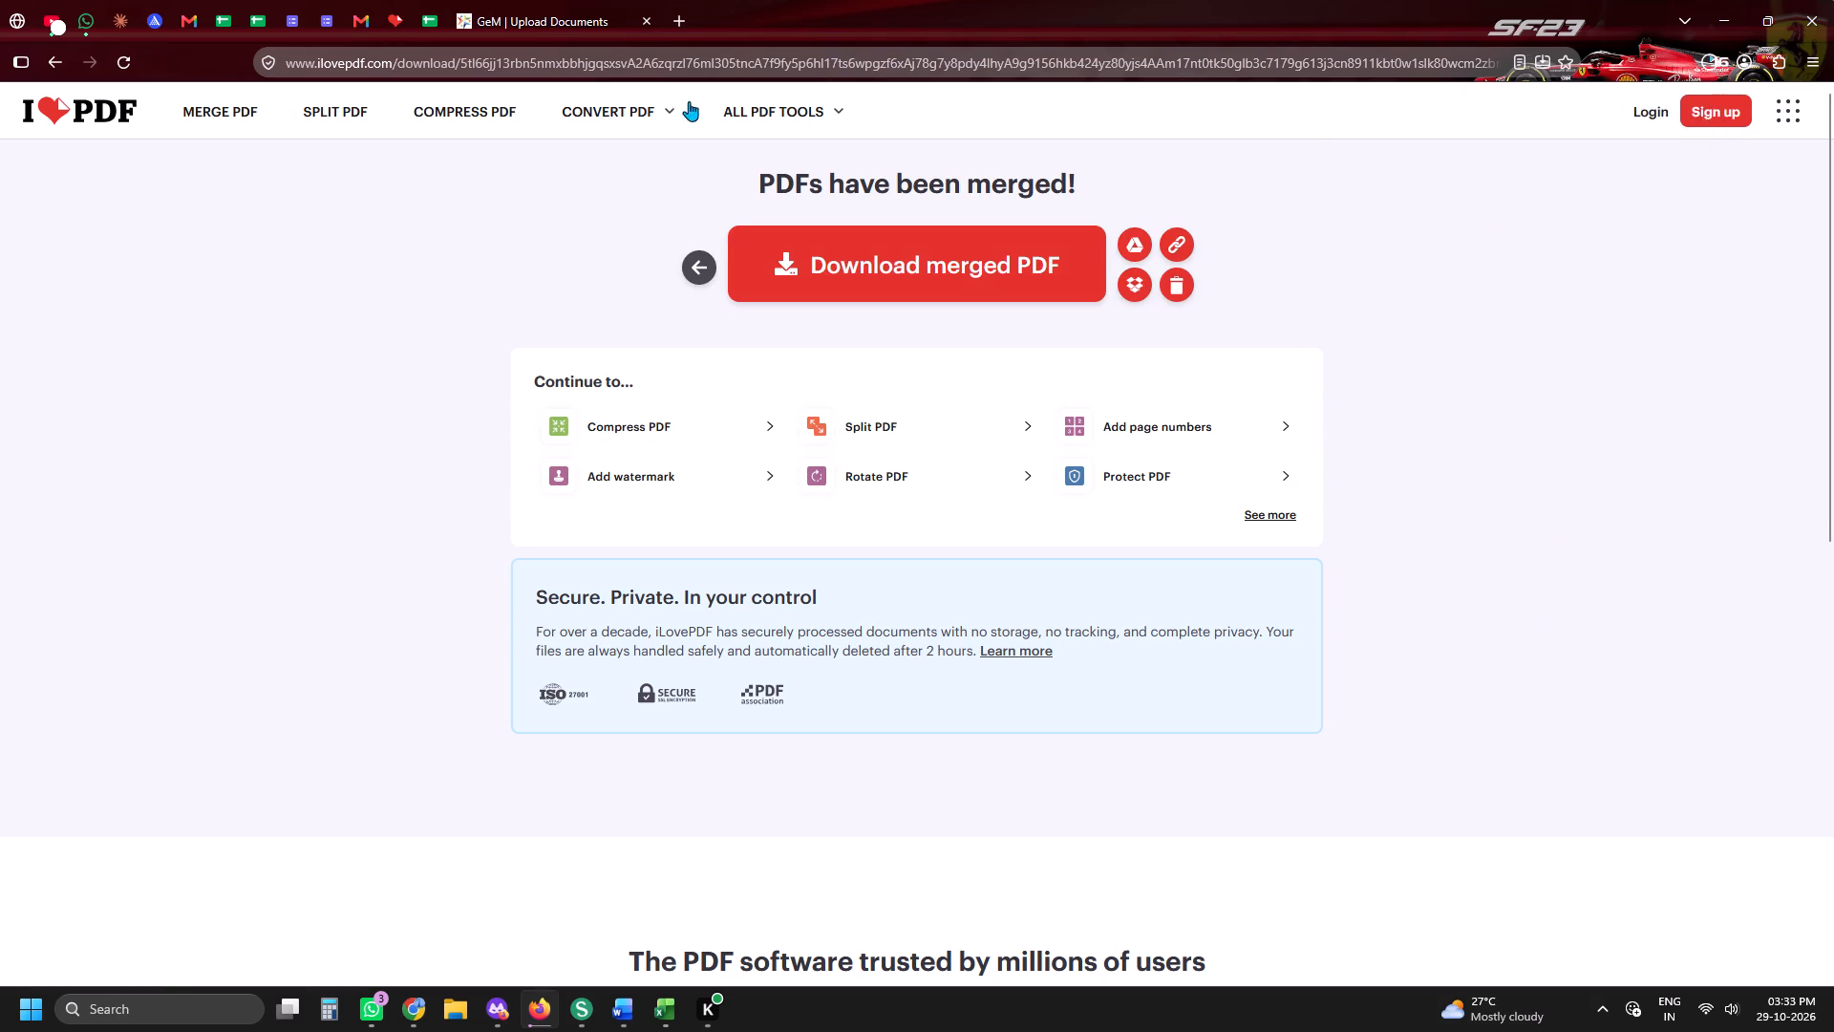
{"action": "left_click", "coordinate": [464, 0]}
{"action": "scroll", "coordinate": [1311, 598], "scroll_direction": "up", "scroll_amount": 5}
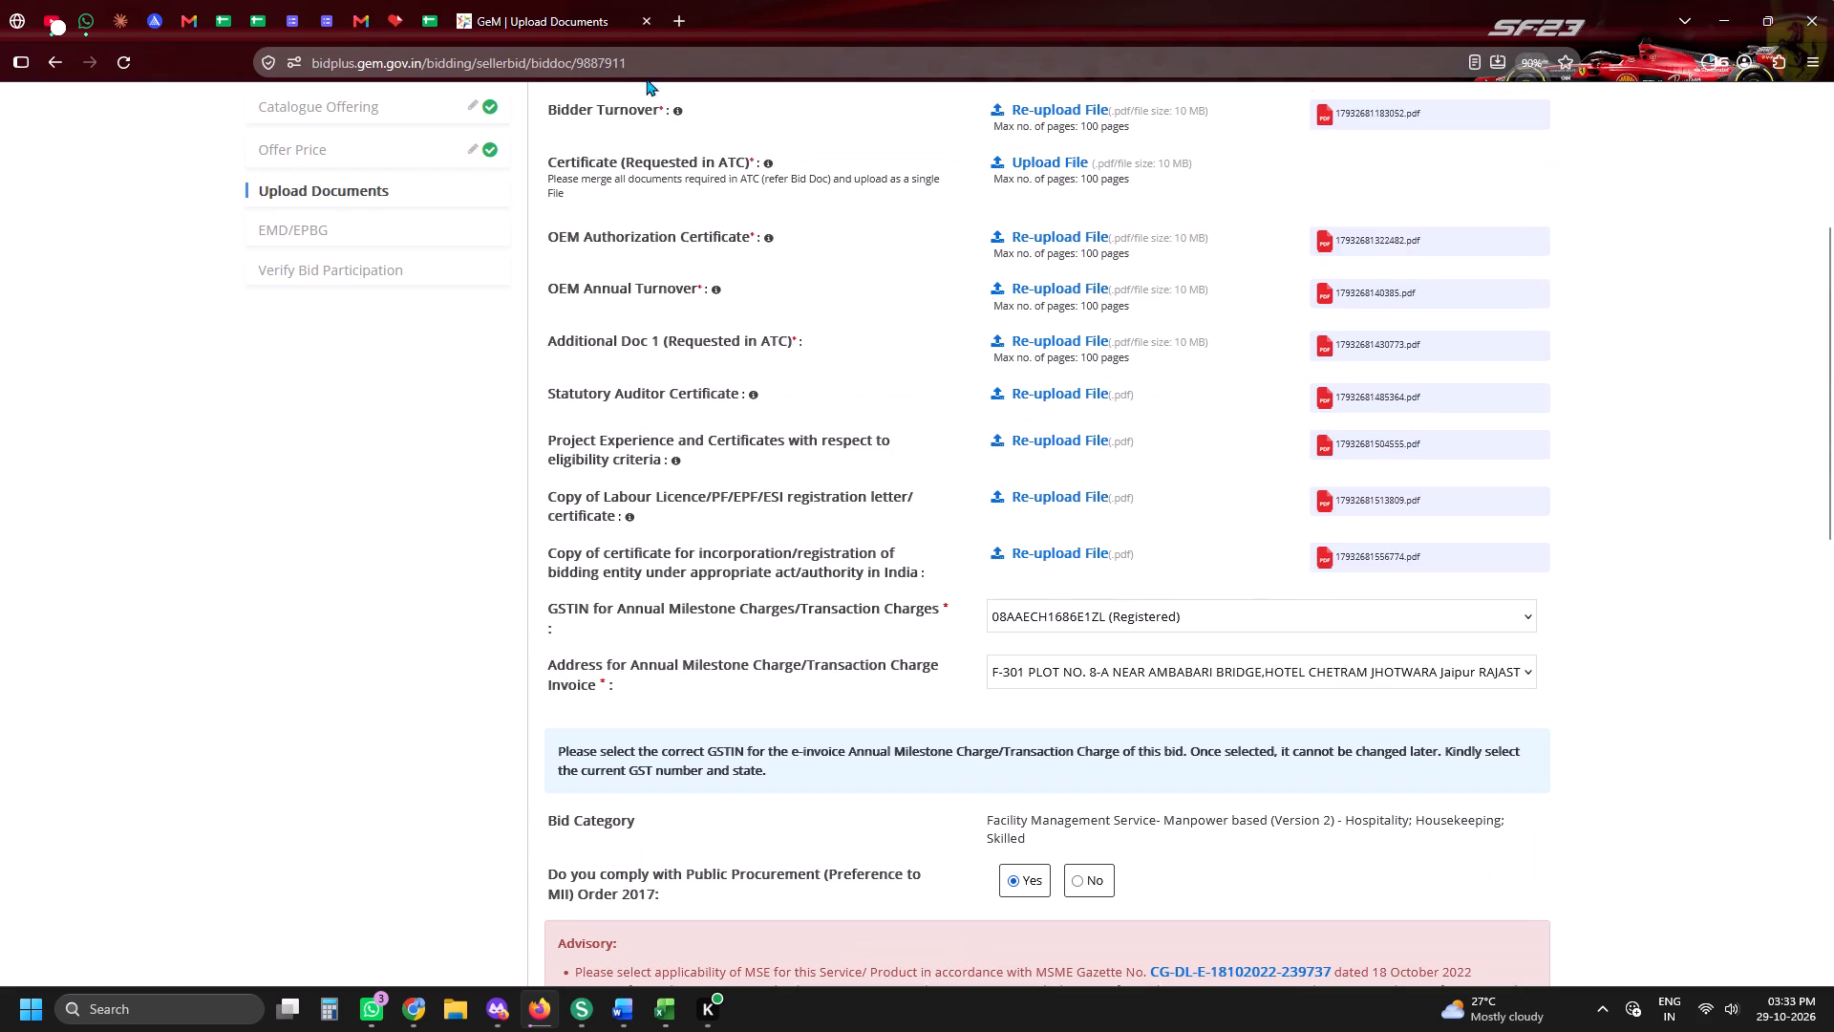
From the Daily Tender Sheet 2026, open the Drive folder linked to the Kolkata bid GEM/2026/B/8154889.
{"action": "left_click", "coordinate": [401, 0]}
{"action": "left_click", "coordinate": [462, 15]}
{"action": "left_click", "coordinate": [417, 2]}
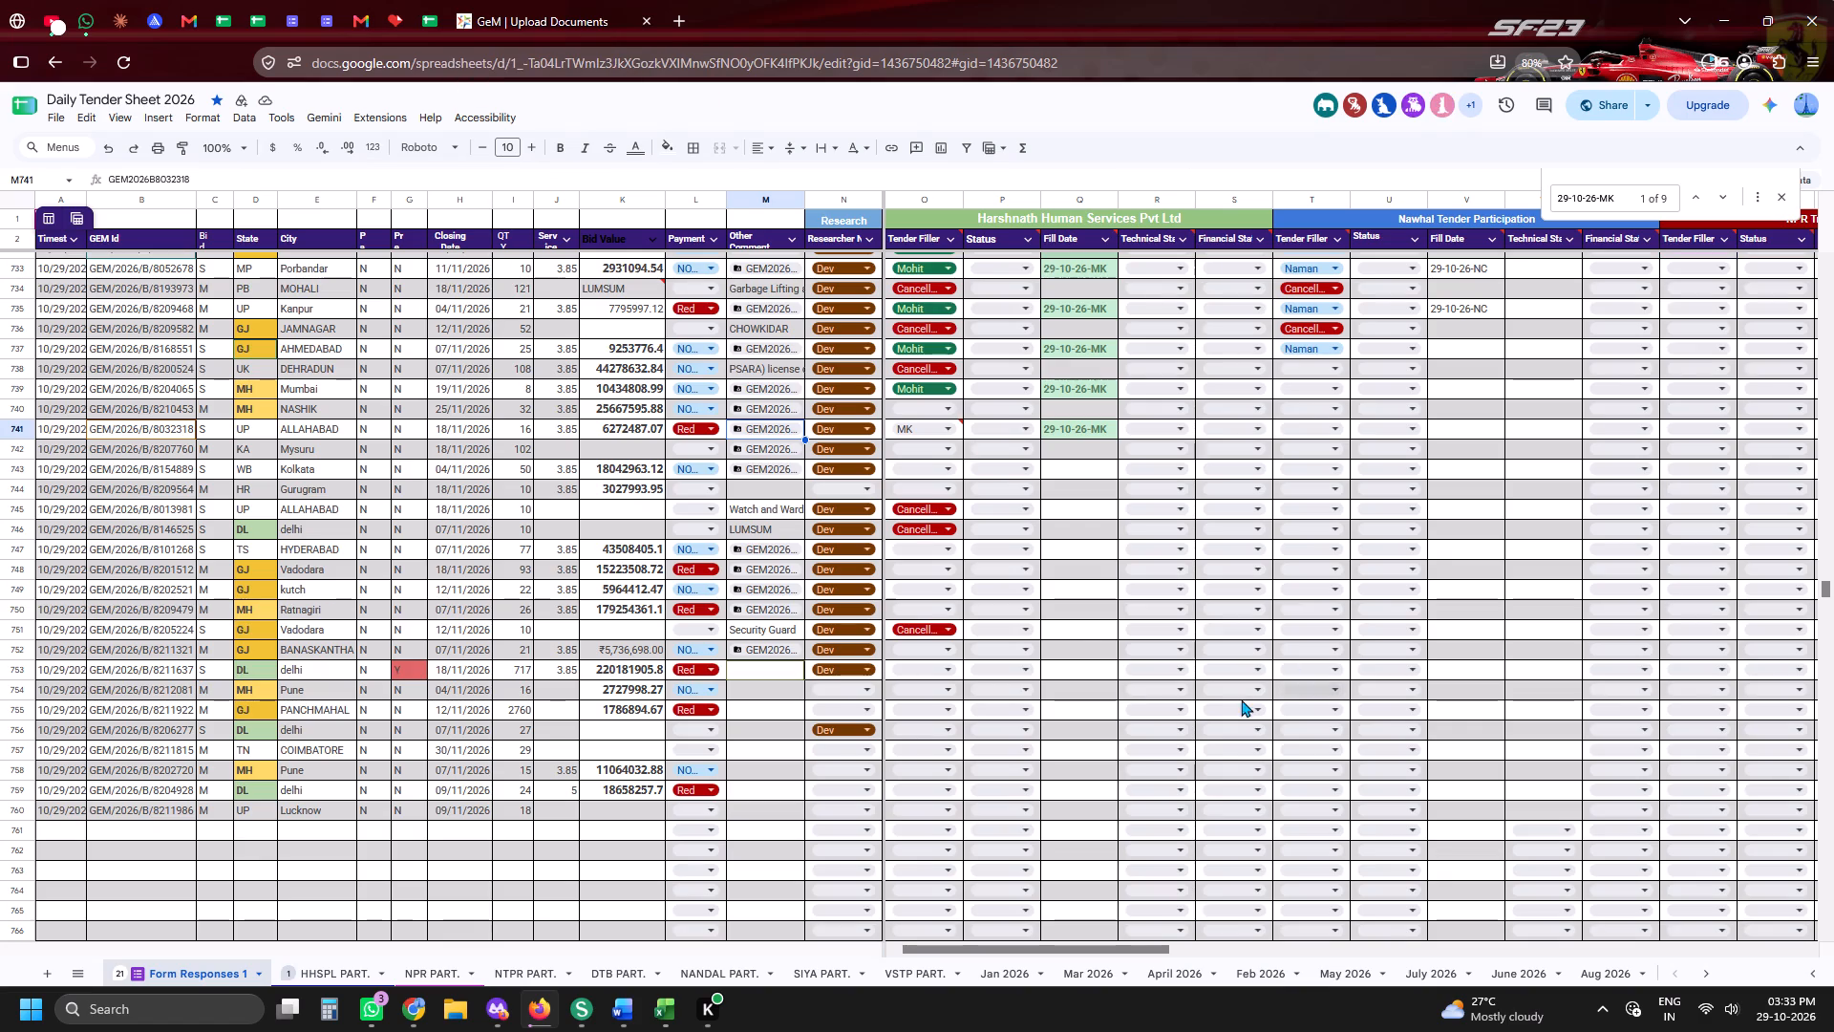
{"action": "left_click", "coordinate": [784, 446]}
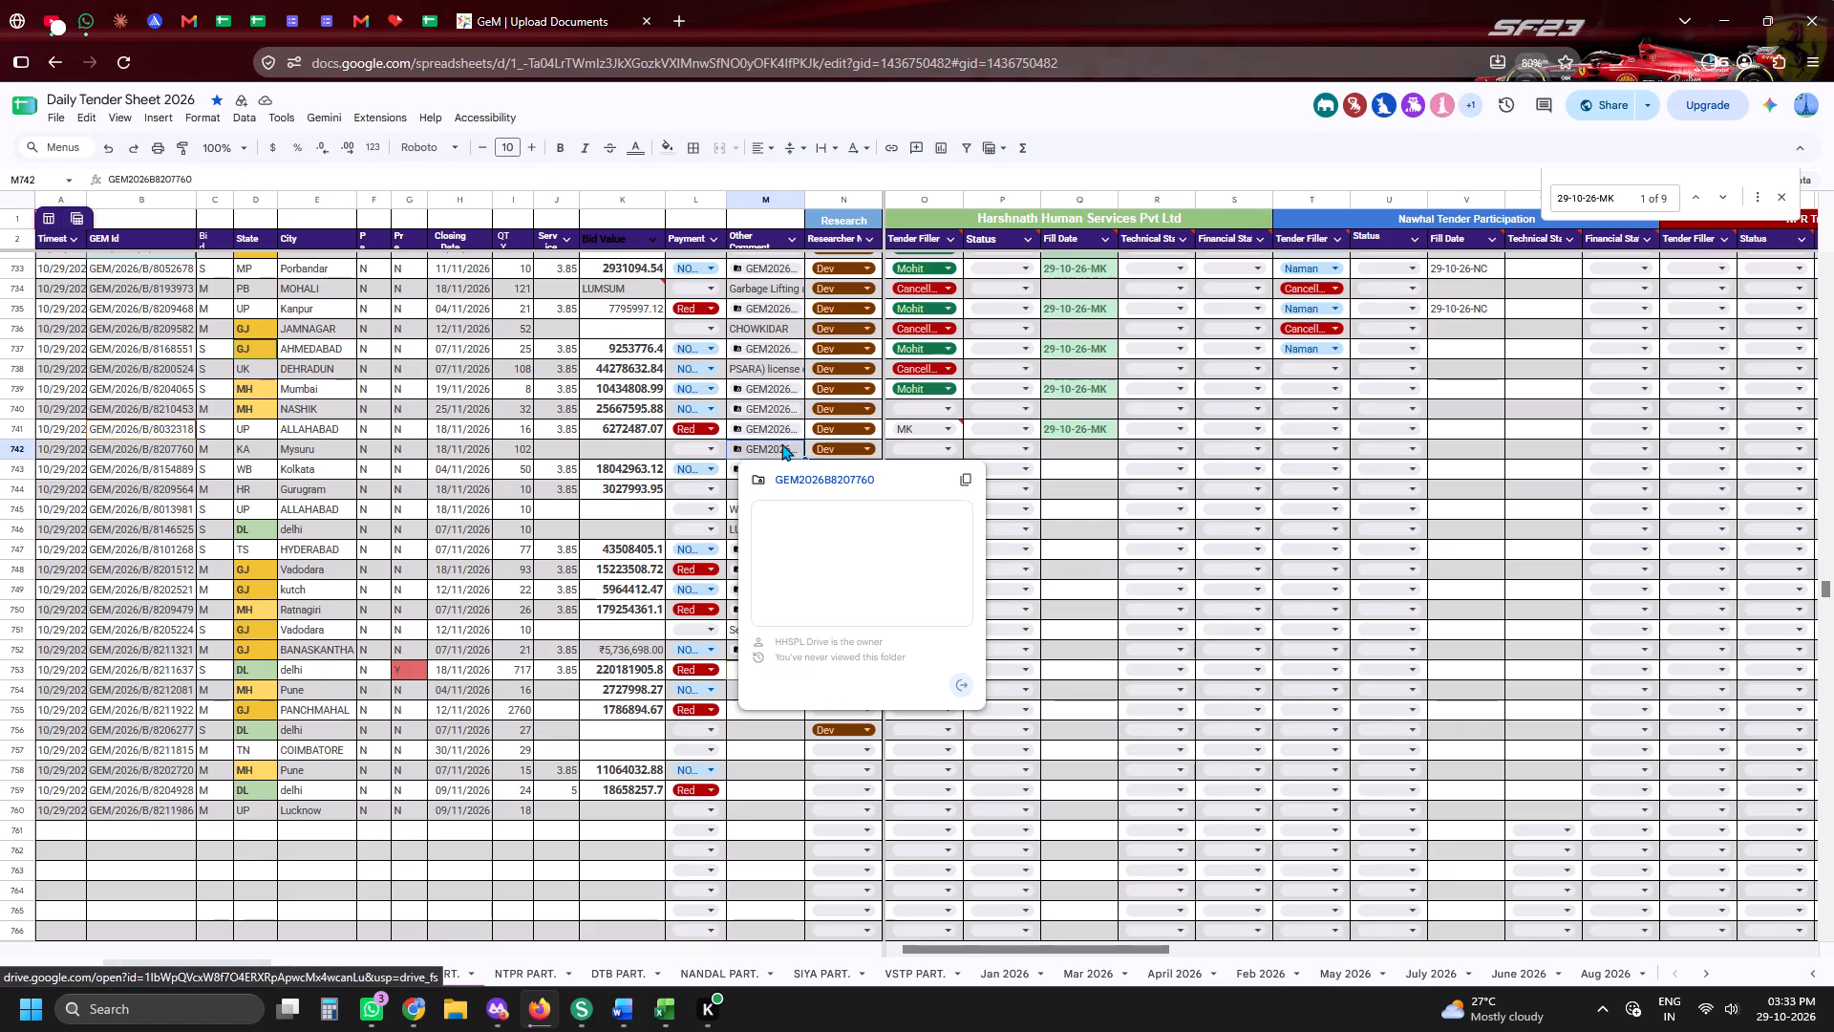
{"action": "left_click", "coordinate": [781, 443]}
{"action": "left_click", "coordinate": [1065, 557]}
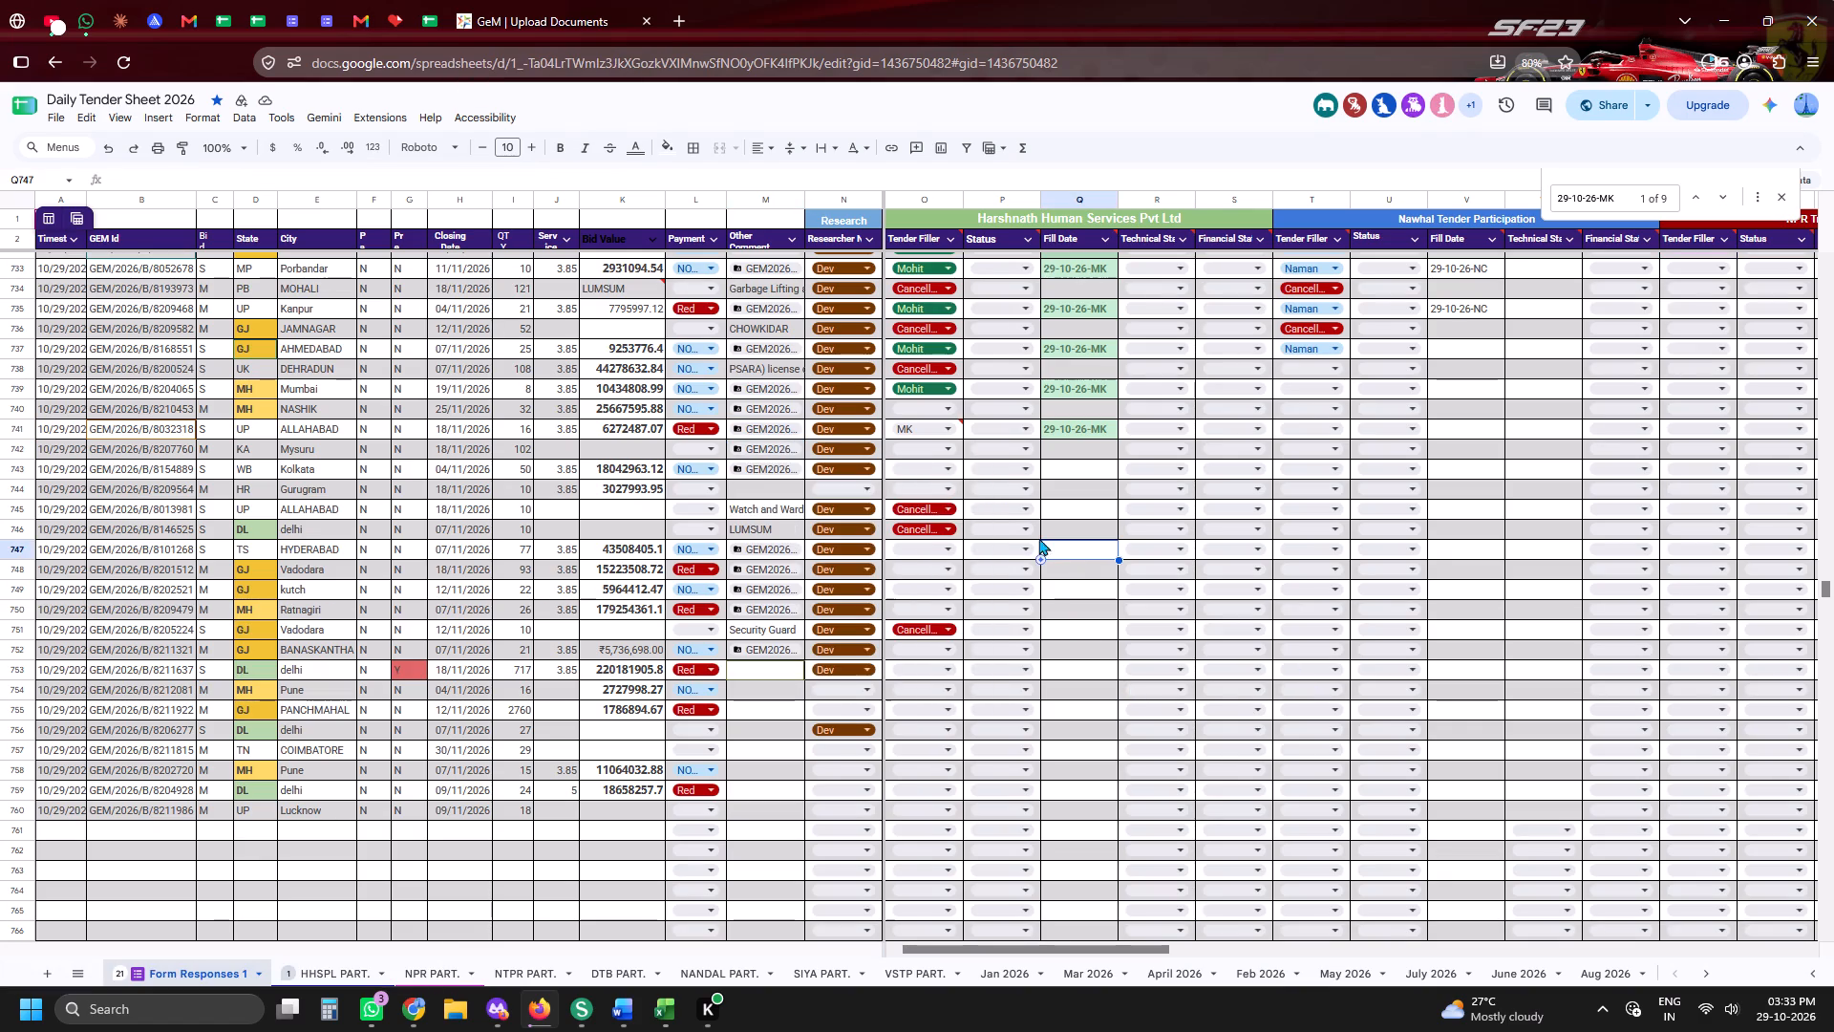
{"action": "left_click", "coordinate": [778, 465]}
{"action": "left_click", "coordinate": [803, 514]}
{"action": "left_click", "coordinate": [828, 570]}
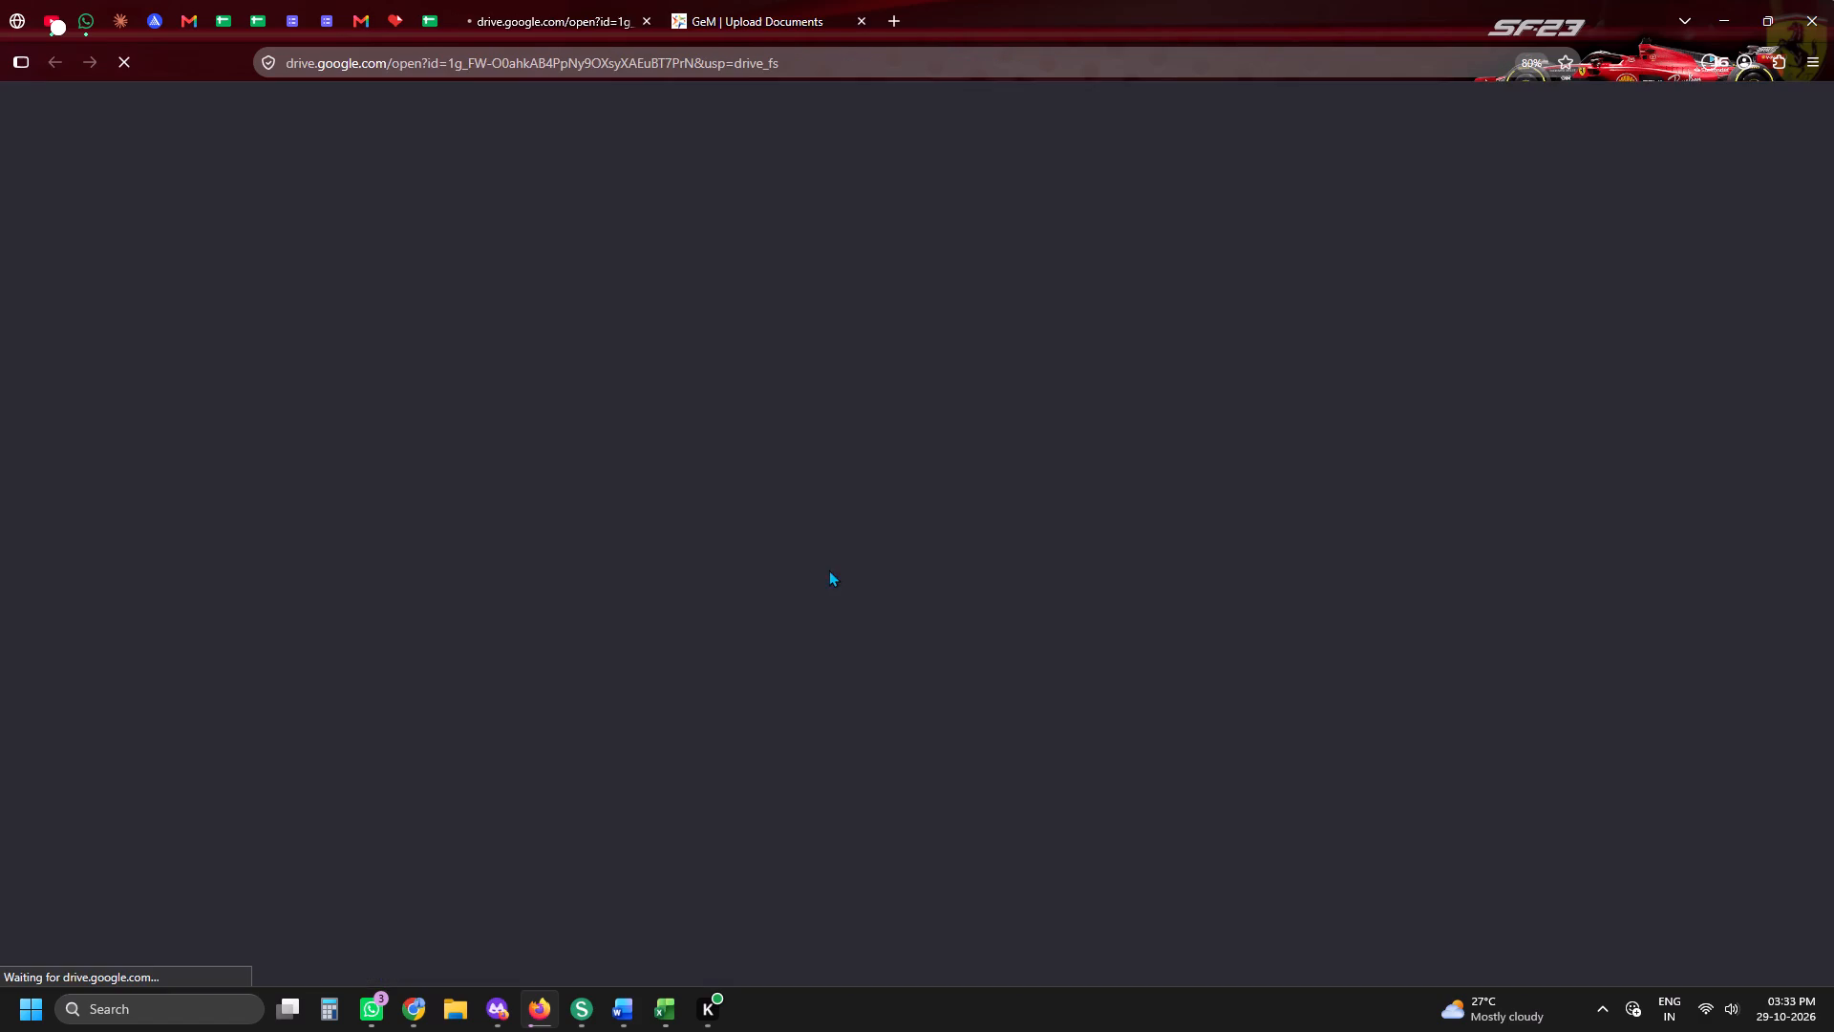
{"action": "left_click", "coordinate": [810, 0]}
{"action": "scroll", "coordinate": [1291, 671], "scroll_direction": "up", "scroll_amount": 3}
{"action": "left_click", "coordinate": [580, 0]}
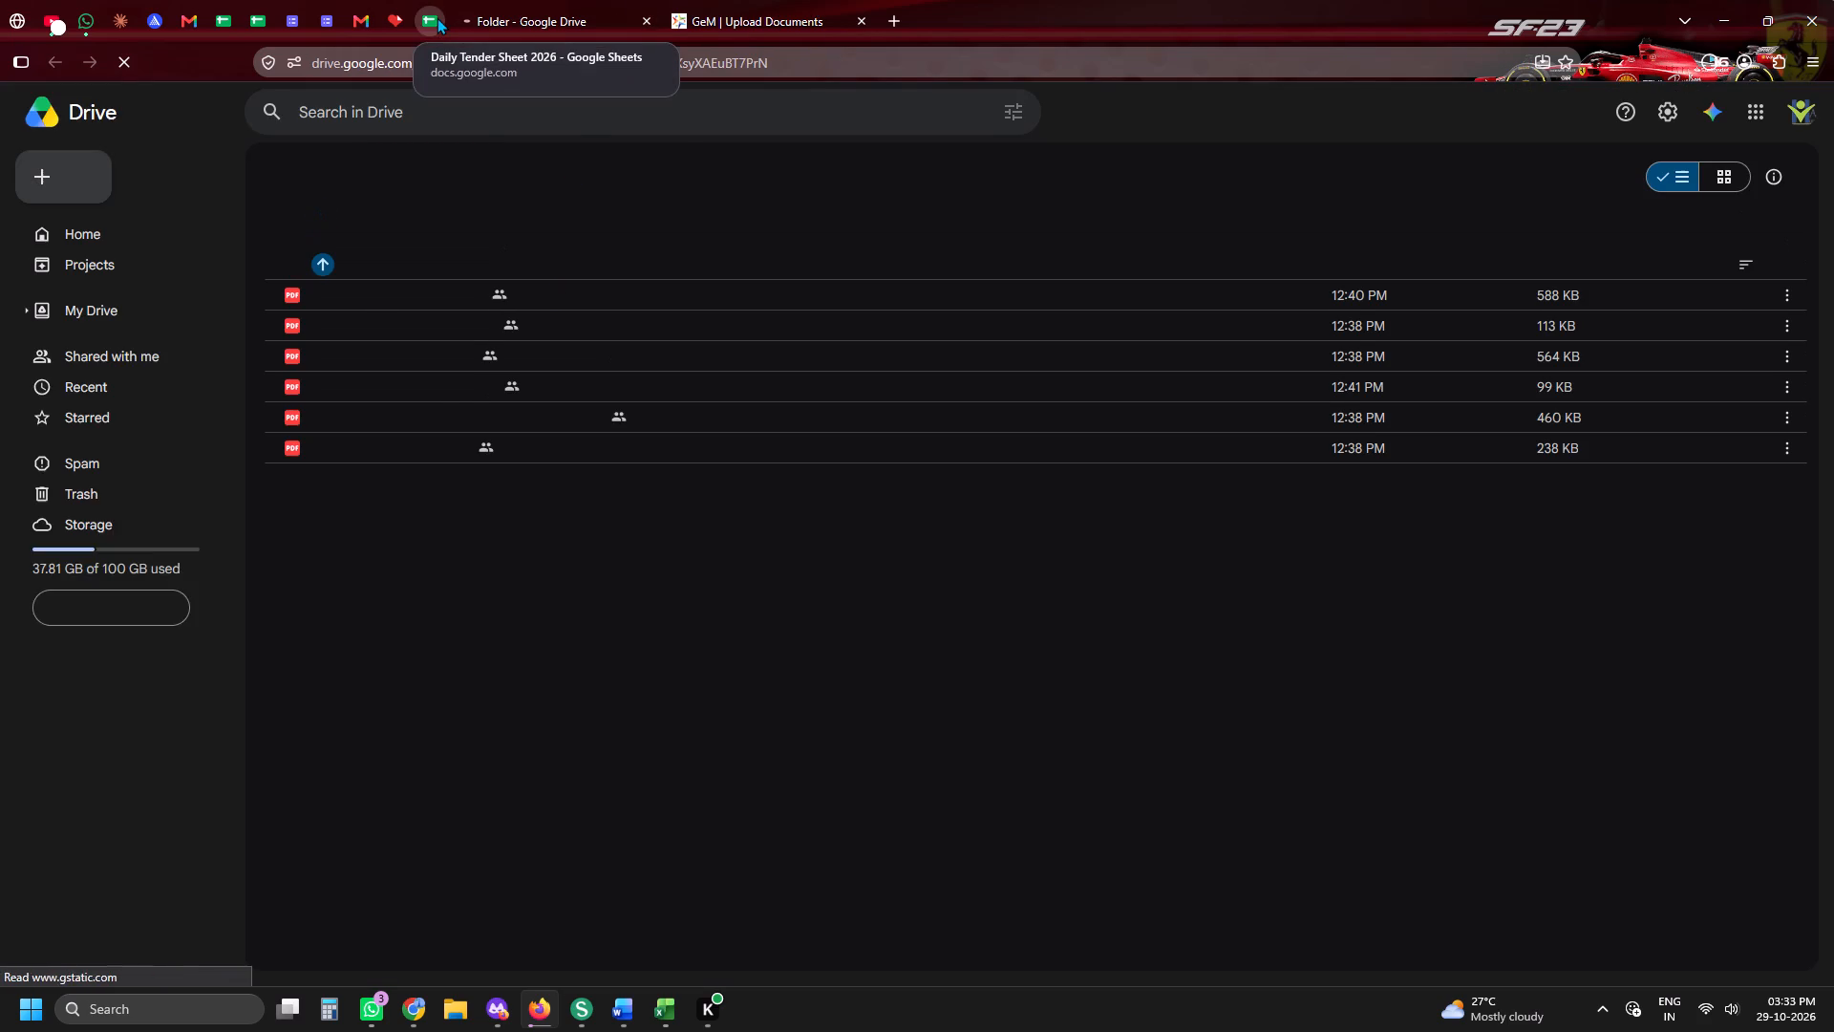
Enter MK as the Harshnath tender filler for bid GEM/2026/B/8154889 in the Daily Tender Sheet.
{"action": "left_click", "coordinate": [437, 17]}
{"action": "left_click", "coordinate": [908, 473]}
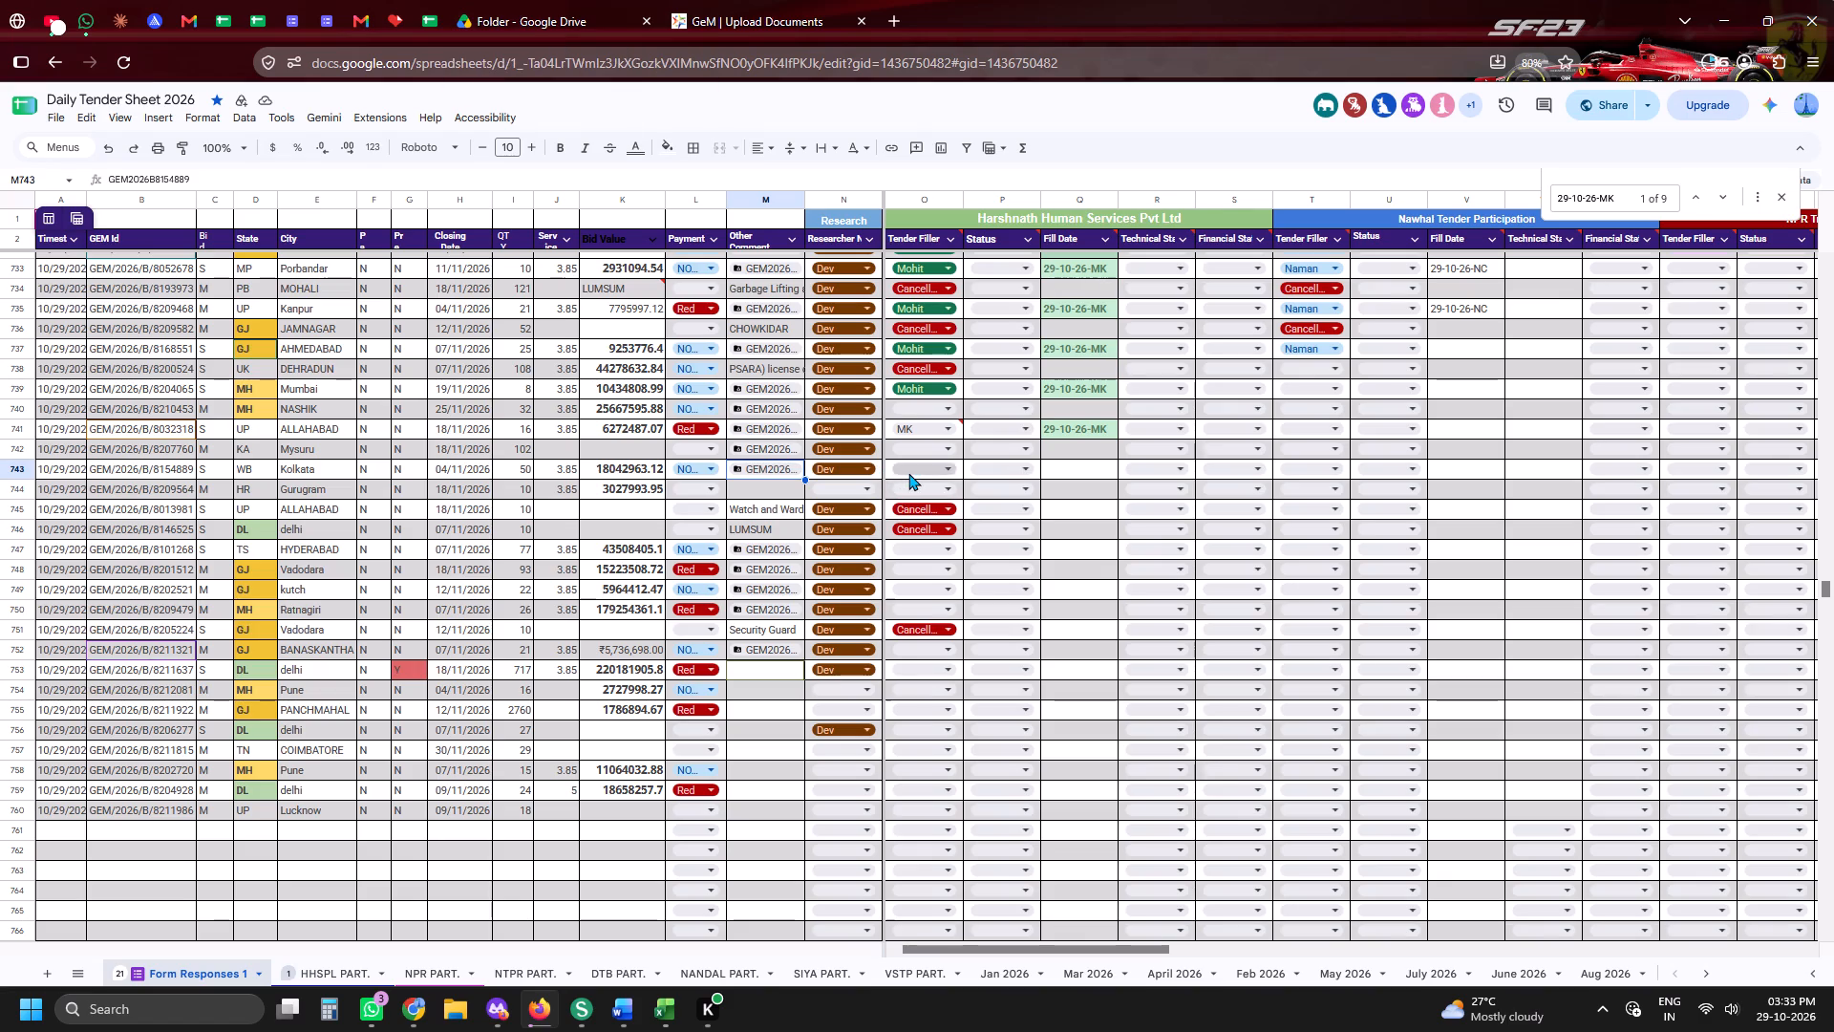
{"action": "type", "text": "MK"}
{"action": "key", "text": "Tab"}
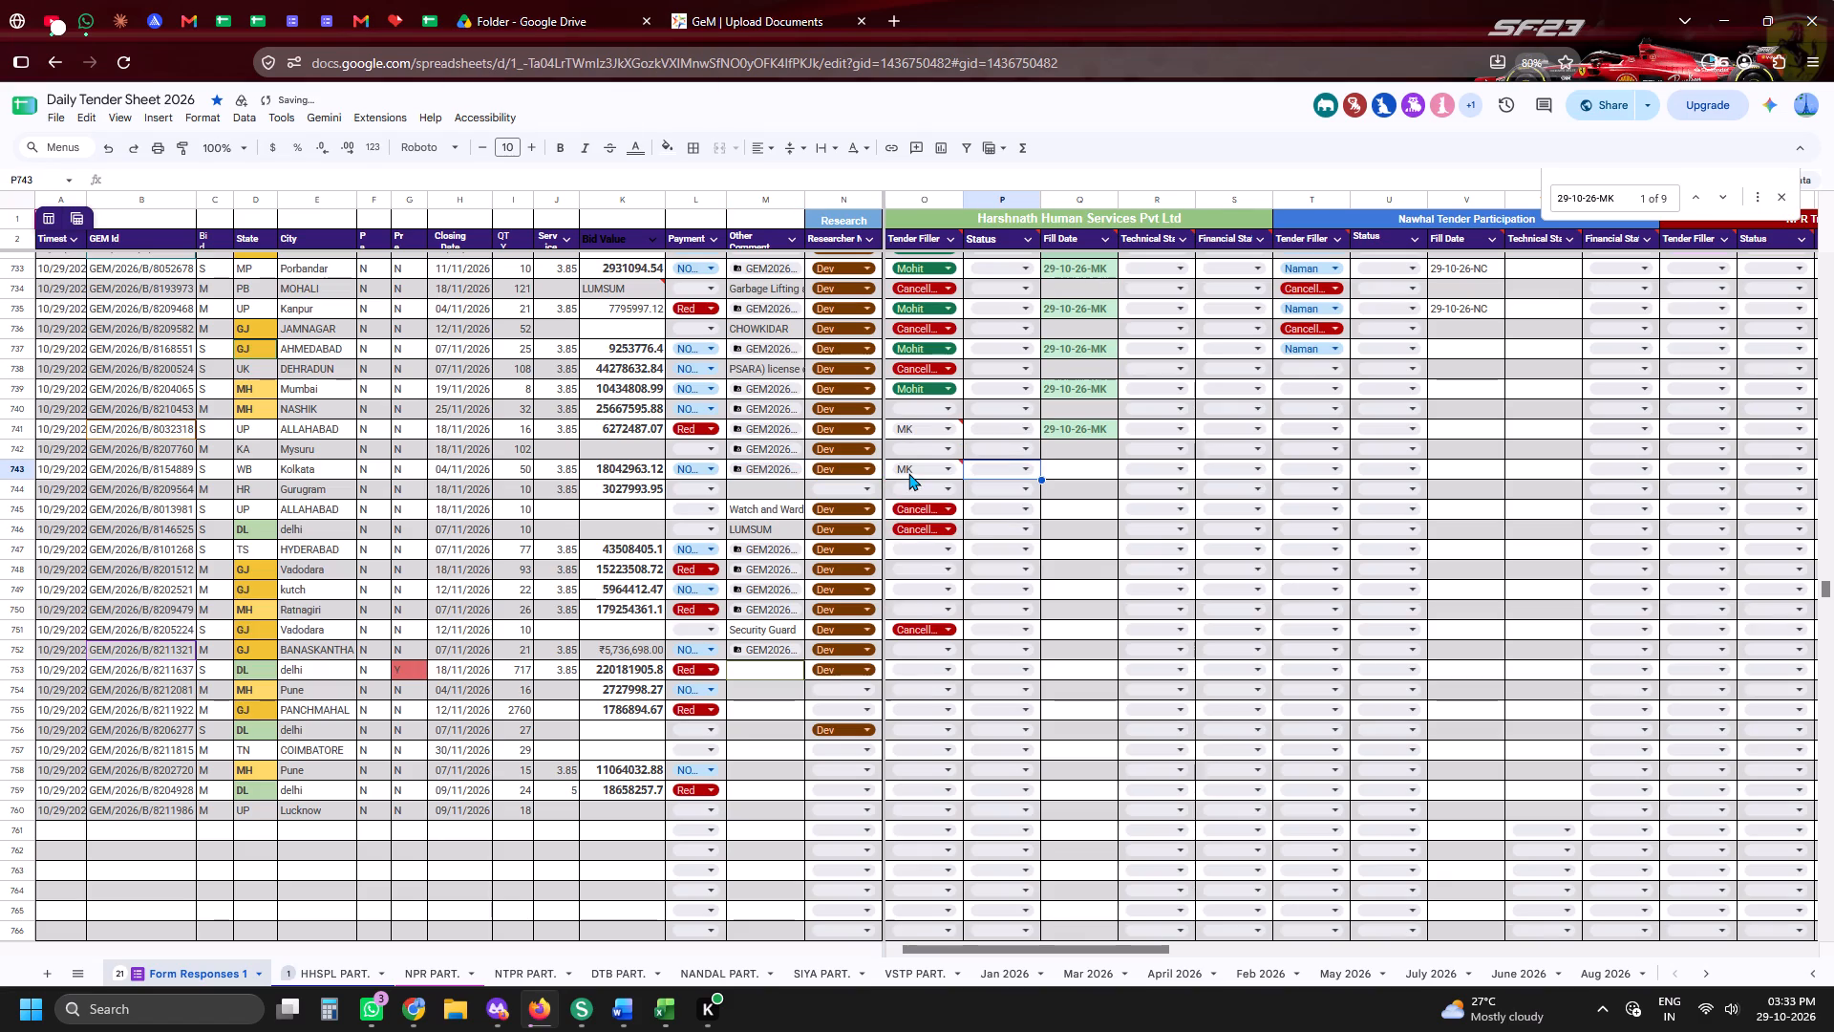
Return to the GeM Upload Documents page and check the merged PDF's download again.
{"action": "left_click", "coordinate": [833, 0]}
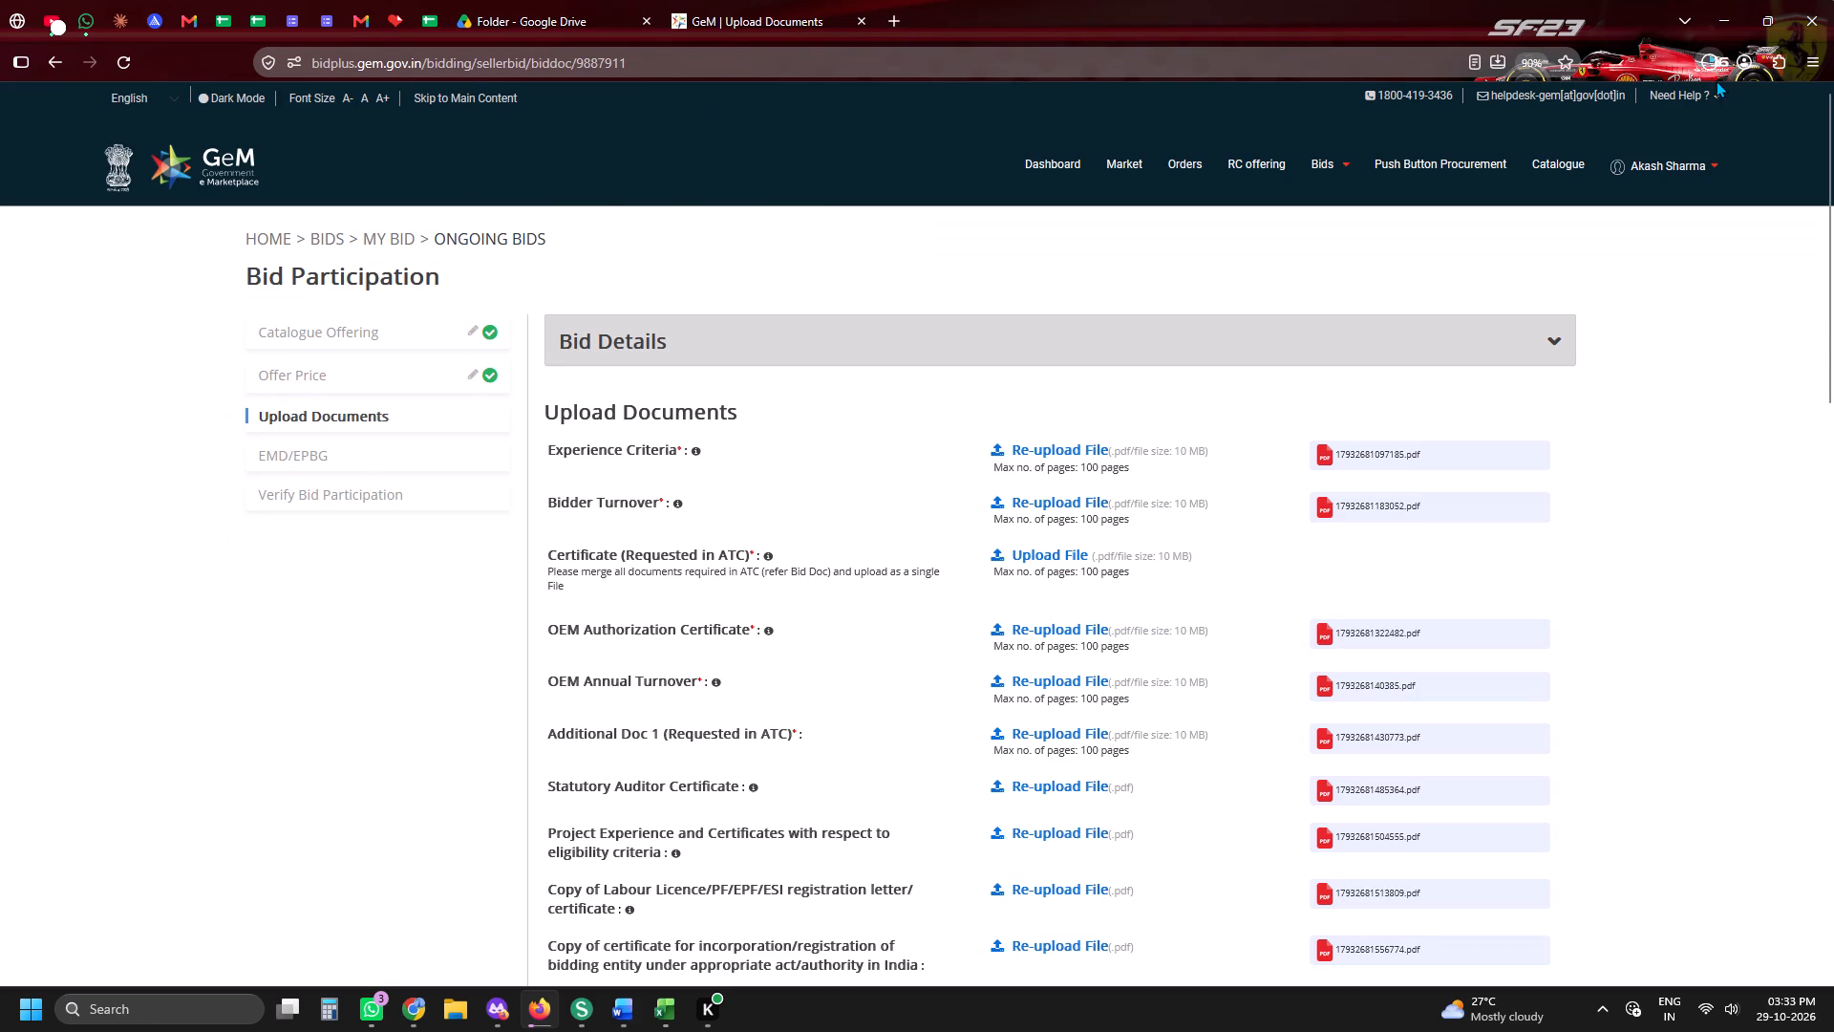
{"action": "left_click", "coordinate": [1714, 57]}
{"action": "left_click", "coordinate": [1749, 584]}
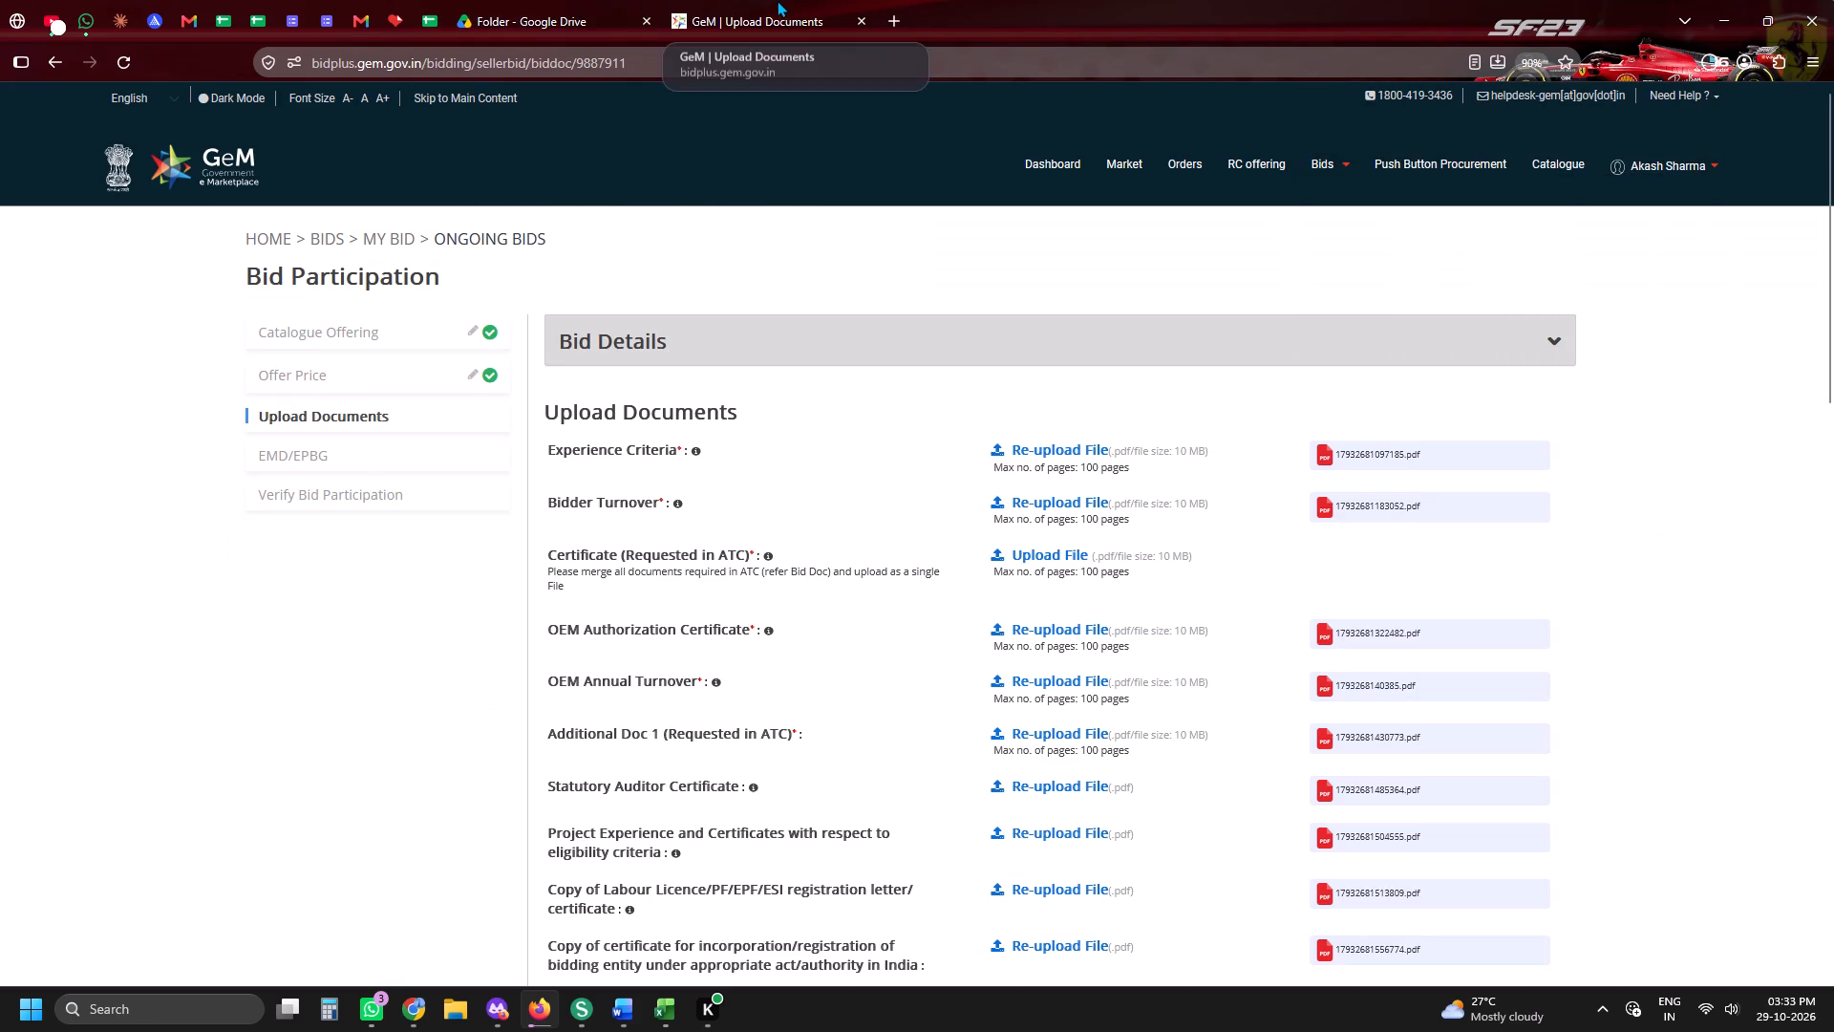
Duplicate the GeM Upload Documents browser tab.
{"action": "left_click", "coordinate": [777, 0]}
{"action": "right_click", "coordinate": [777, 0]}
{"action": "left_click", "coordinate": [851, 217]}
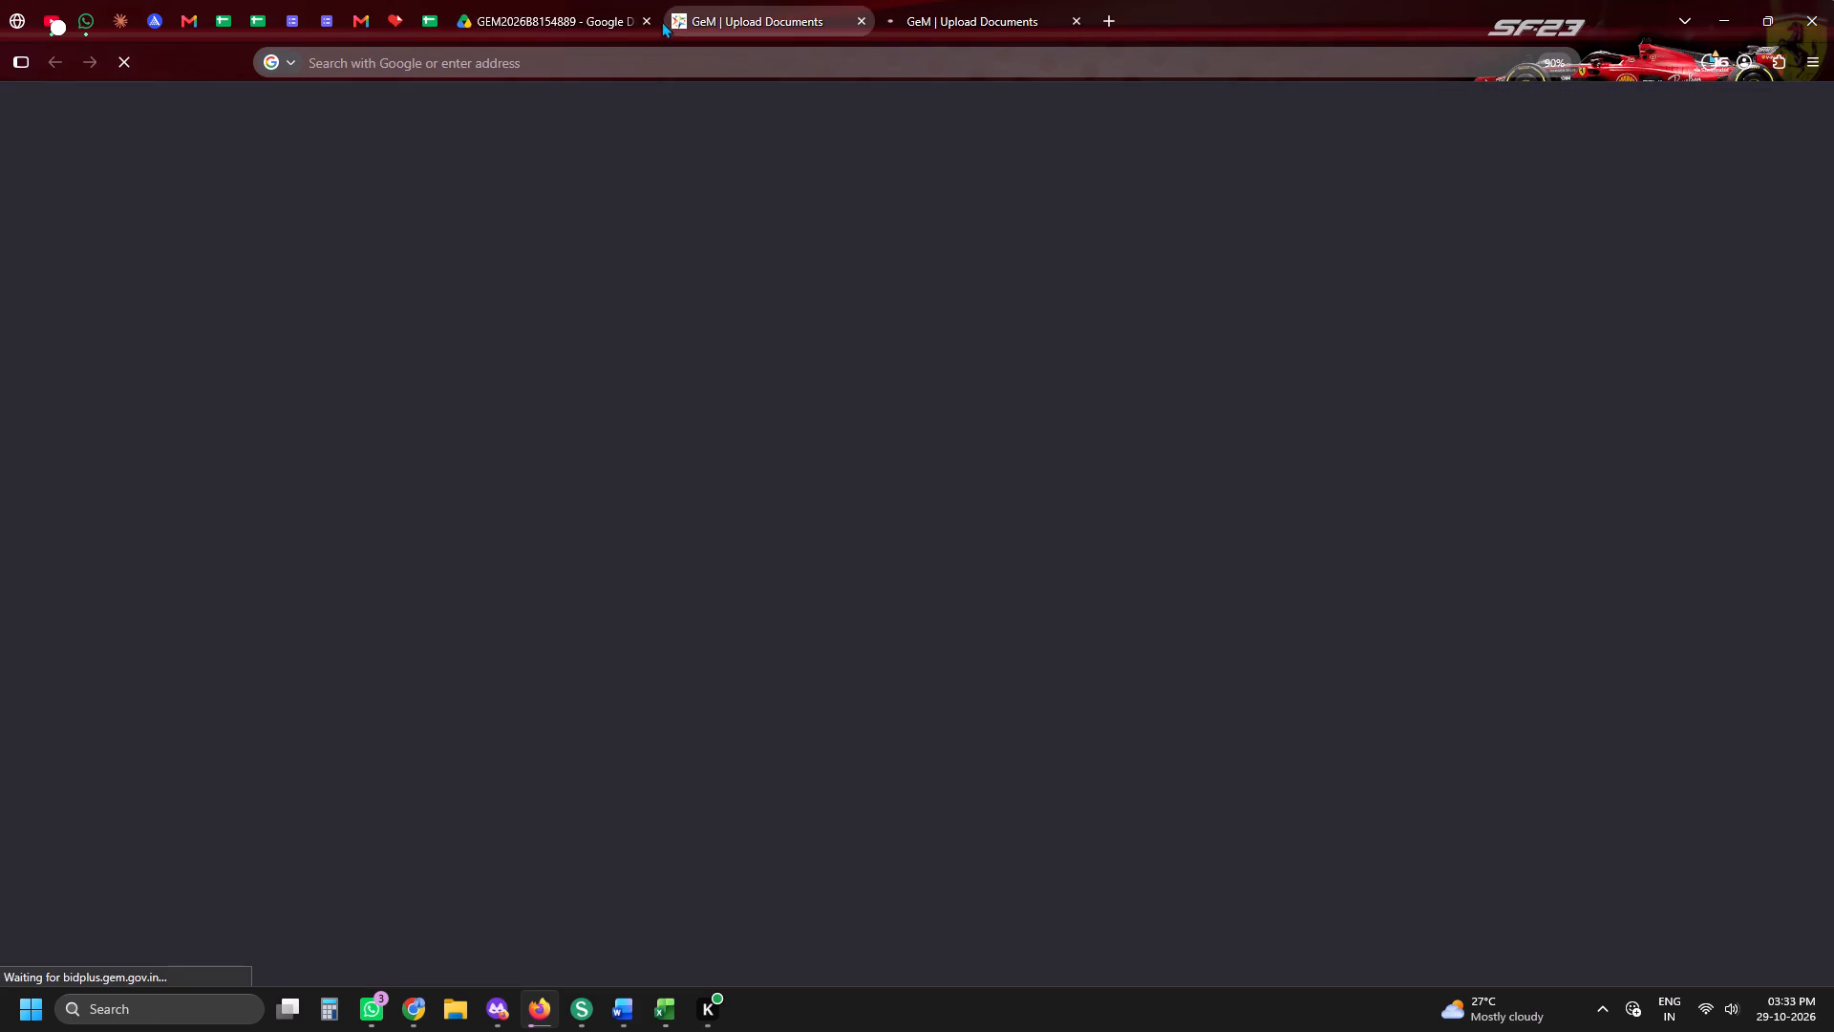
Copy the bid number GEM/2026/B/8154889 from the Daily Tender Sheet.
{"action": "left_click", "coordinate": [587, 0]}
{"action": "left_click", "coordinate": [427, 11]}
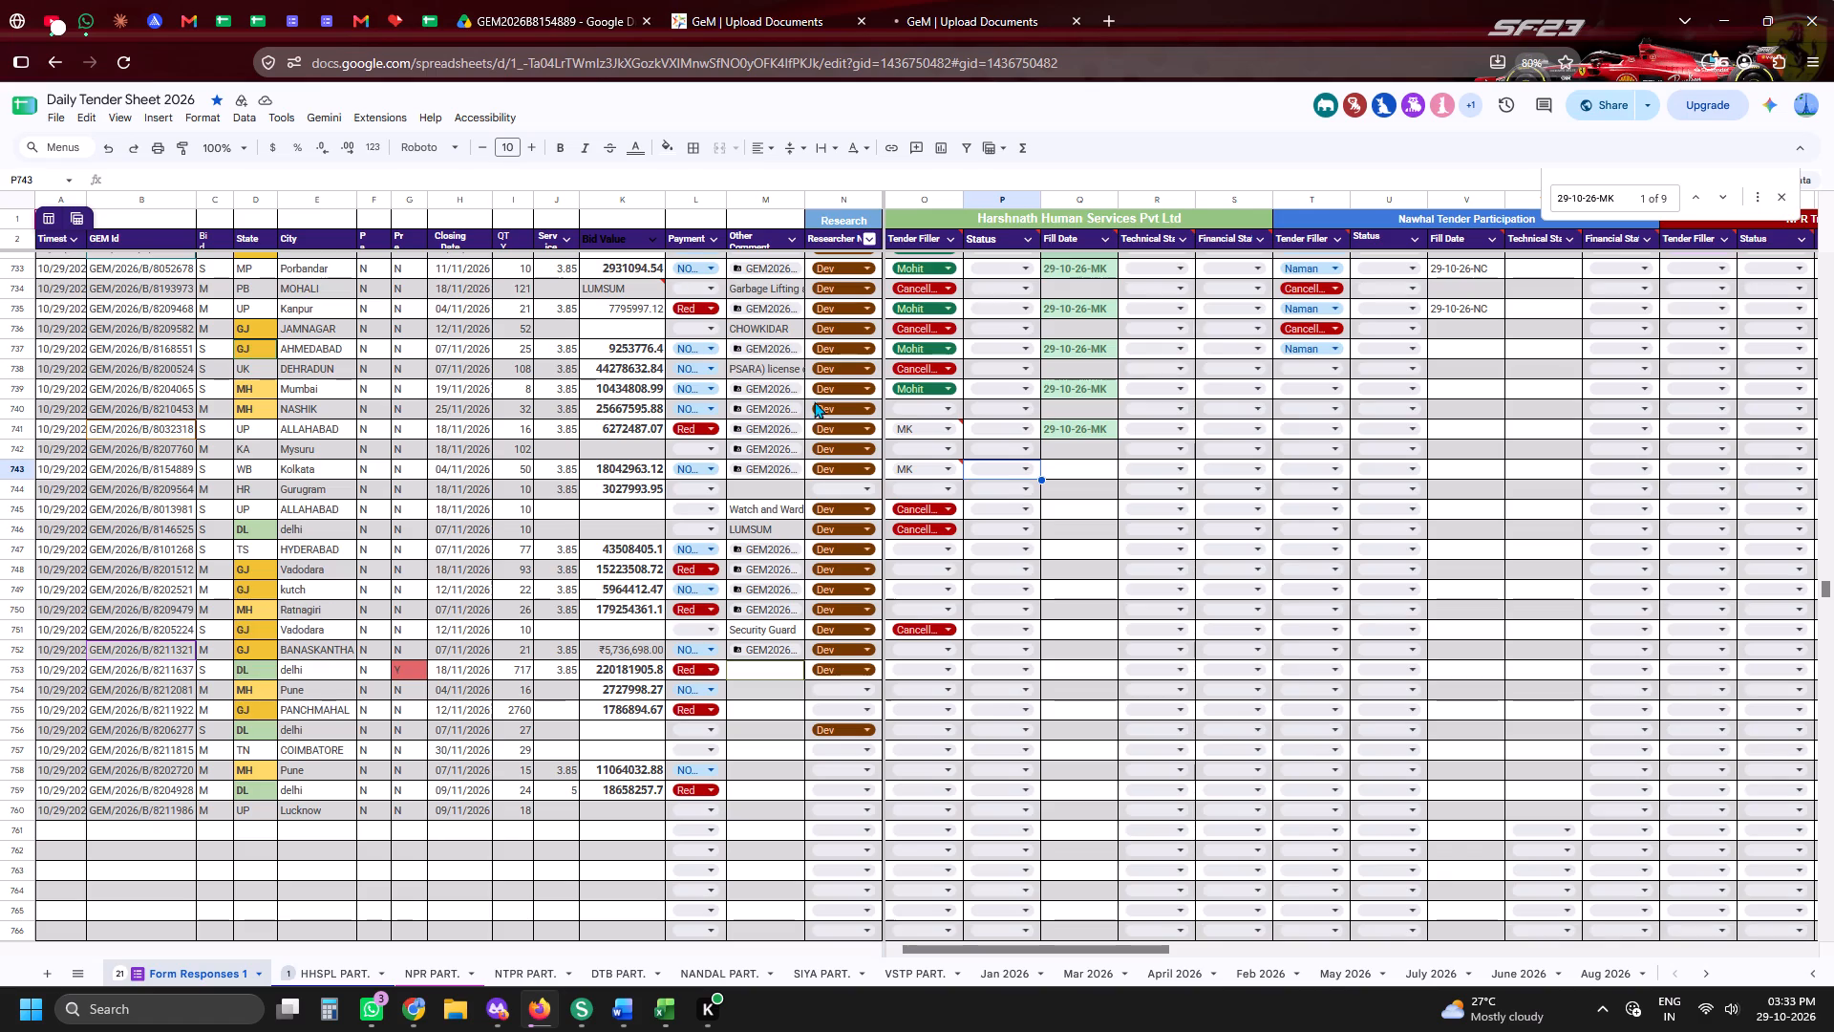
{"action": "left_click", "coordinate": [0, 465]}
{"action": "left_click", "coordinate": [117, 465]}
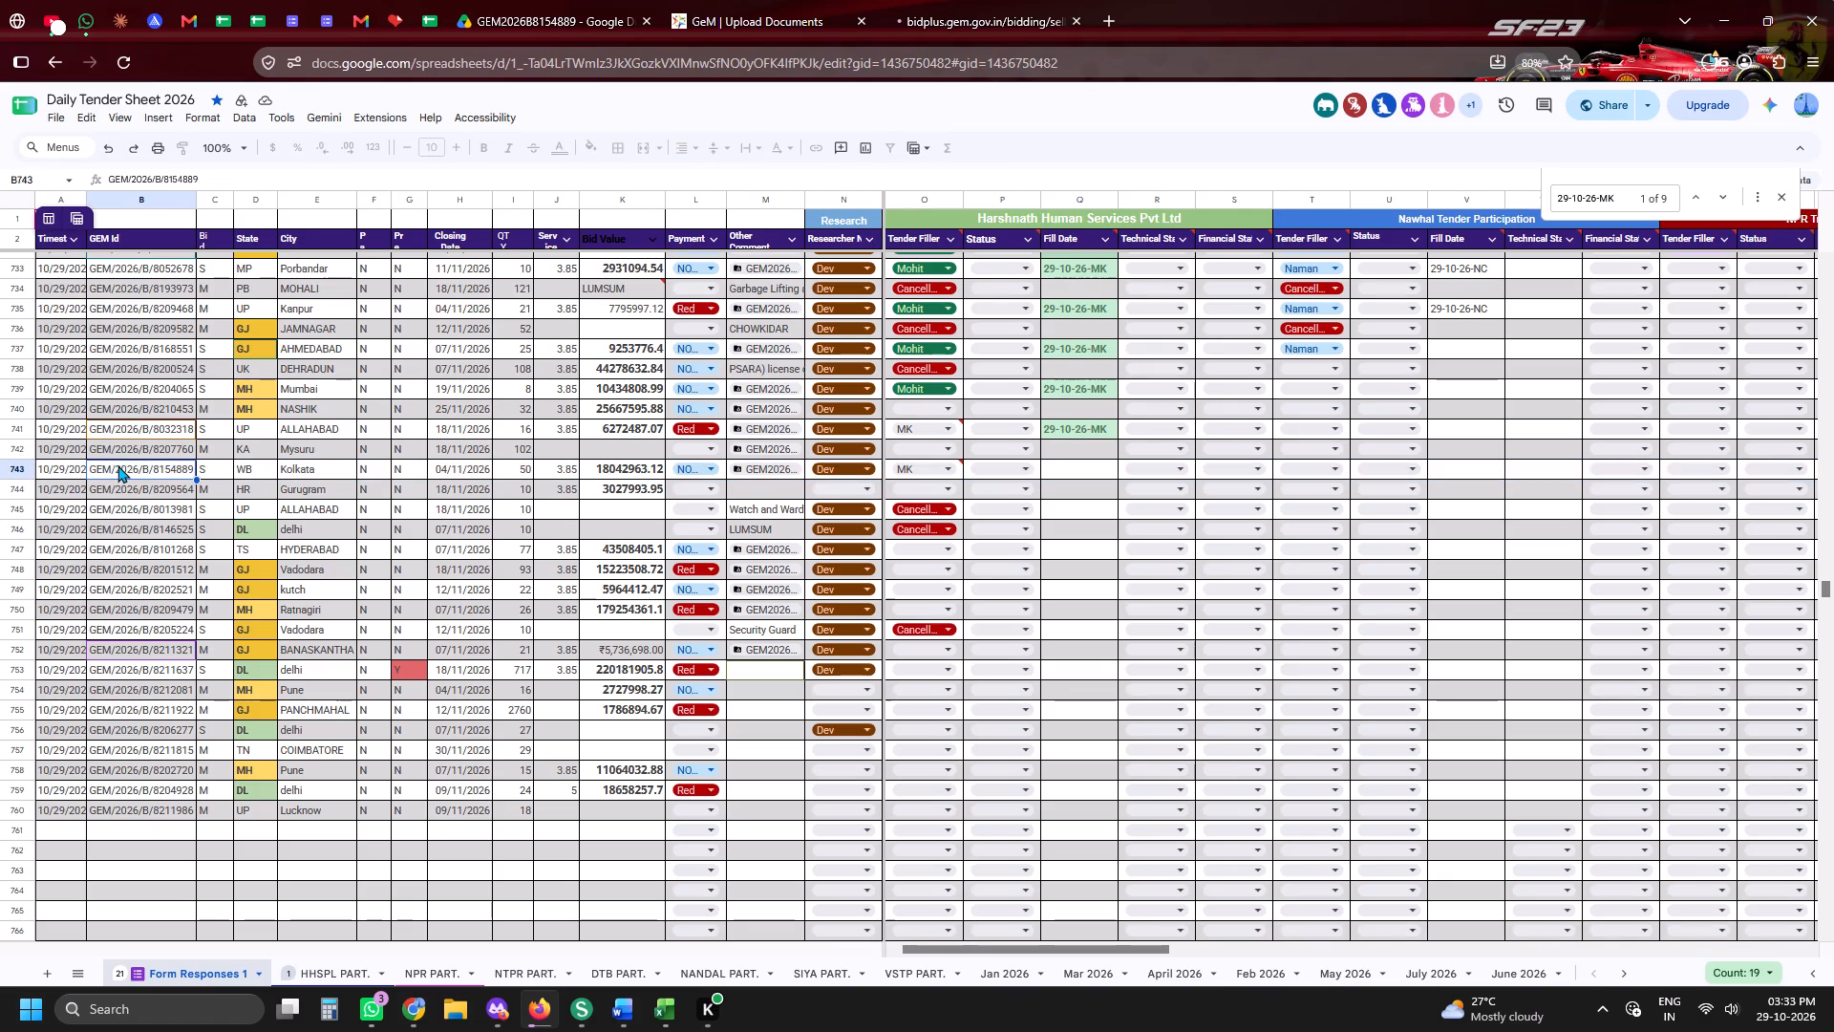
{"action": "key", "text": "ctrl+c"}
{"action": "key", "text": "ctrl+c"}
{"action": "key", "text": "ctrl+c"}
{"action": "key", "text": "ctrl+c"}
In the duplicated GeM page, open the list of bids and run an Exact Bid Search for GEM/2026/B/8154889.
{"action": "left_click", "coordinate": [916, 0]}
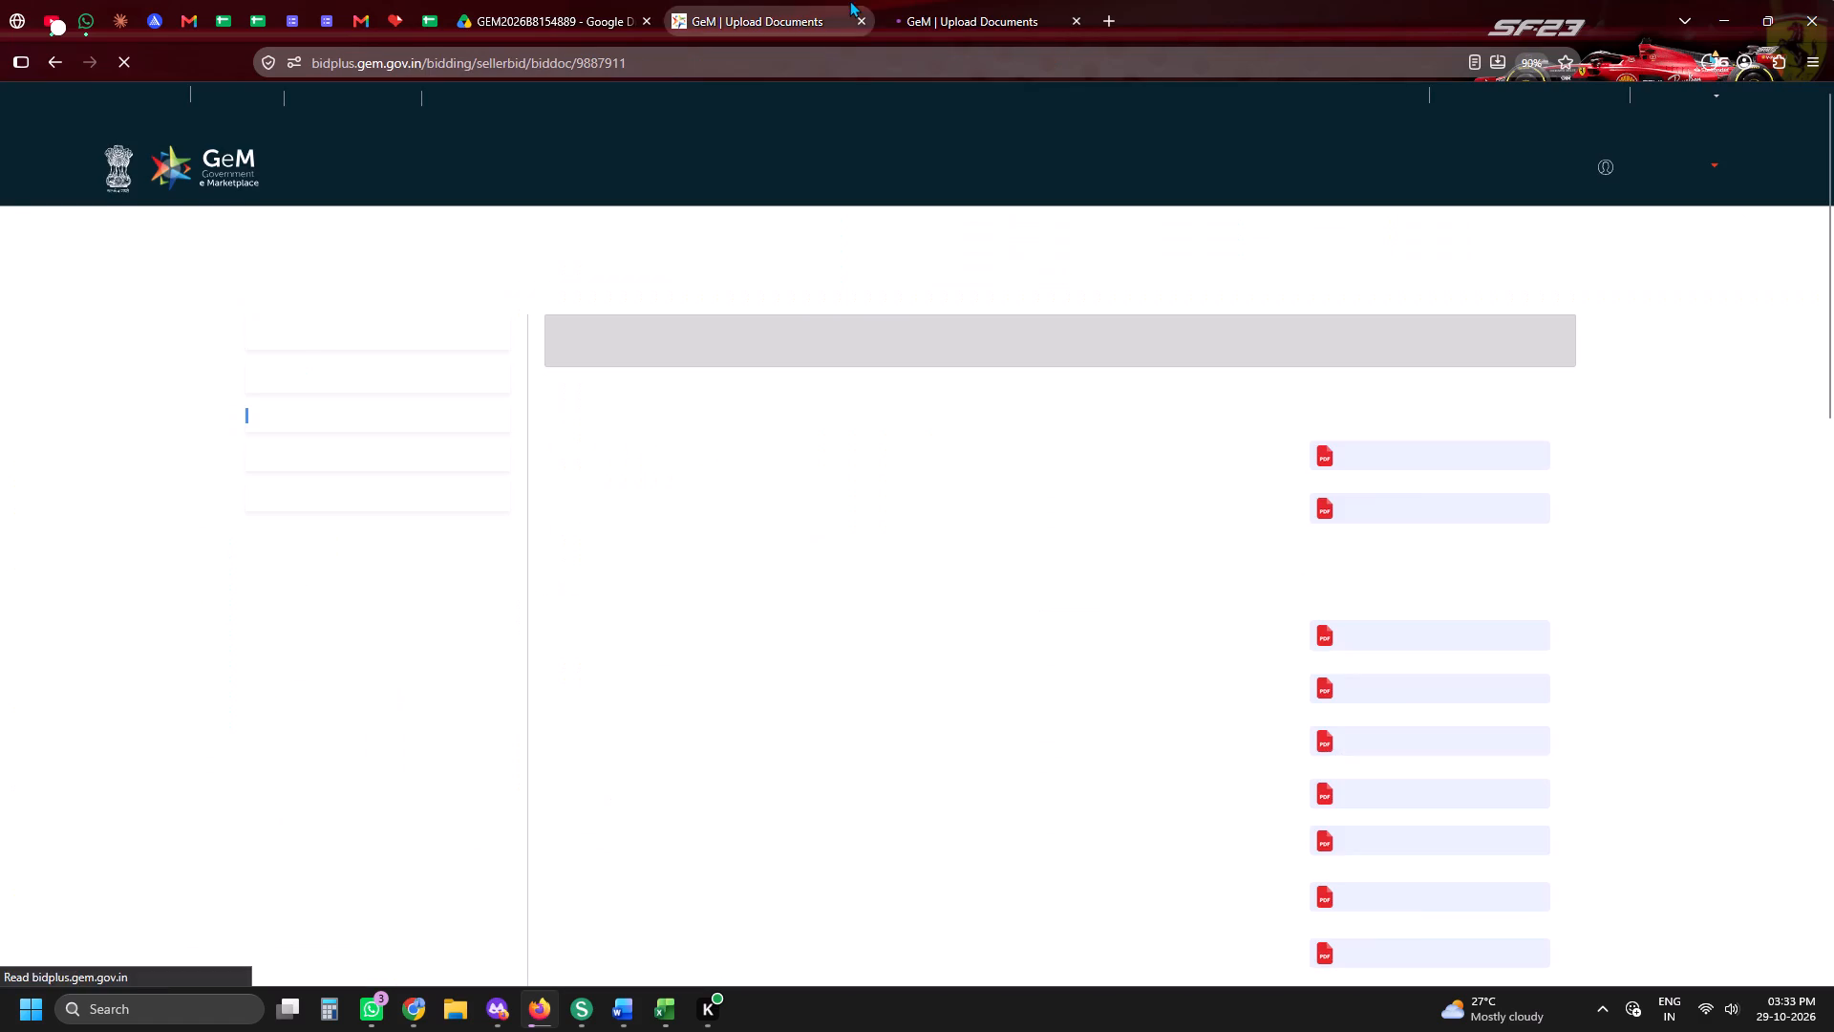
{"action": "left_click", "coordinate": [1311, 166]}
{"action": "left_click", "coordinate": [1337, 153]}
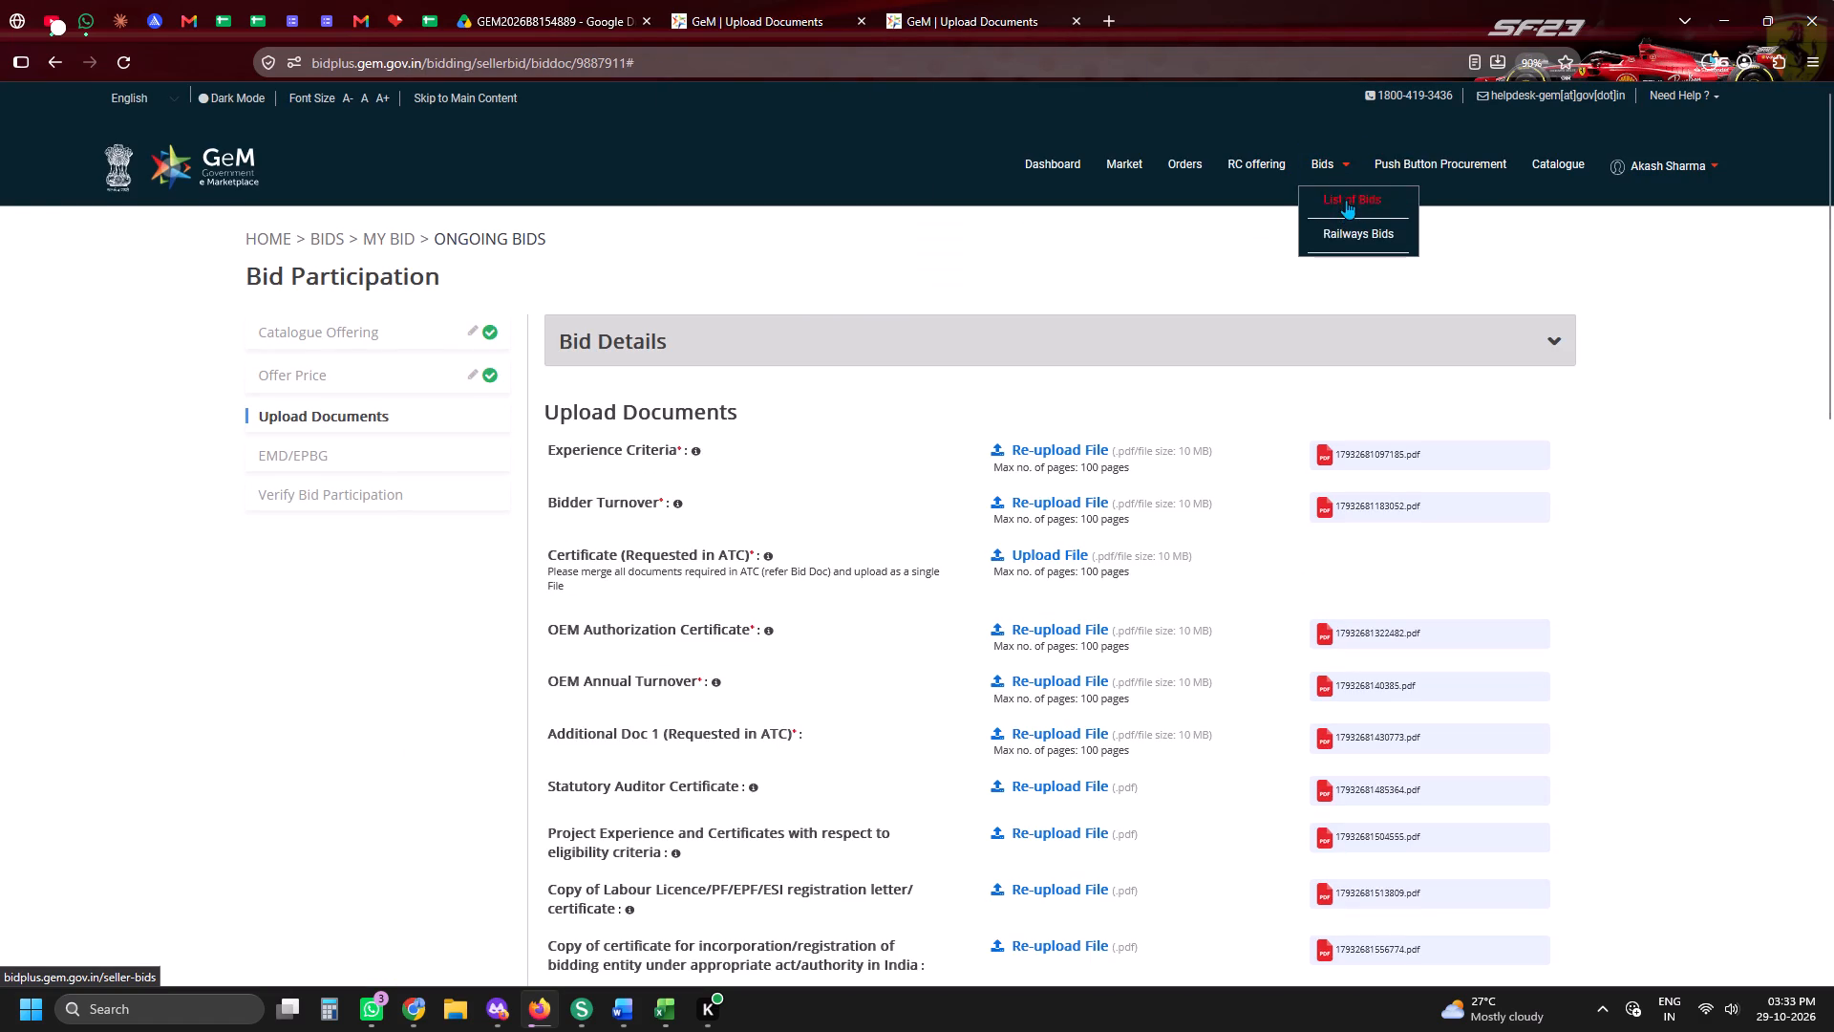
{"action": "left_click", "coordinate": [1346, 200]}
{"action": "left_click", "coordinate": [1253, 243]}
{"action": "key", "text": "ctrl+v"}
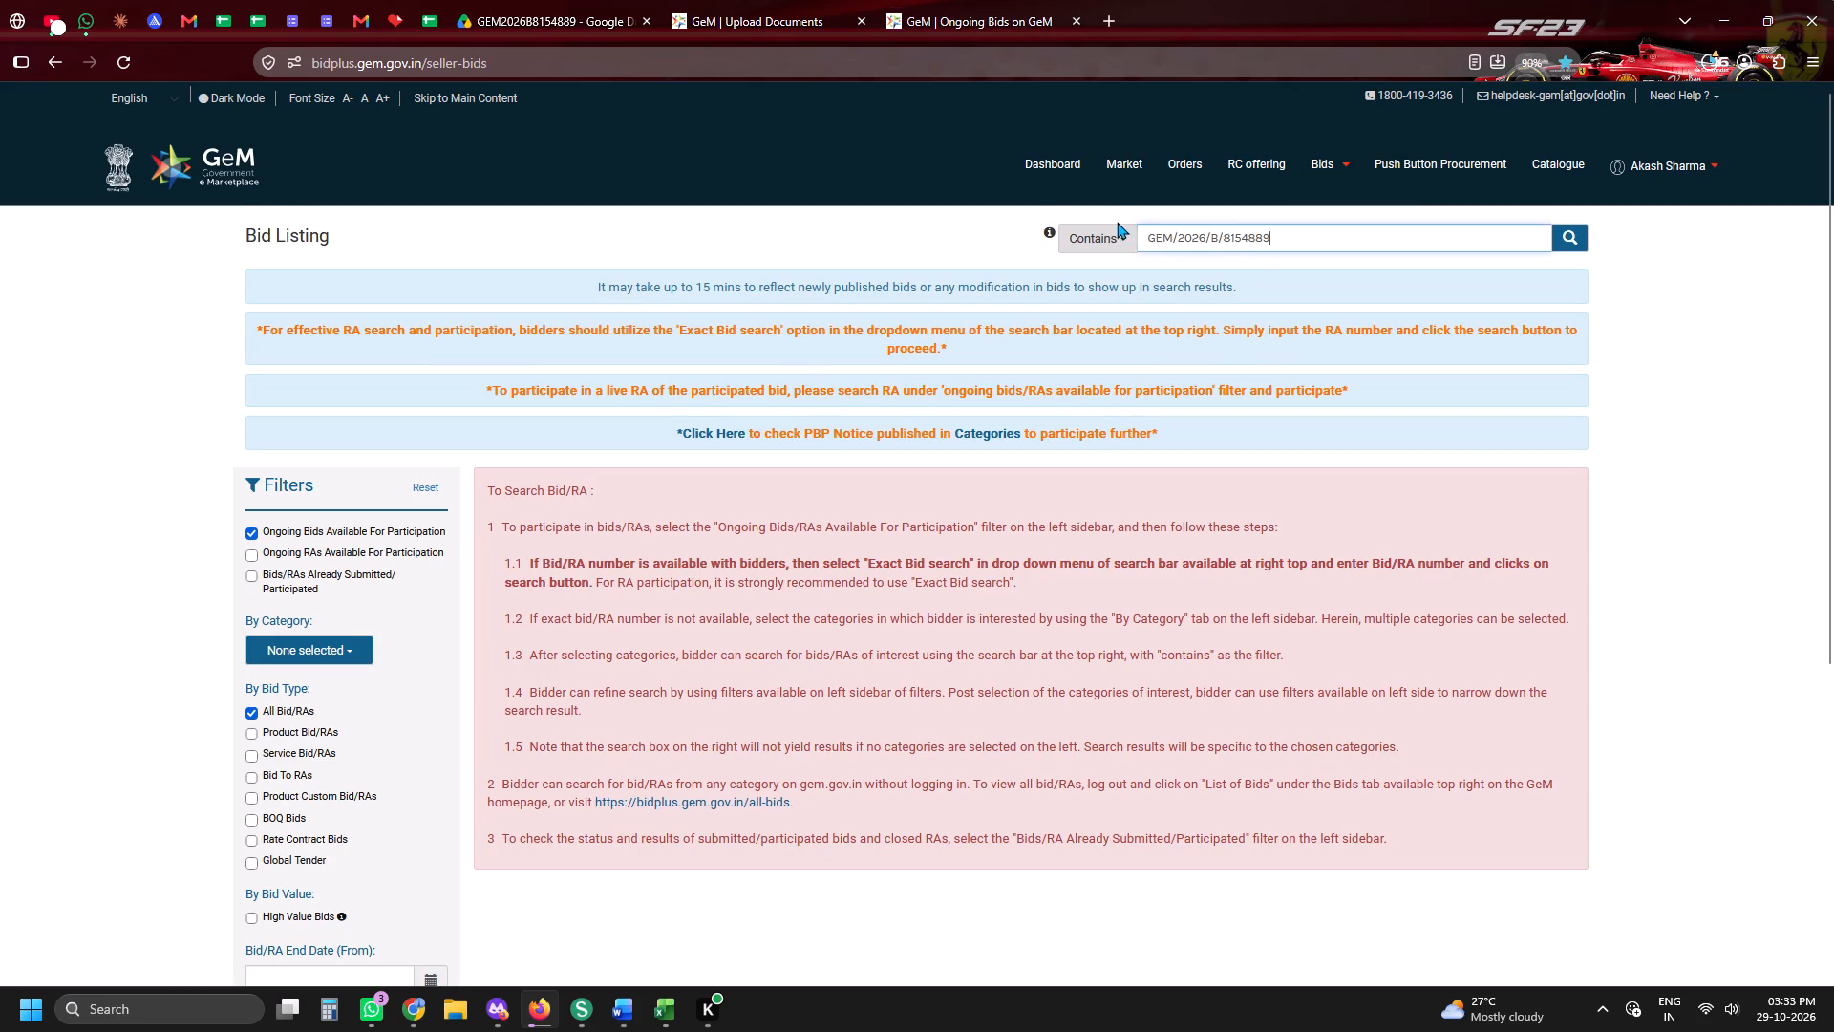
{"action": "left_click", "coordinate": [1116, 221]}
{"action": "left_click", "coordinate": [1108, 258]}
{"action": "left_click", "coordinate": [1108, 248]}
{"action": "left_click", "coordinate": [1133, 344]}
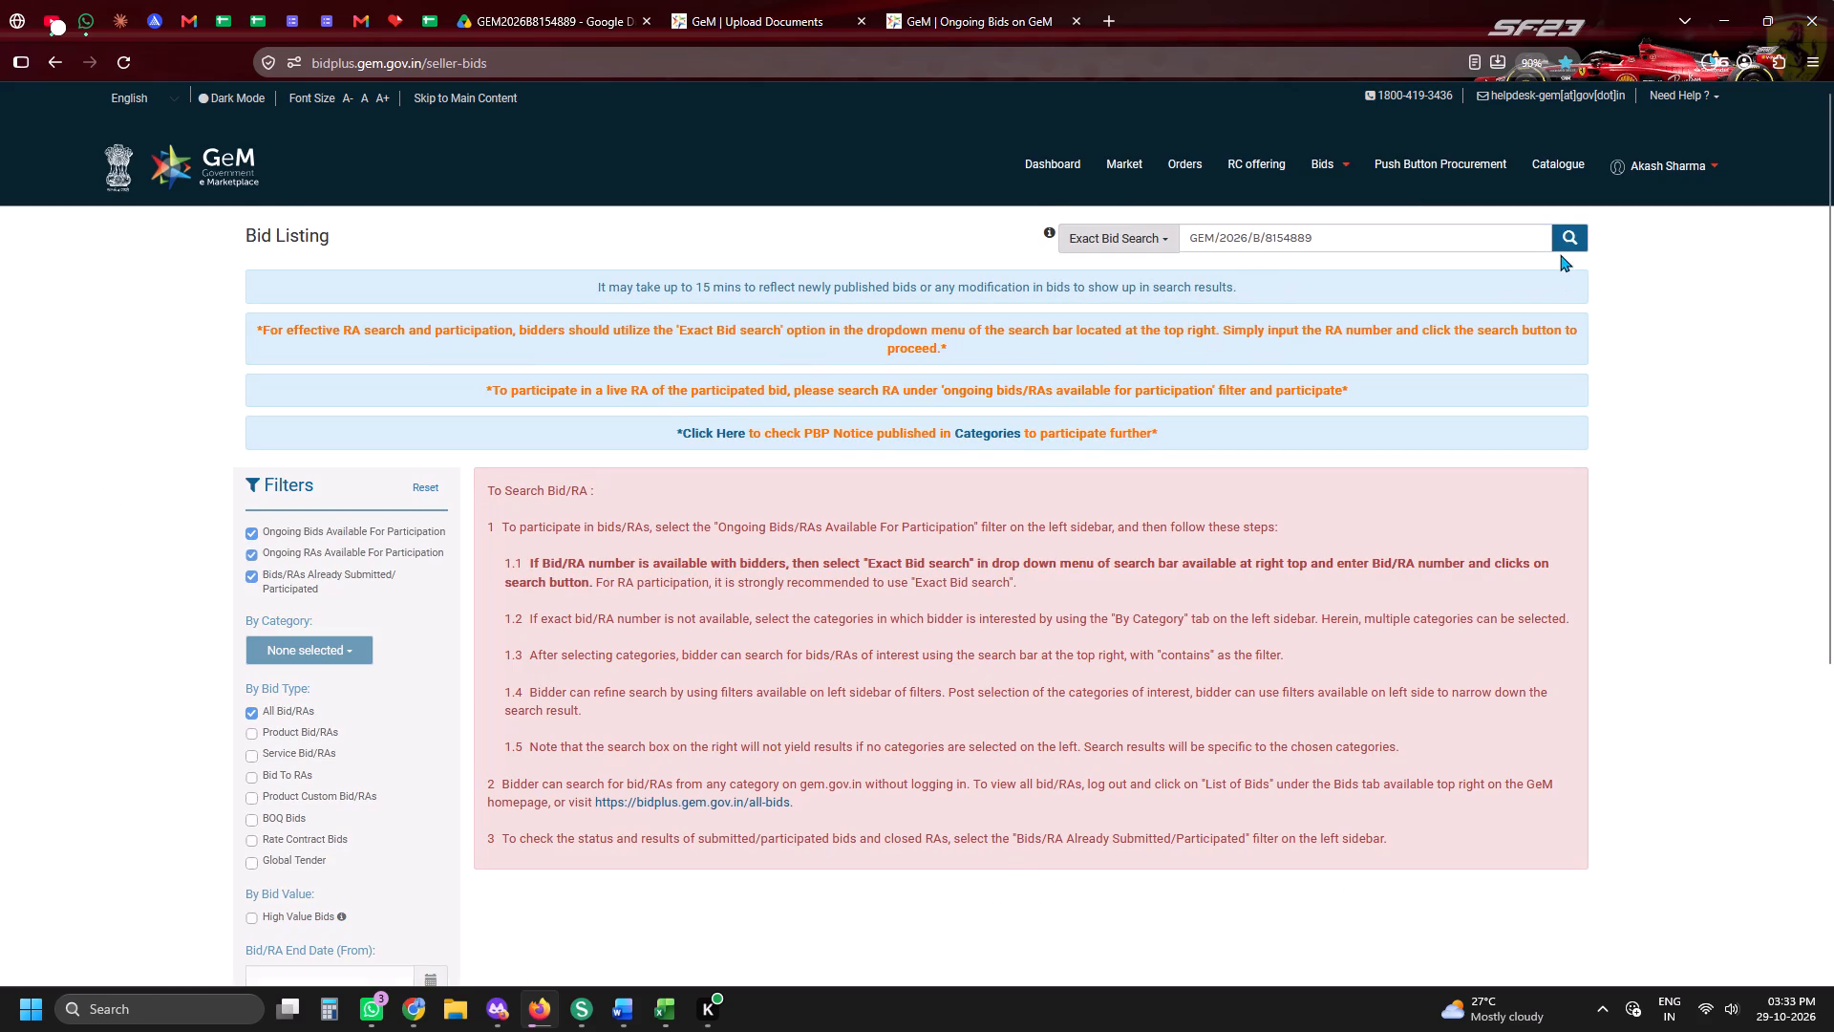
{"action": "left_click", "coordinate": [1561, 247]}
Start participation in bid GEM/2026/B/8154889 to open its beneficial ownership compliance form.
{"action": "left_click", "coordinate": [1546, 654]}
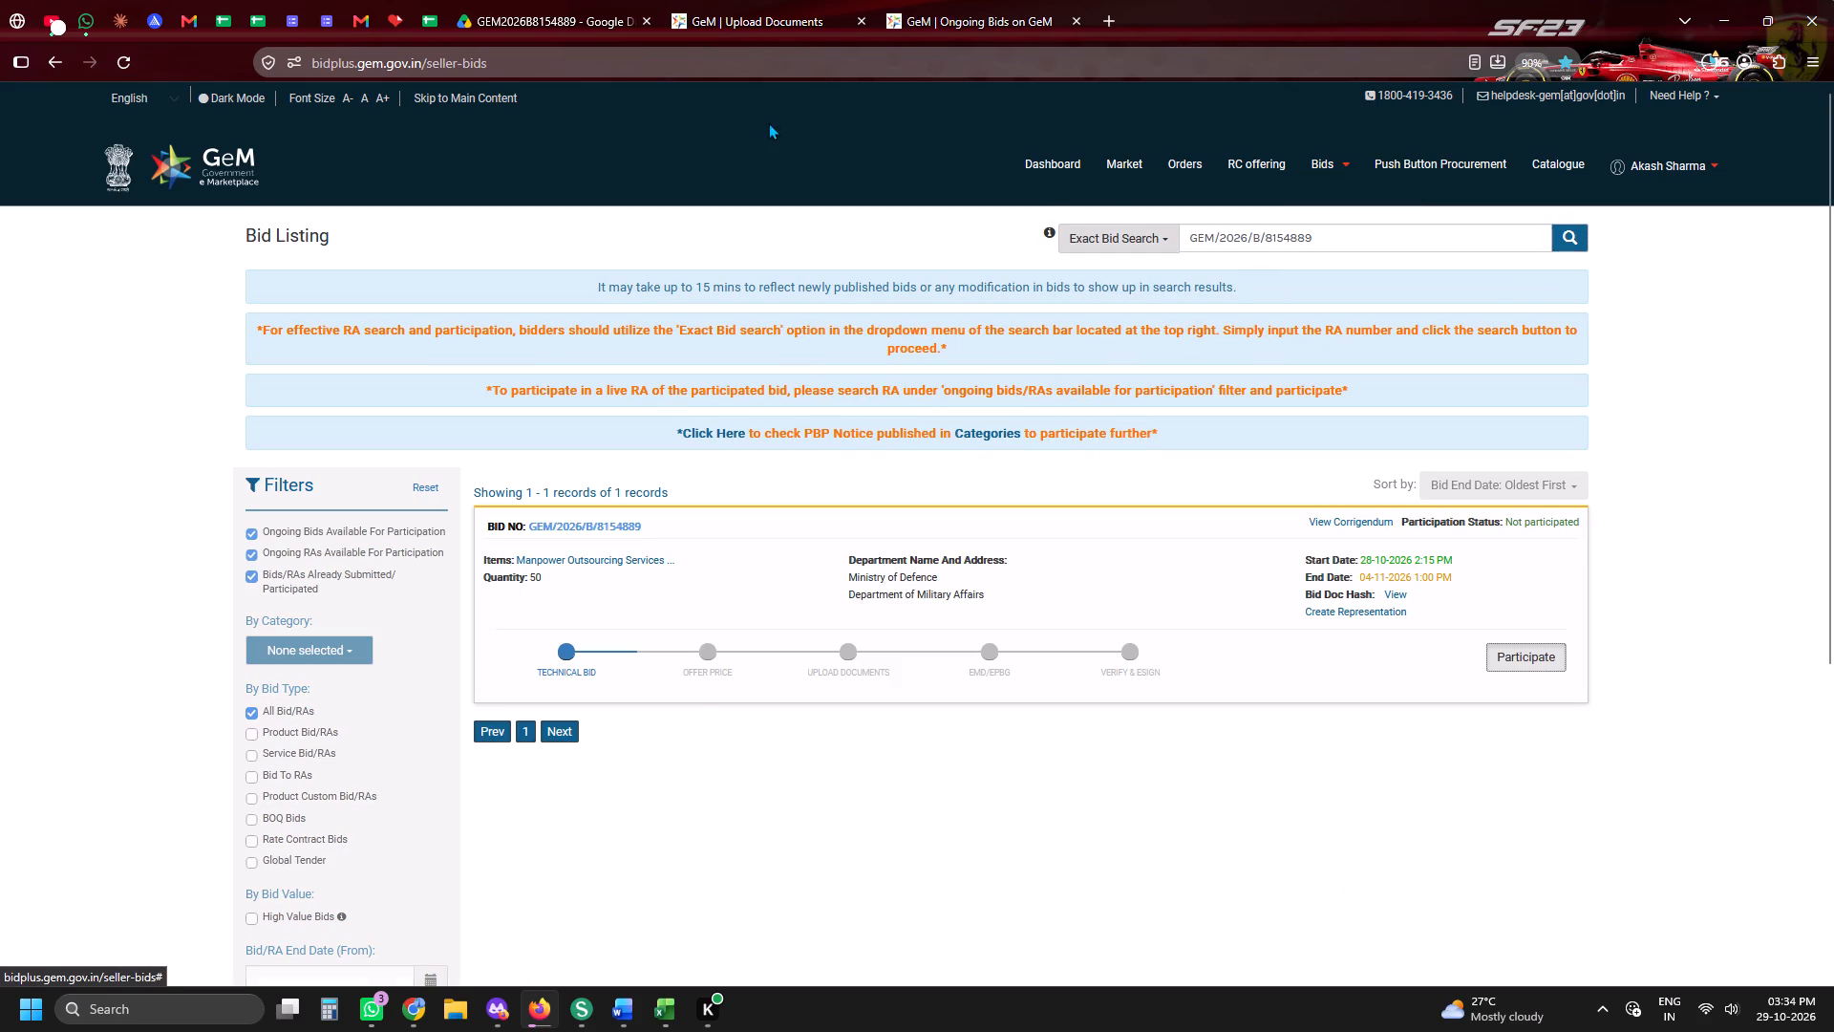
{"action": "left_click", "coordinate": [765, 0]}
{"action": "left_click", "coordinate": [460, 0]}
{"action": "left_click", "coordinate": [789, 0]}
{"action": "left_click", "coordinate": [915, 0]}
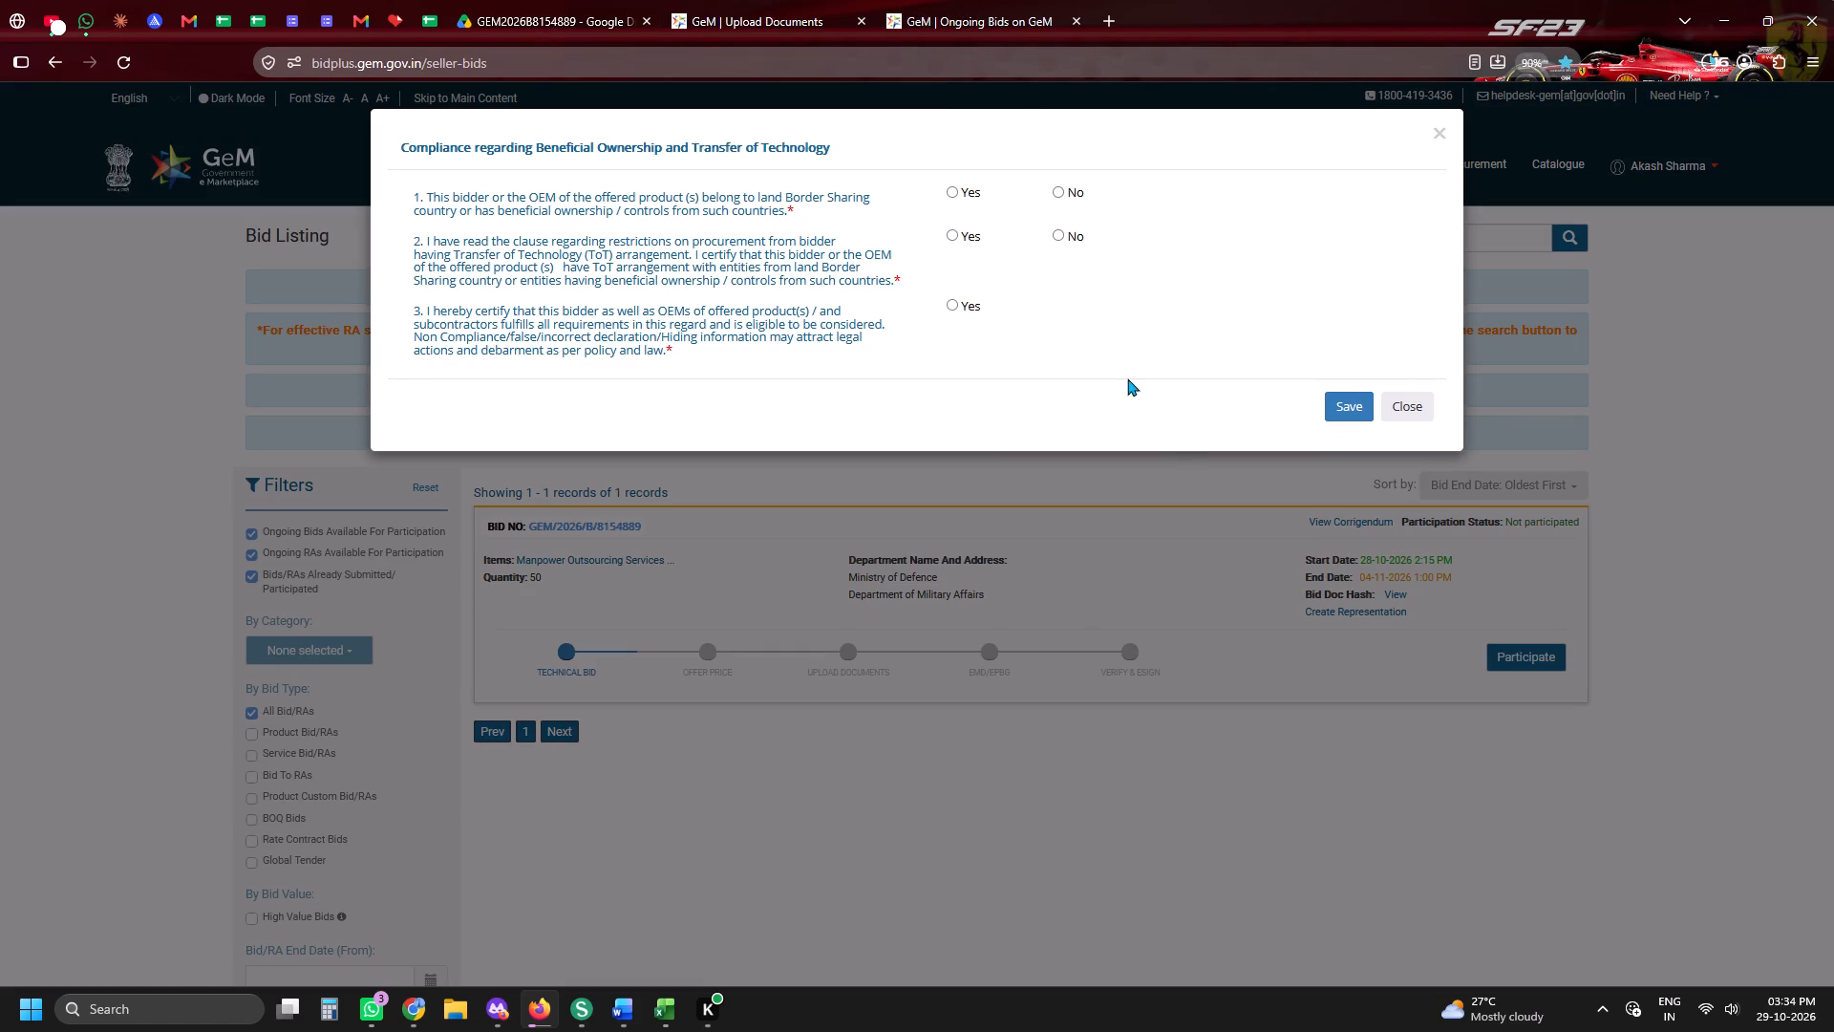
Answer No to both land border and ToT arrangement questions, certify Yes to the third declaration, and save the compliance form.
{"action": "left_click", "coordinate": [1050, 230]}
{"action": "left_click", "coordinate": [1073, 203]}
{"action": "left_click", "coordinate": [1061, 197]}
{"action": "left_click", "coordinate": [951, 312]}
{"action": "left_click", "coordinate": [1356, 415]}
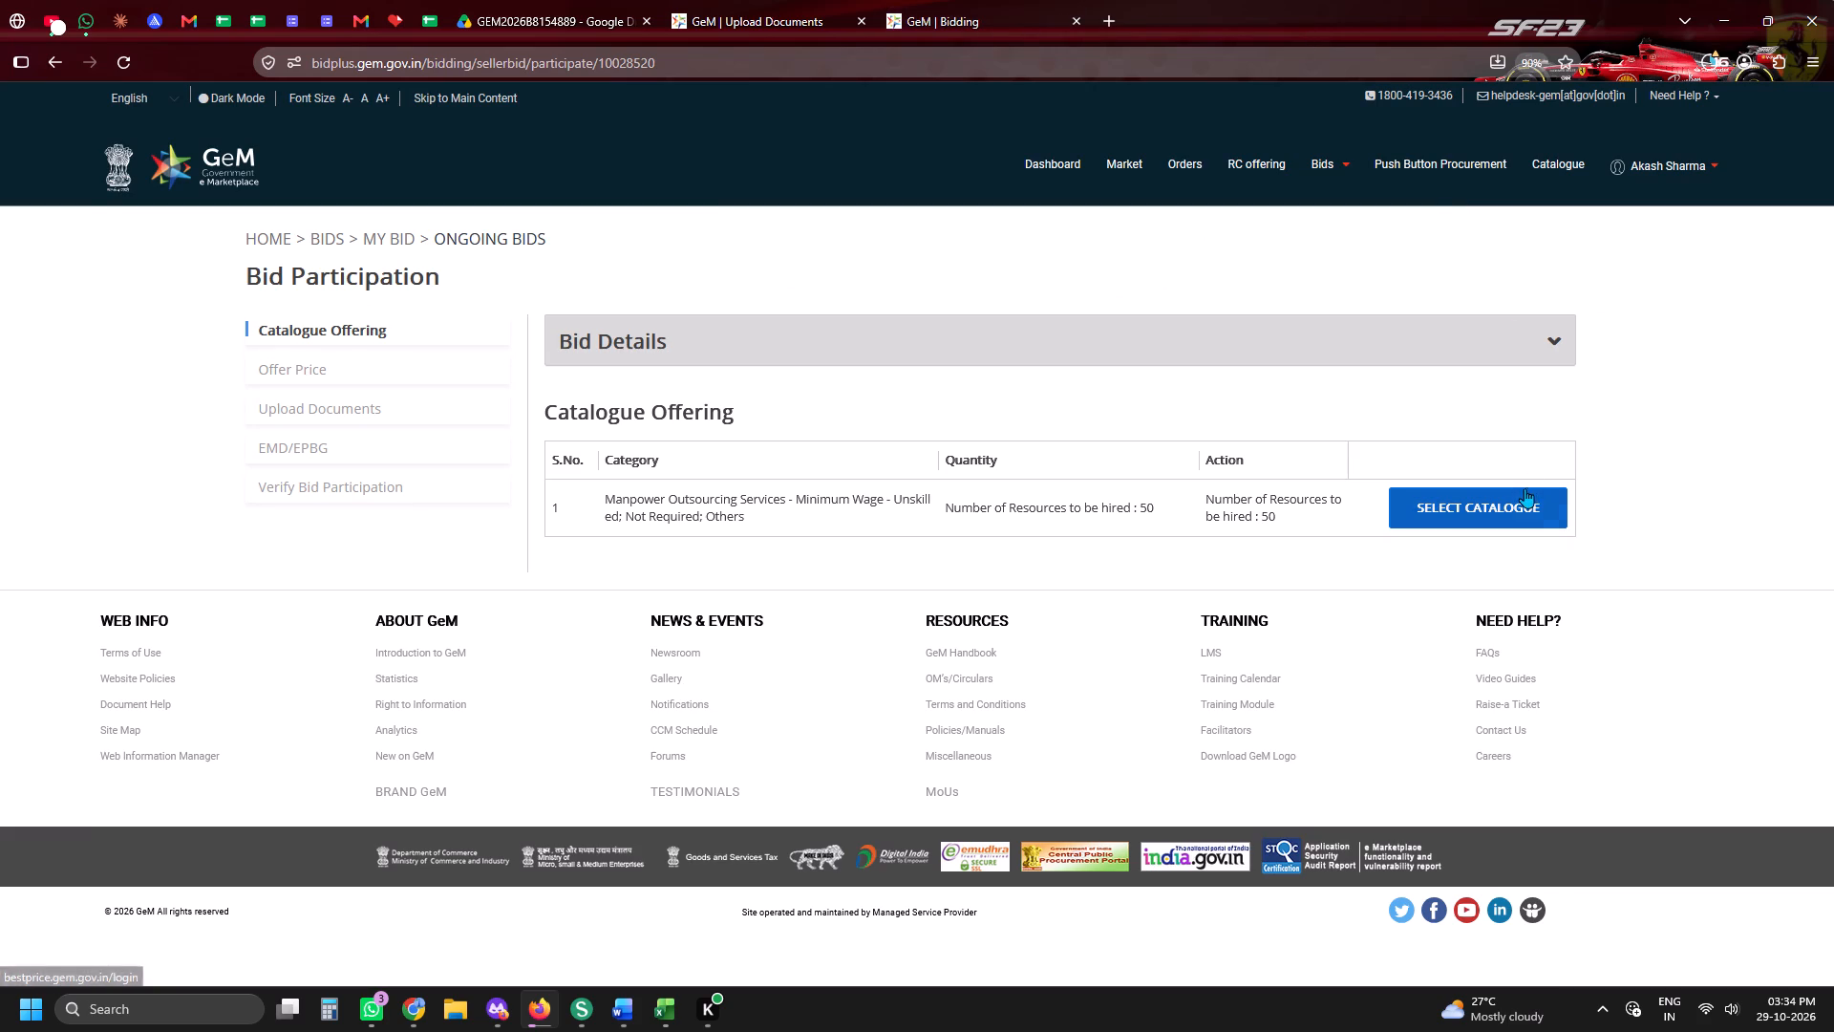
Open catalogue selection for the unskilled manpower outsourcing item and set its offered Type of Function to Others.
{"action": "left_click", "coordinate": [1525, 488]}
{"action": "scroll", "coordinate": [1365, 432], "scroll_direction": "down", "scroll_amount": 5}
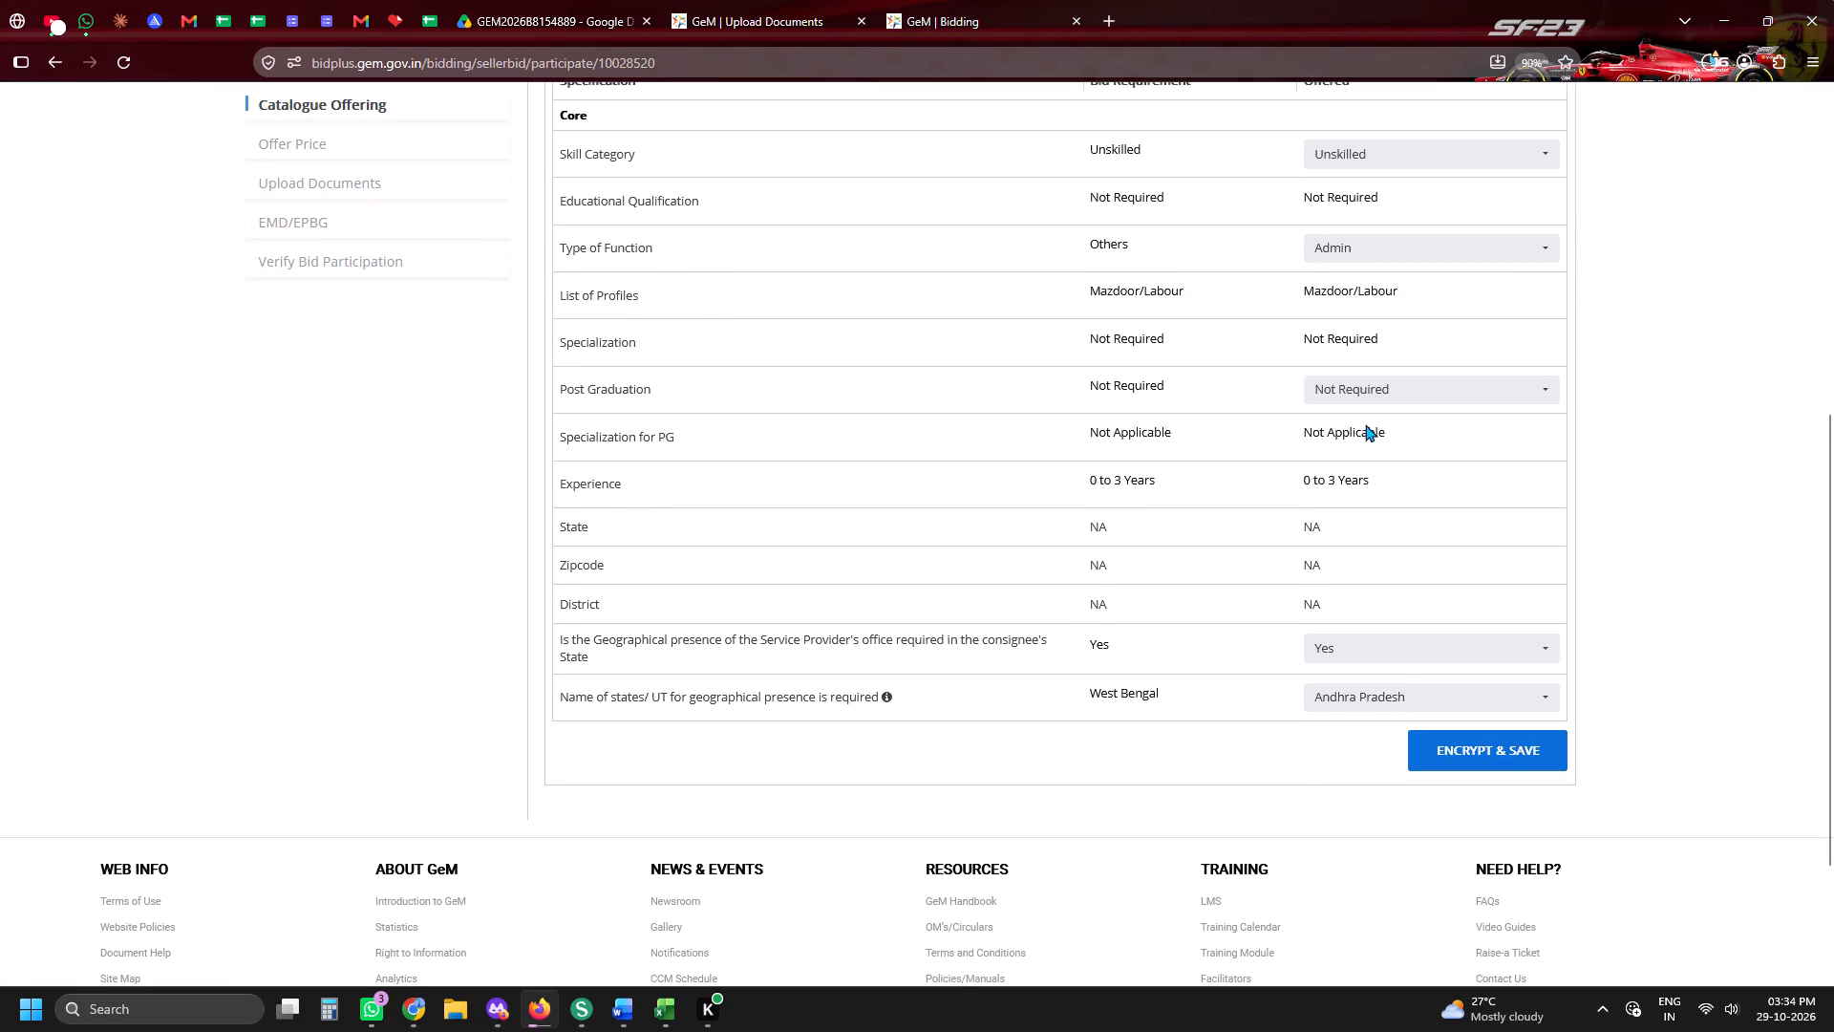
{"action": "left_click", "coordinate": [1358, 255]}
{"action": "scroll", "coordinate": [1363, 348], "scroll_direction": "down", "scroll_amount": 3}
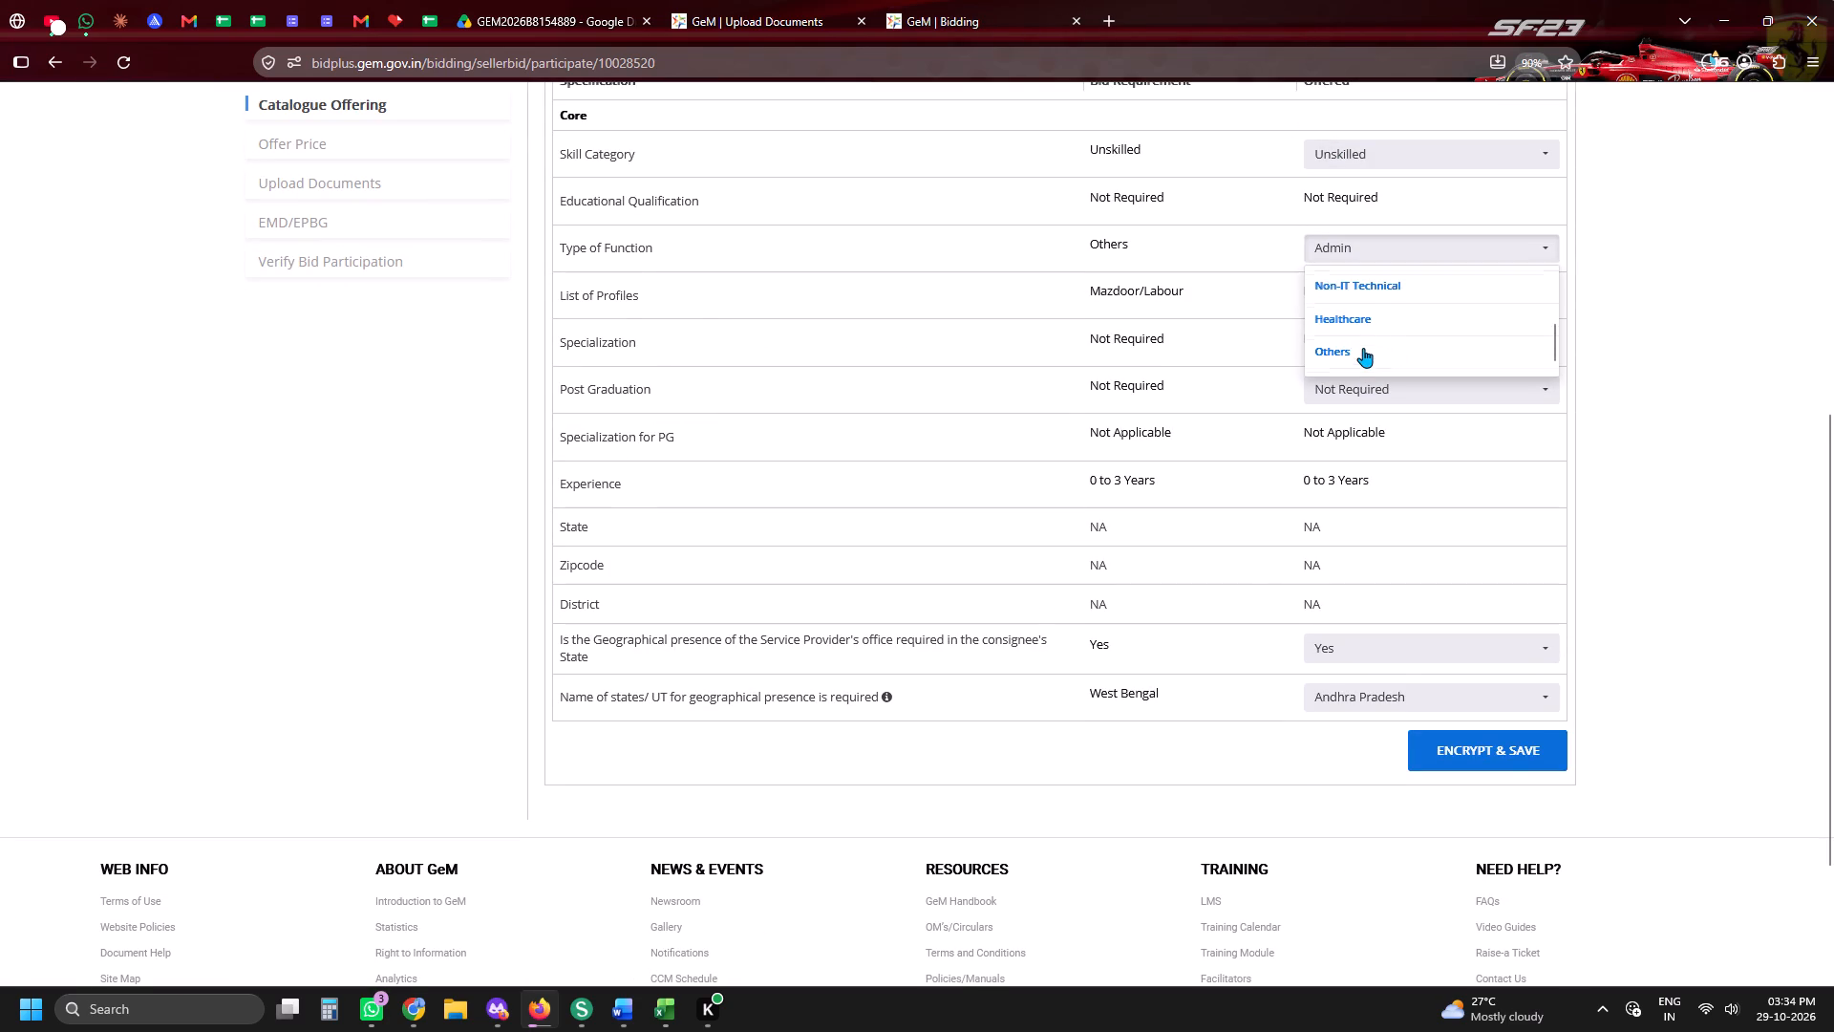
{"action": "left_click", "coordinate": [1354, 350]}
Set the offered state for geographical presence to West Bengal, and encrypt and save the catalogue offering.
{"action": "scroll", "coordinate": [1354, 350], "scroll_direction": "down", "scroll_amount": 2}
{"action": "left_click", "coordinate": [1339, 505]}
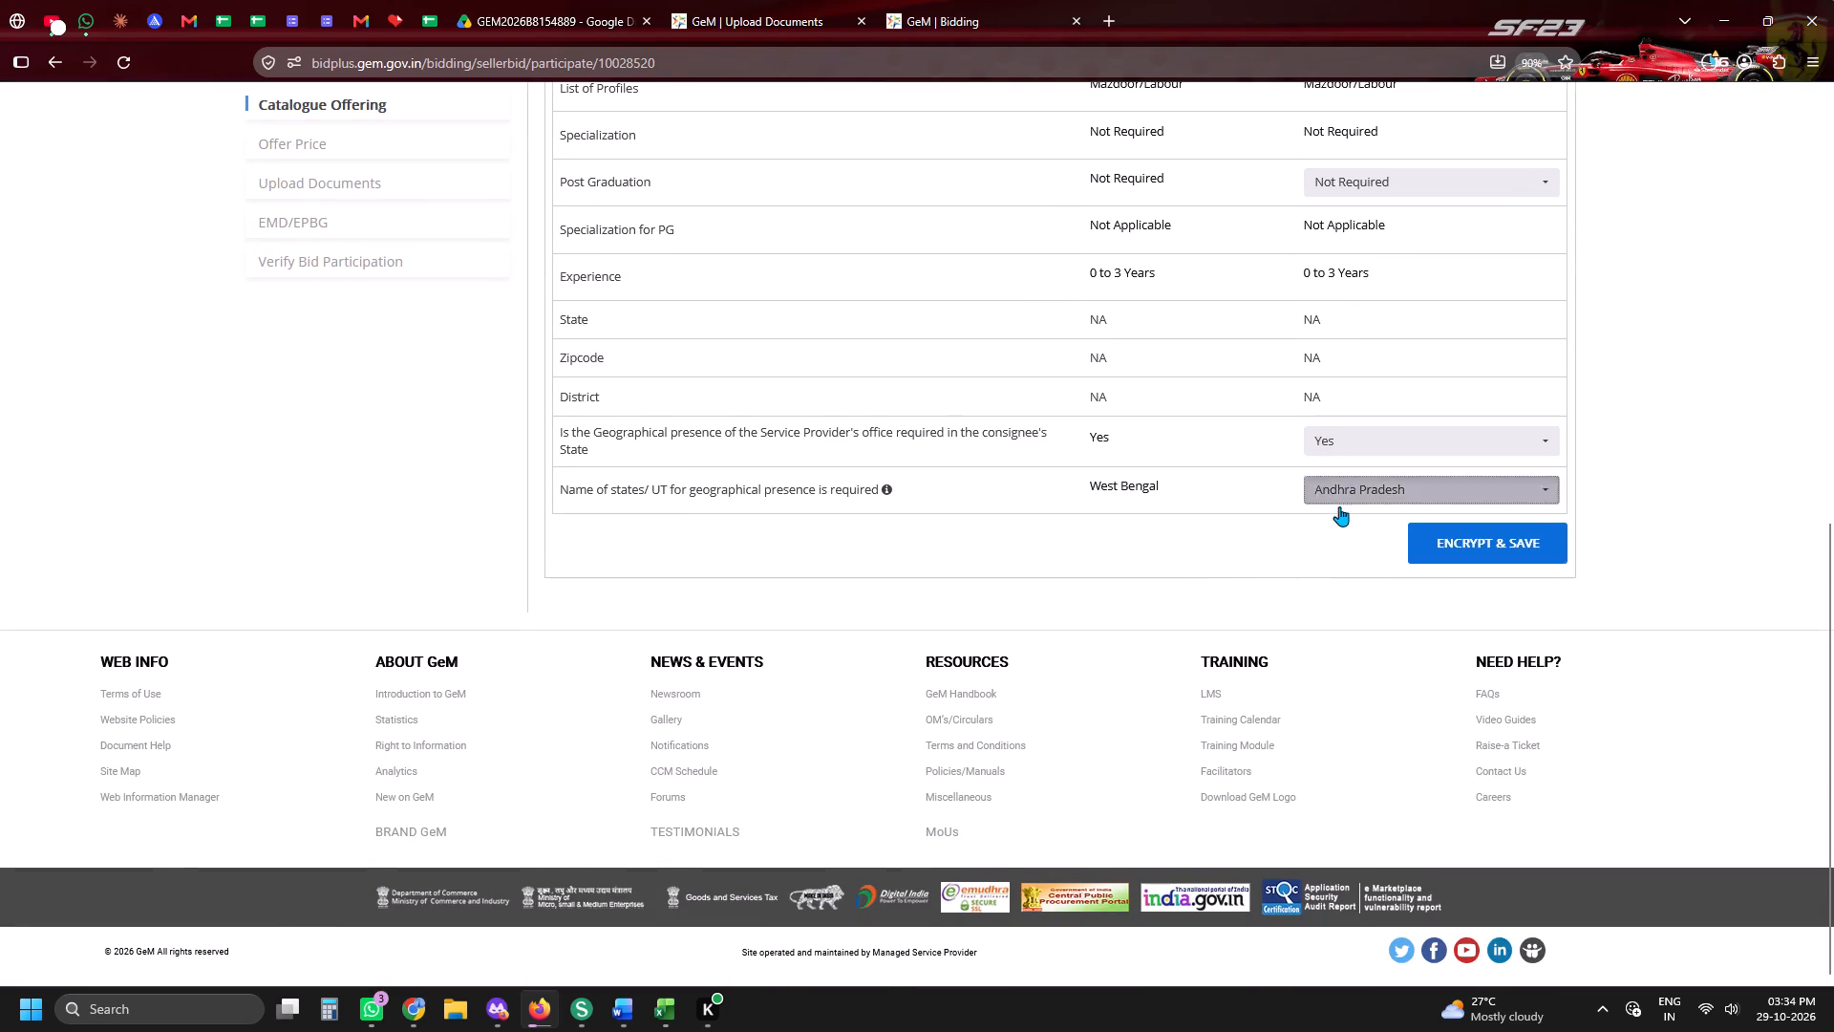
{"action": "left_click", "coordinate": [1346, 529]}
{"action": "left_click", "coordinate": [1167, 533]}
{"action": "left_click", "coordinate": [1394, 510]}
{"action": "left_click", "coordinate": [1392, 498]}
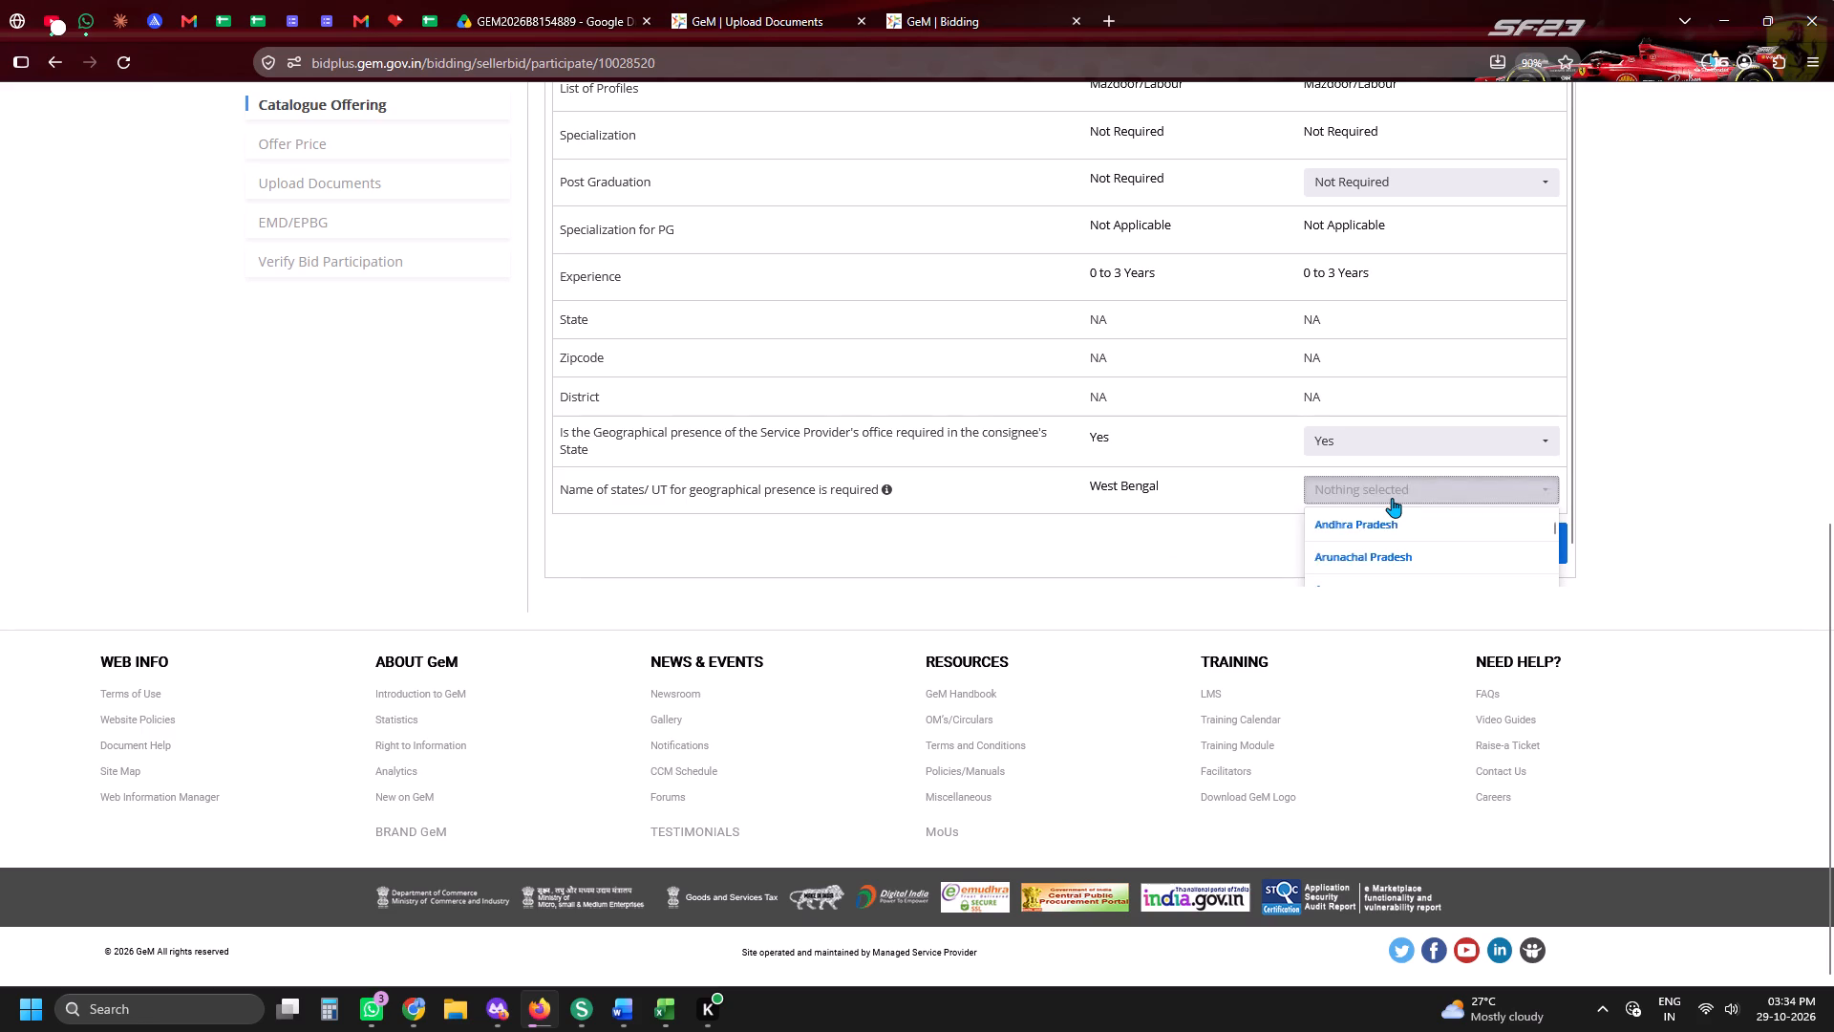
{"action": "key", "text": "w"}
{"action": "key", "text": "w"}
{"action": "left_click", "coordinate": [1364, 555]}
{"action": "left_click", "coordinate": [1193, 541]}
{"action": "left_click", "coordinate": [1542, 564]}
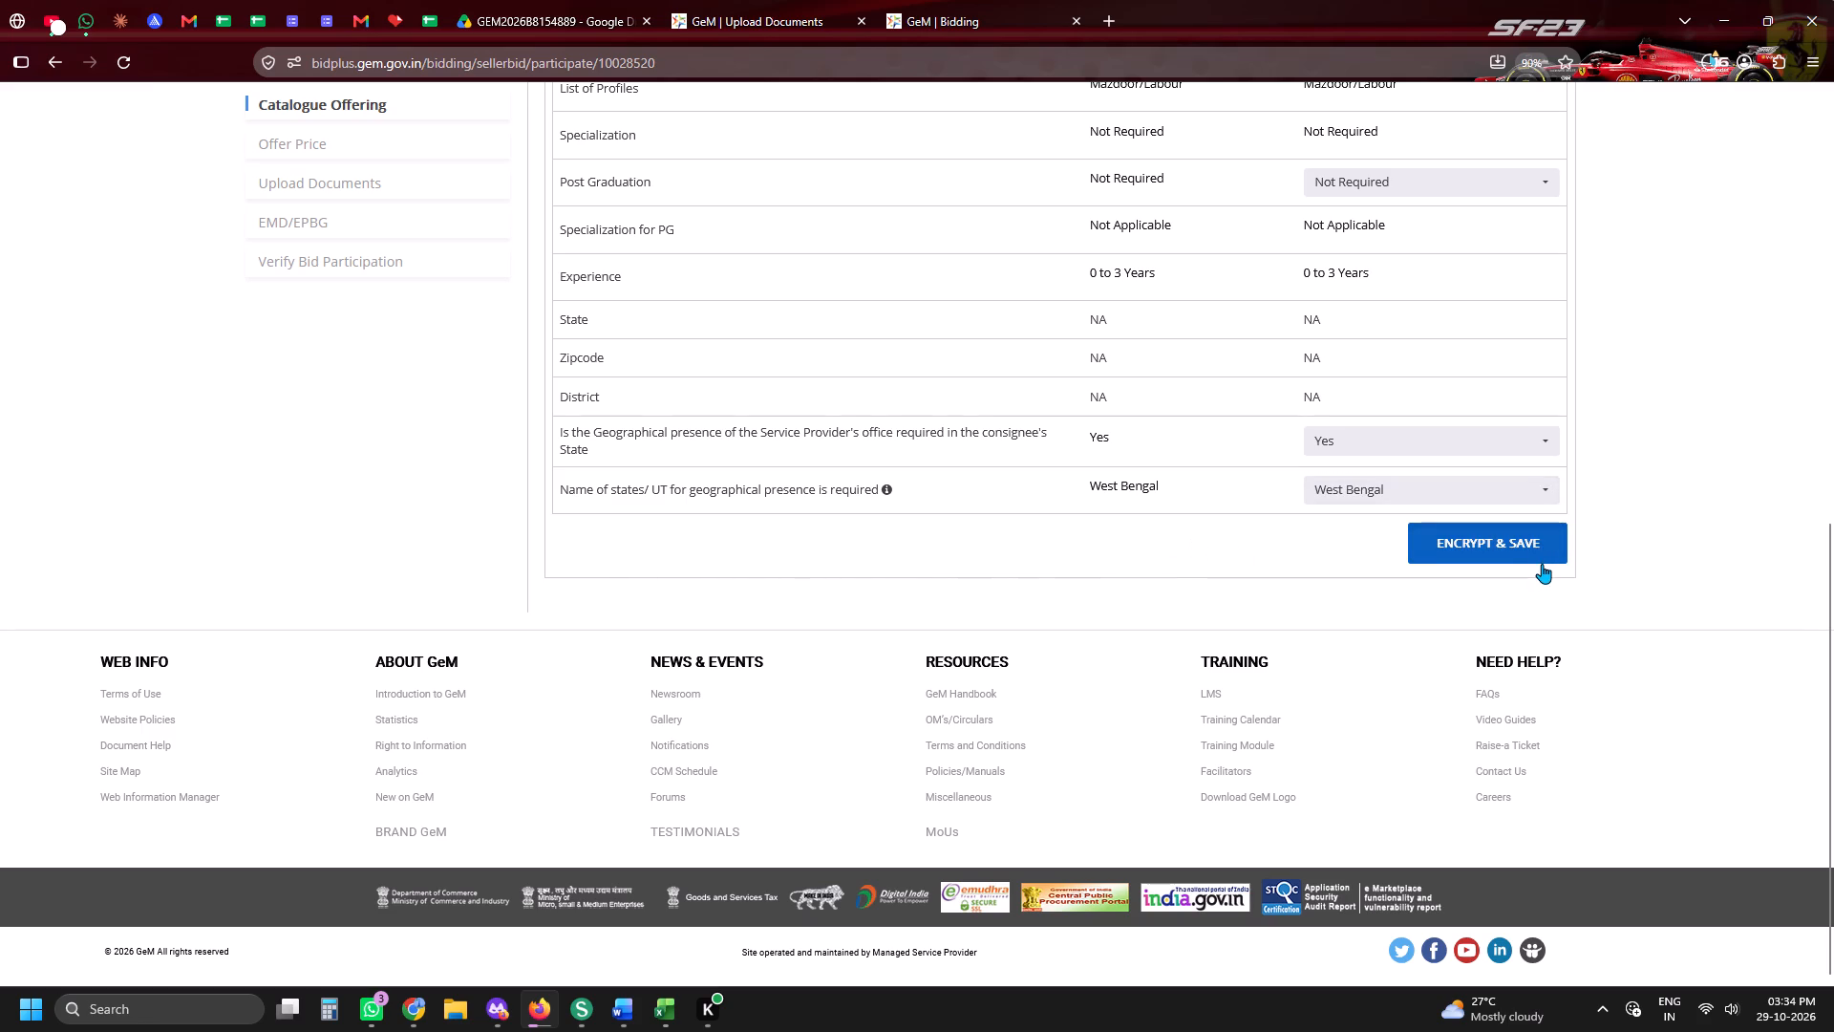
{"action": "scroll", "coordinate": [1542, 564], "scroll_direction": "down", "scroll_amount": 5}
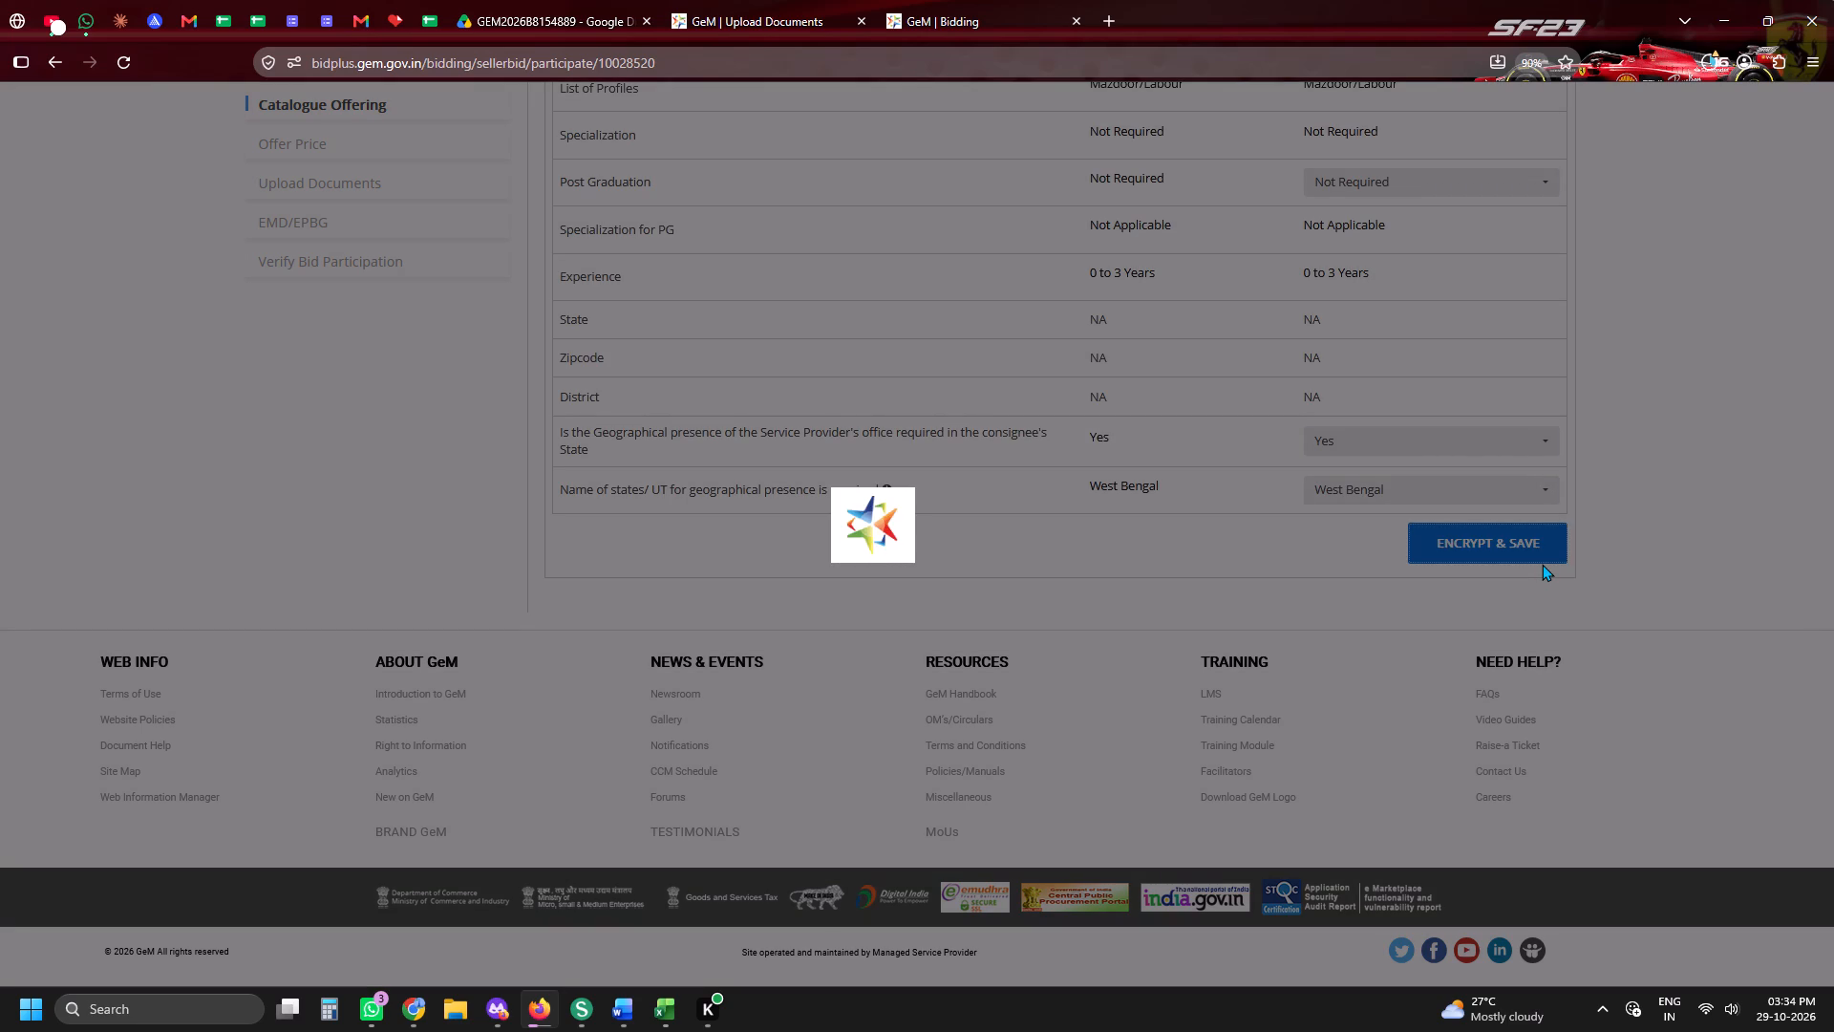
{"action": "left_click", "coordinate": [1542, 564]}
{"action": "left_click", "coordinate": [1470, 548]}
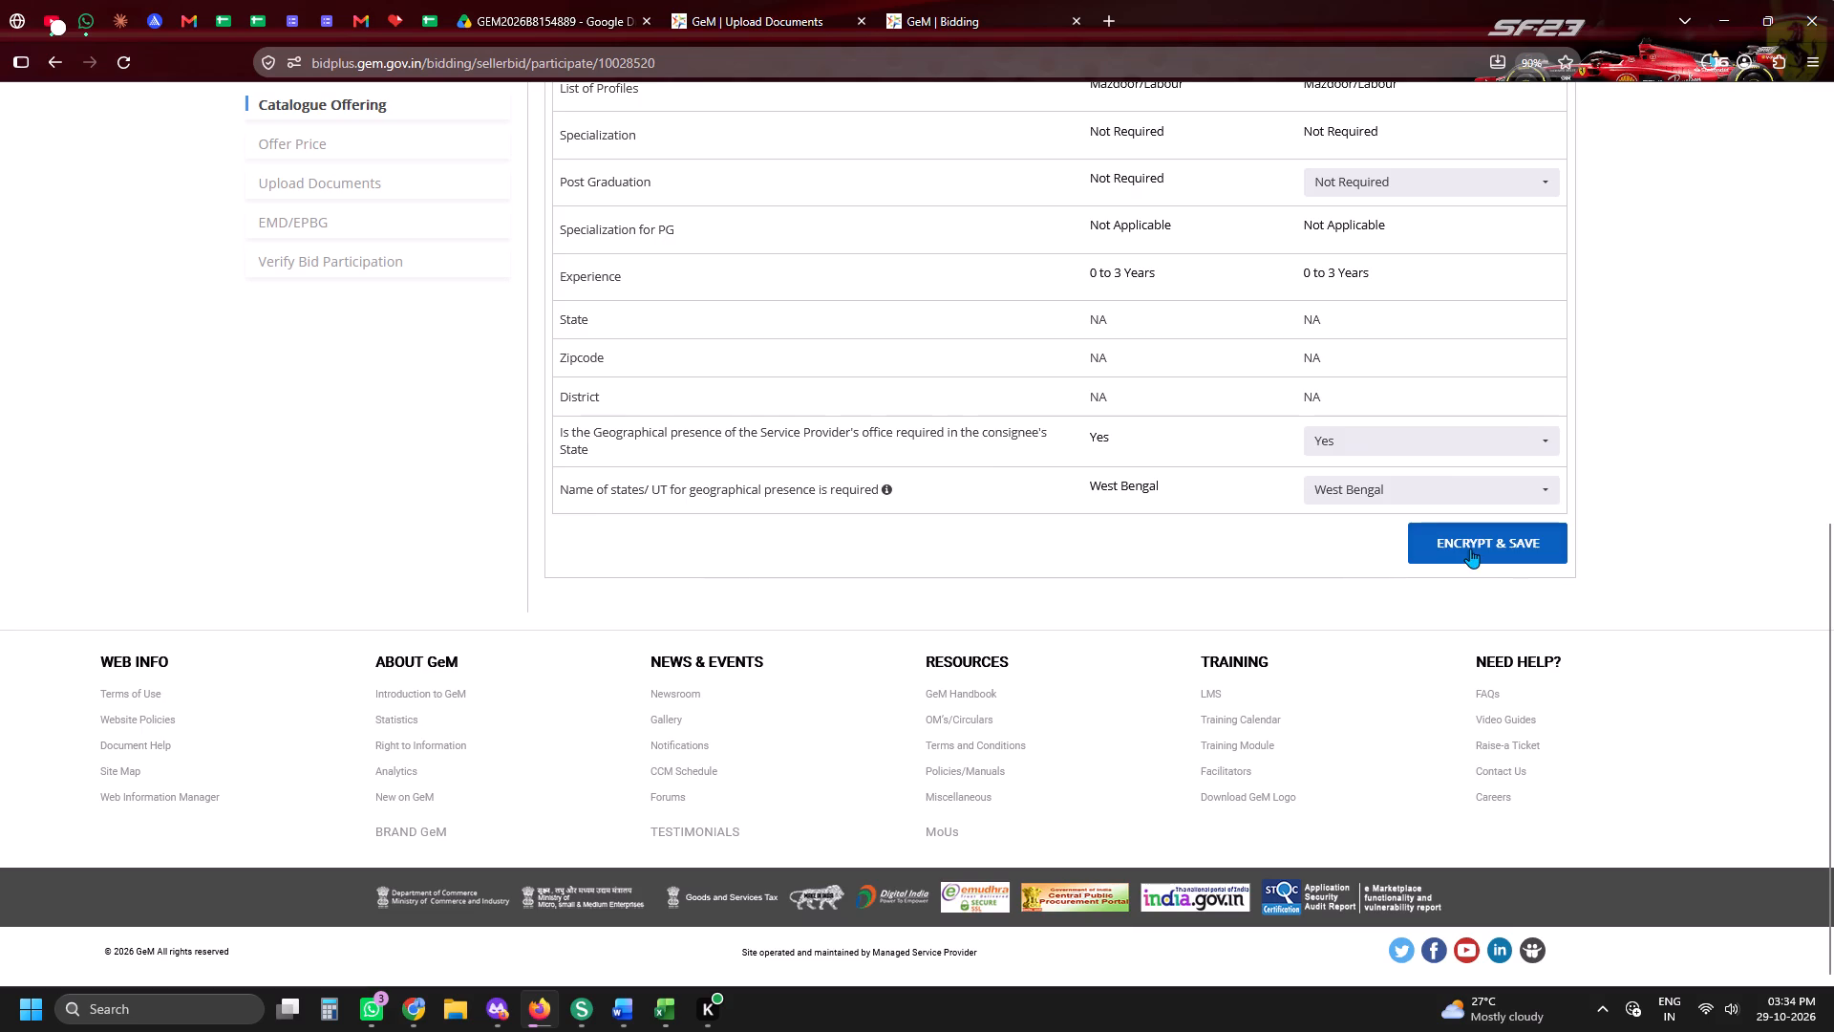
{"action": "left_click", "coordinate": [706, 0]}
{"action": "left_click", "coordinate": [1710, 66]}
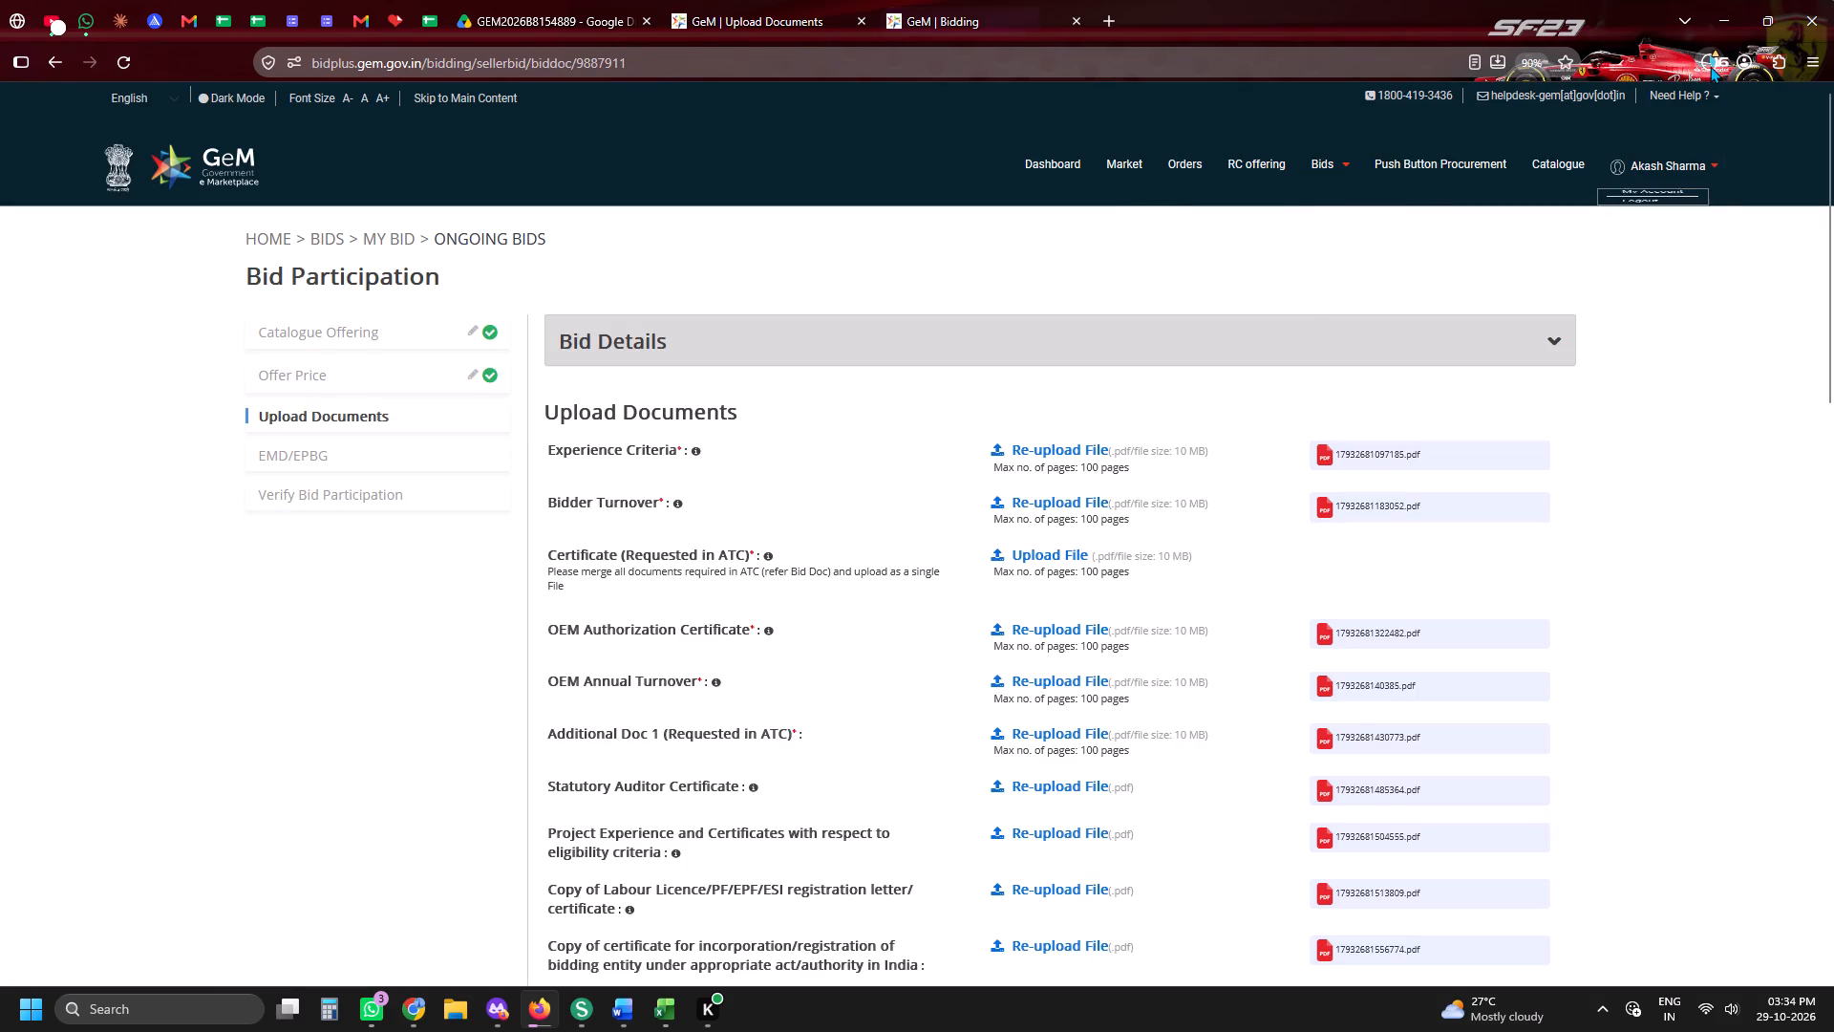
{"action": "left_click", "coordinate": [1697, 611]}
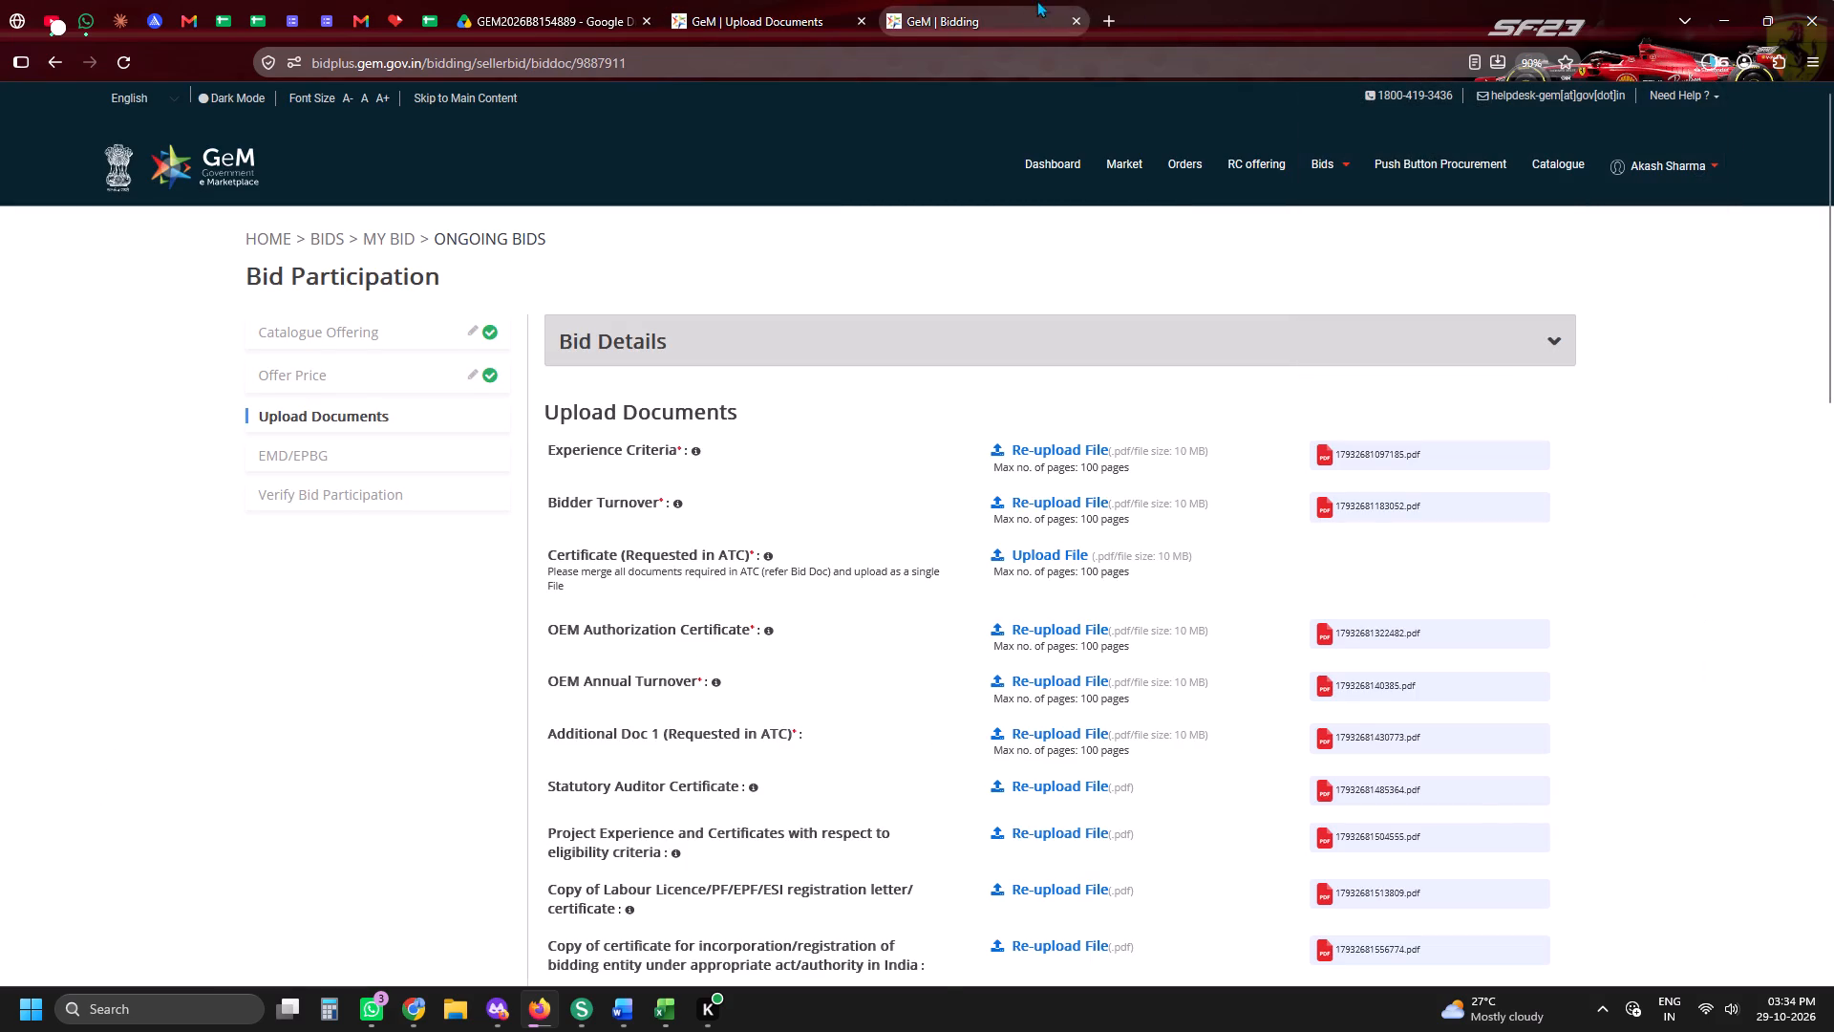
Continue bid GEM/2026/B/8154889 to the offer price stage and enter 3.85 as the percentage of service charge inclusive of GST.
{"action": "left_click", "coordinate": [1024, 0]}
{"action": "scroll", "coordinate": [1426, 386], "scroll_direction": "down", "scroll_amount": 4}
{"action": "left_click", "coordinate": [1509, 497]}
{"action": "scroll", "coordinate": [1509, 497], "scroll_direction": "down", "scroll_amount": 2}
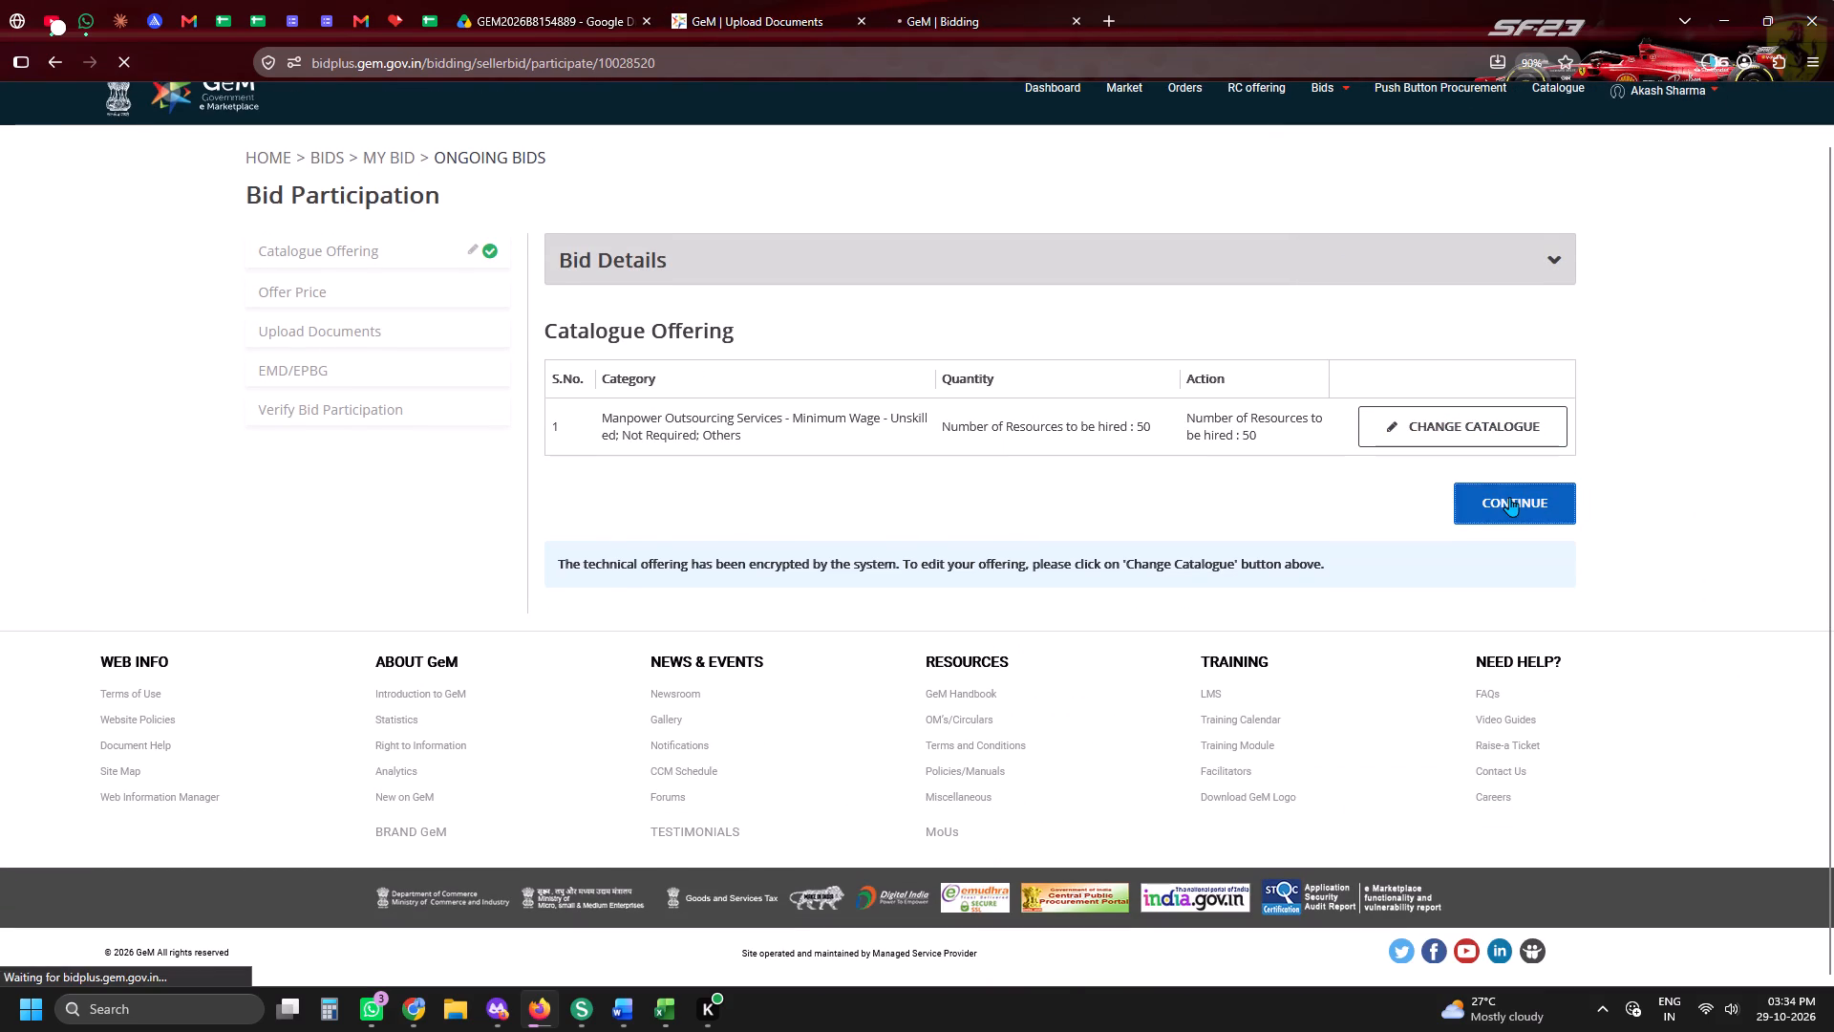
{"action": "scroll", "coordinate": [1509, 497], "scroll_direction": "down", "scroll_amount": 7}
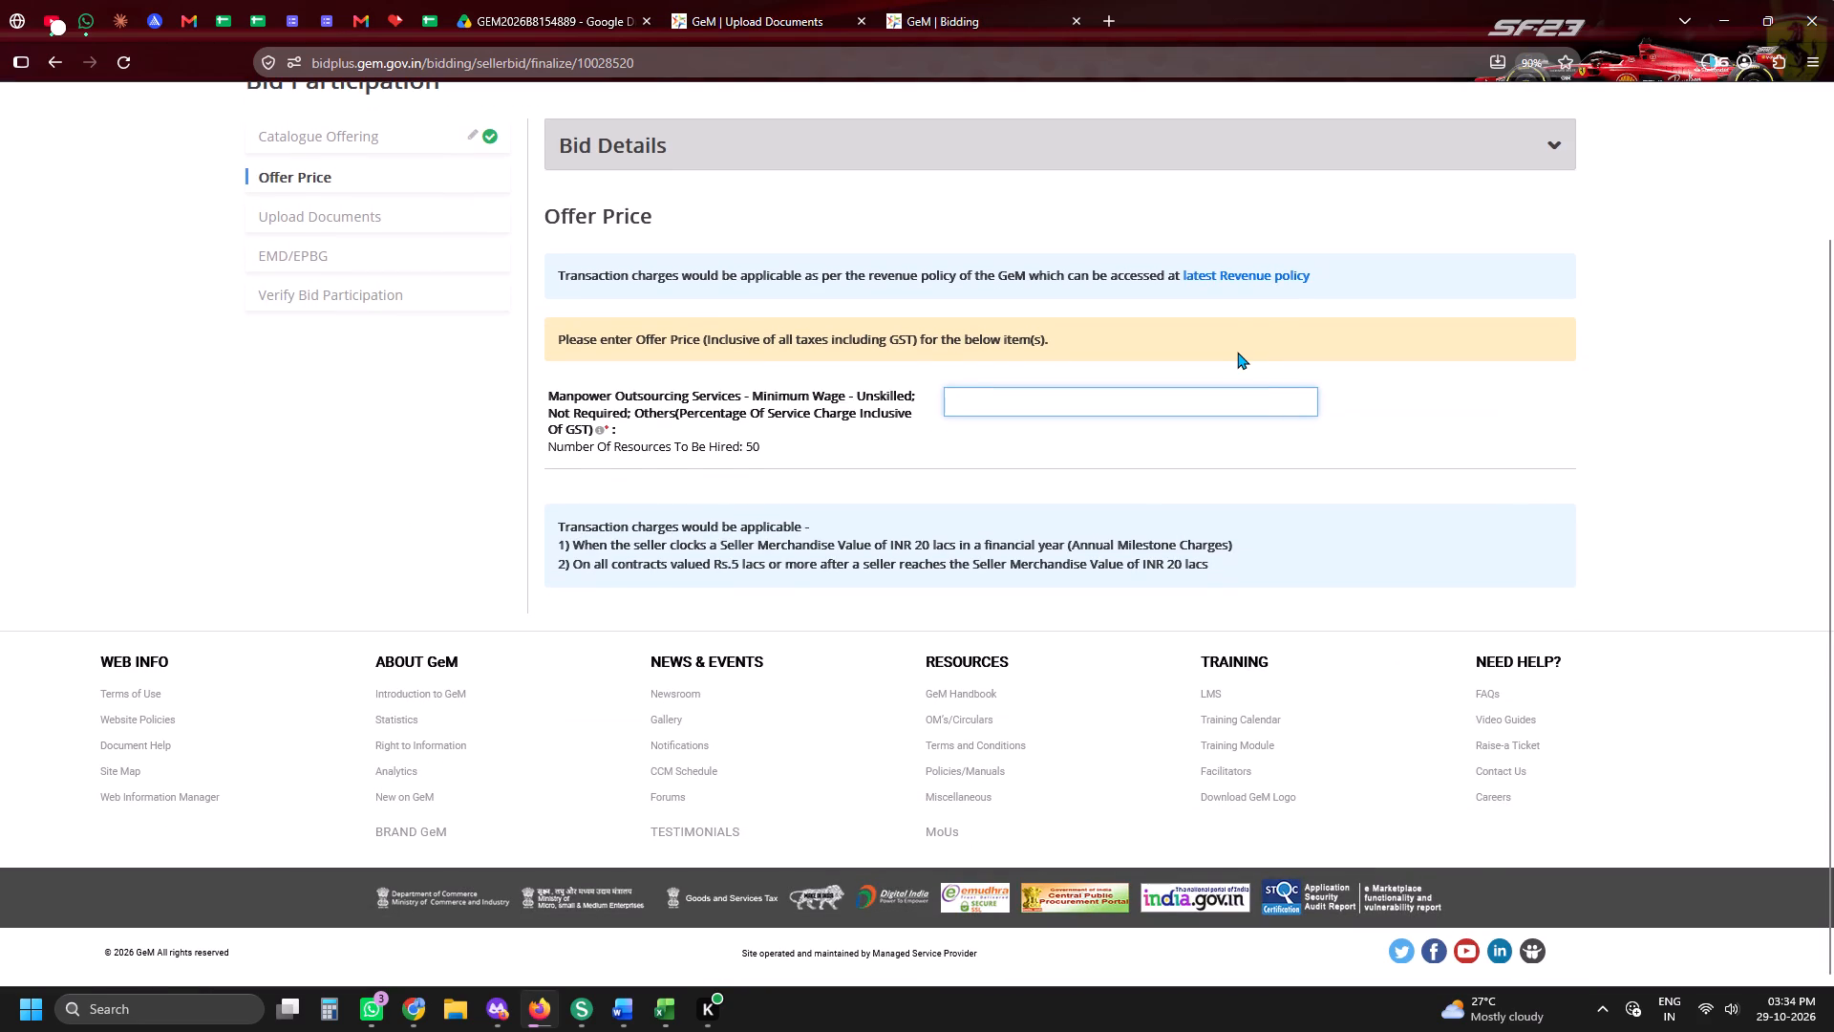
{"action": "type", "text": "3.85"}
{"action": "key", "text": "Tab"}
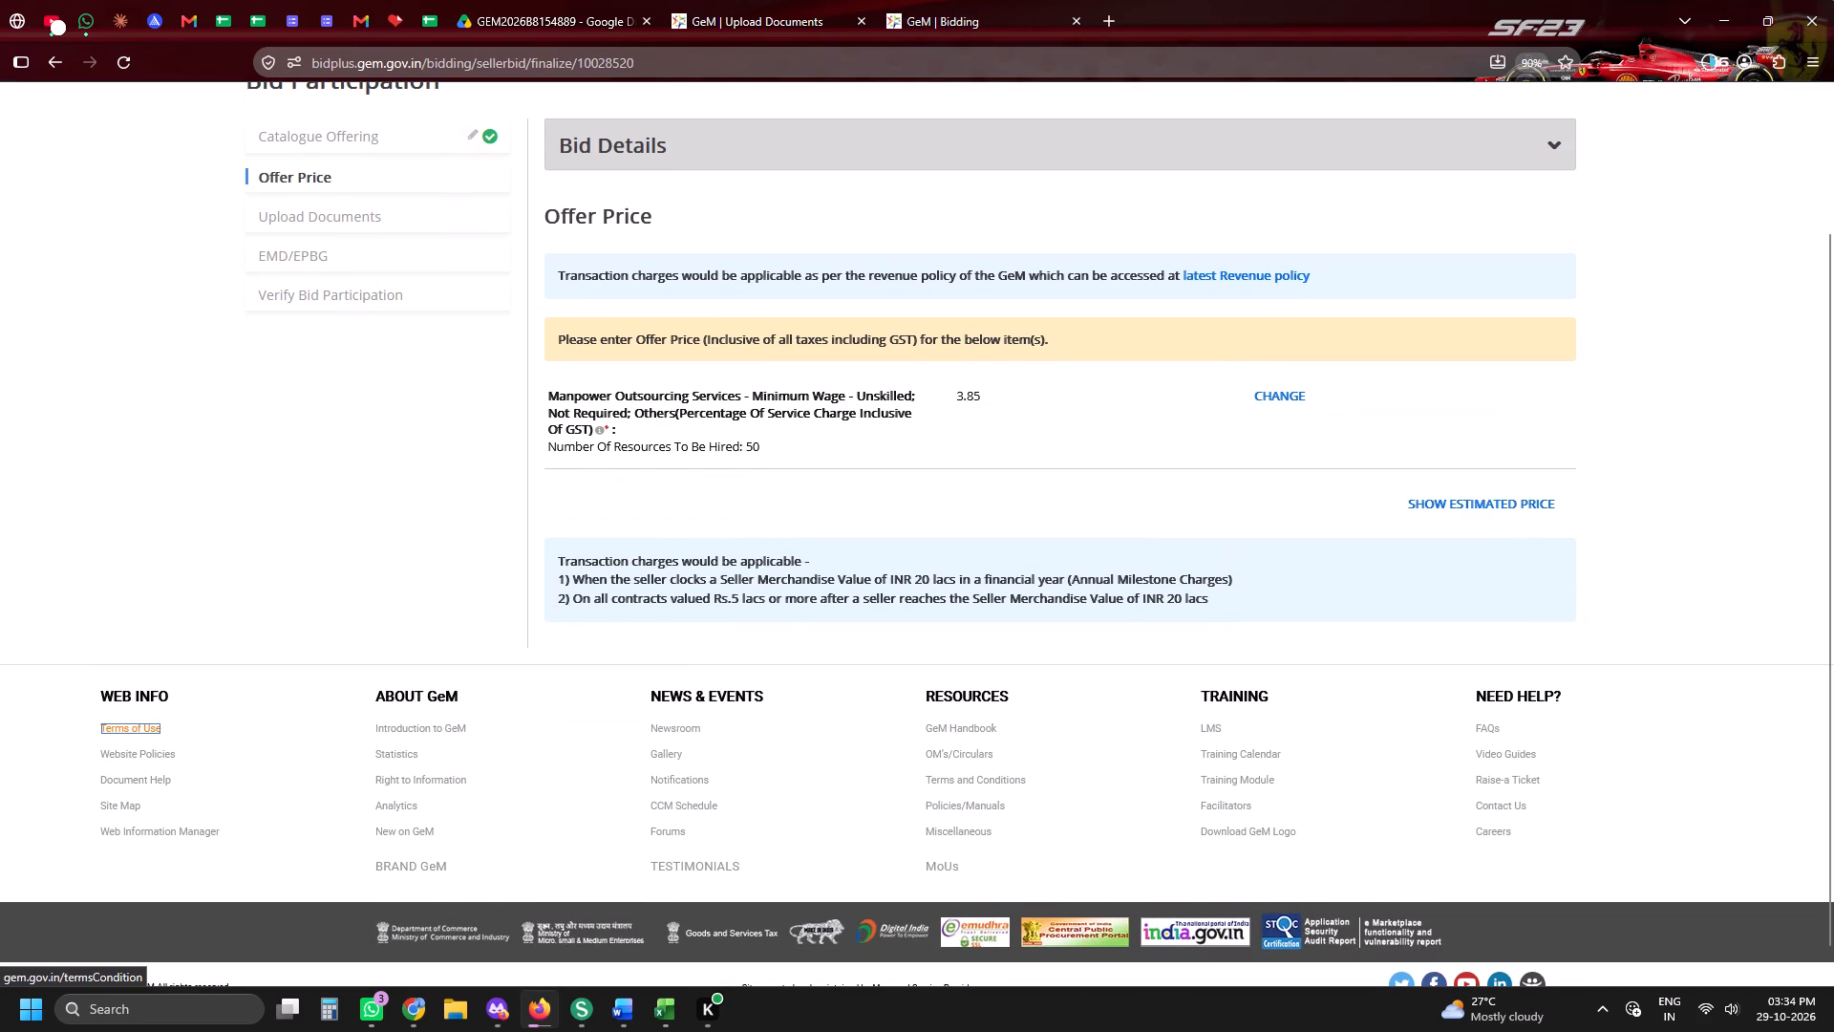
Show the estimated total price and proceed with the offer to the document upload stage.
{"action": "left_click", "coordinate": [1475, 496]}
{"action": "scroll", "coordinate": [1375, 548], "scroll_direction": "down", "scroll_amount": 5}
{"action": "left_click", "coordinate": [1190, 599]}
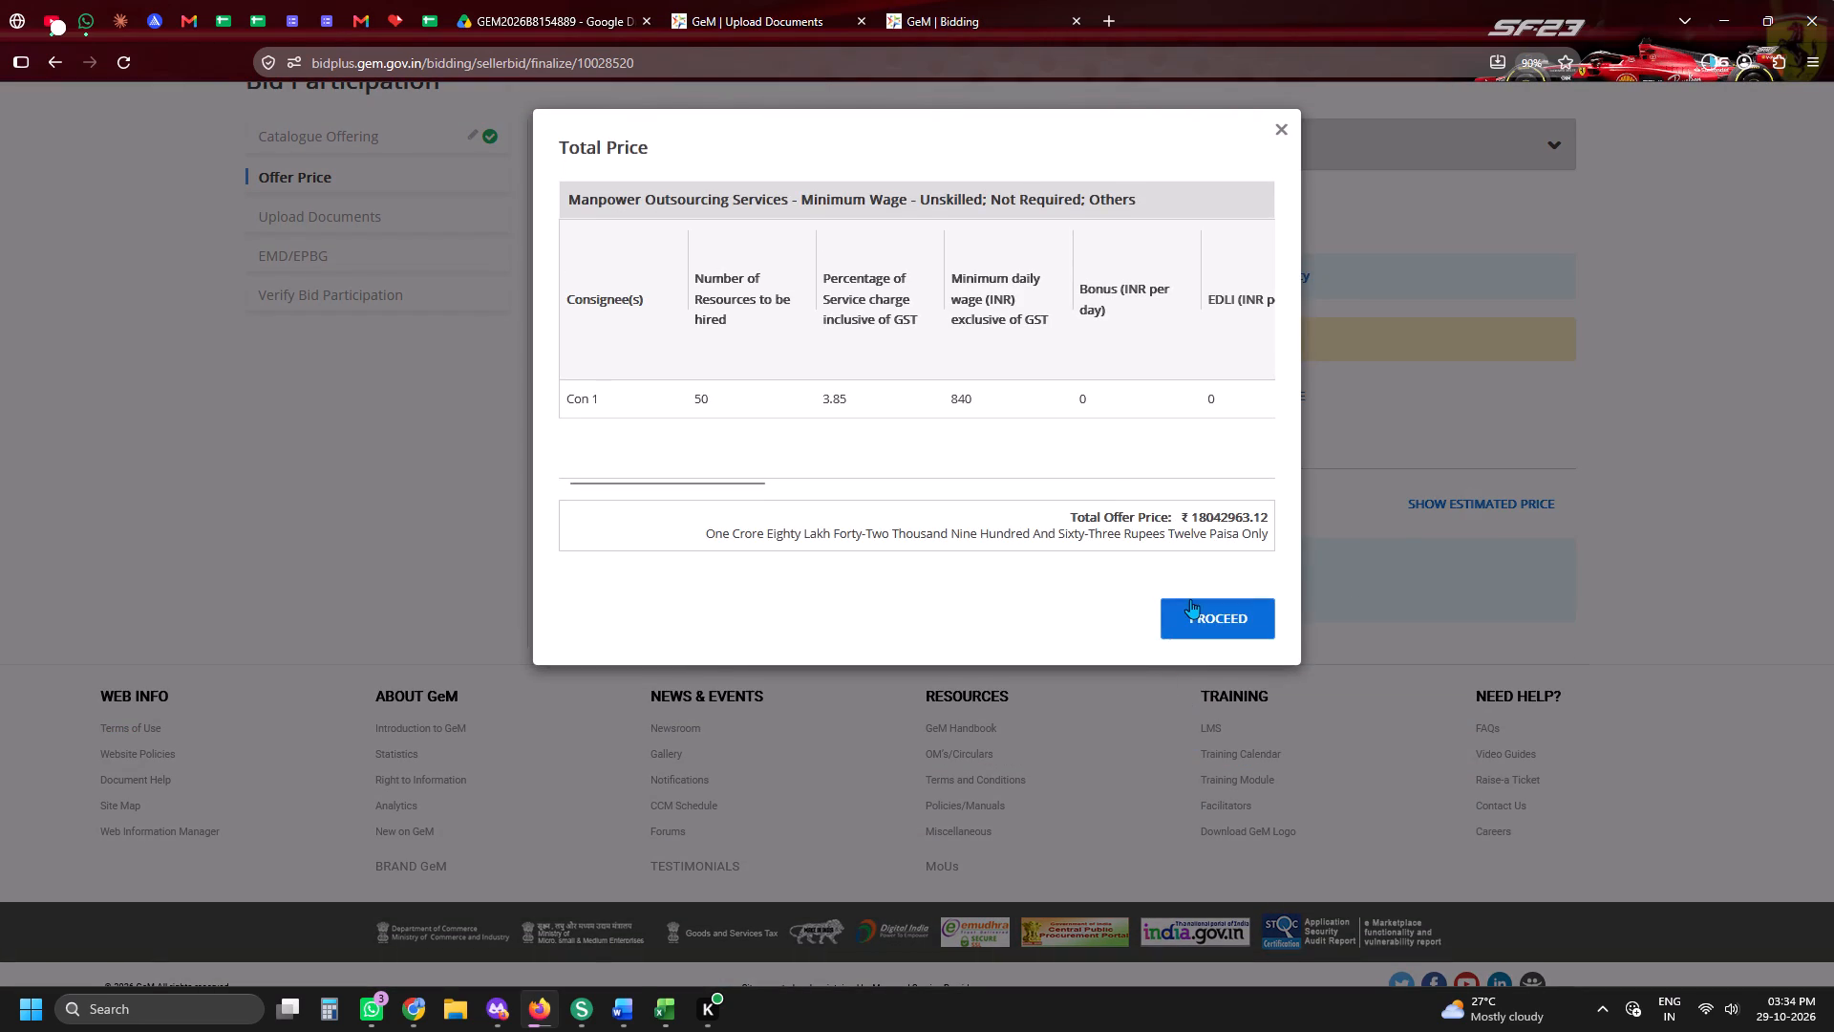
{"action": "left_click", "coordinate": [1434, 565]}
{"action": "left_click", "coordinate": [981, 570]}
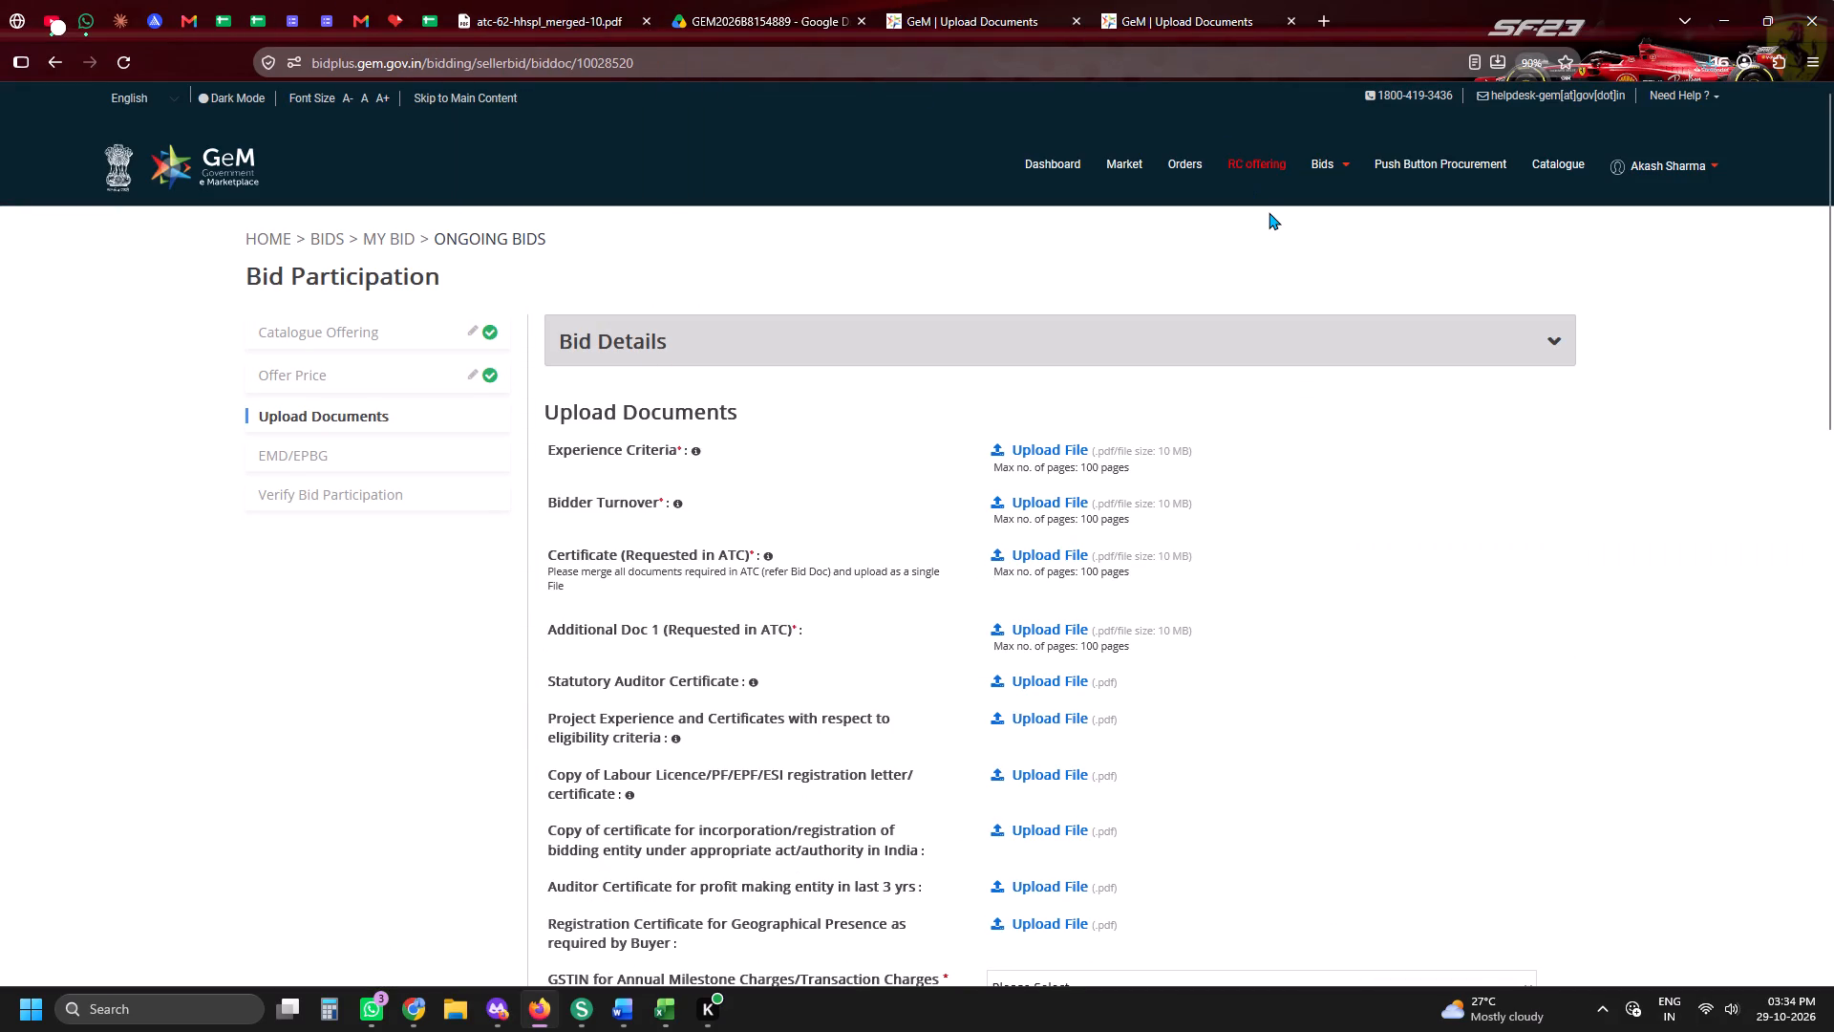
Upload experience-ceretera-hhspl from the Gem Bid Documents - HHSPL folder as the Experience Criteria document.
{"action": "left_click", "coordinate": [1085, 452]}
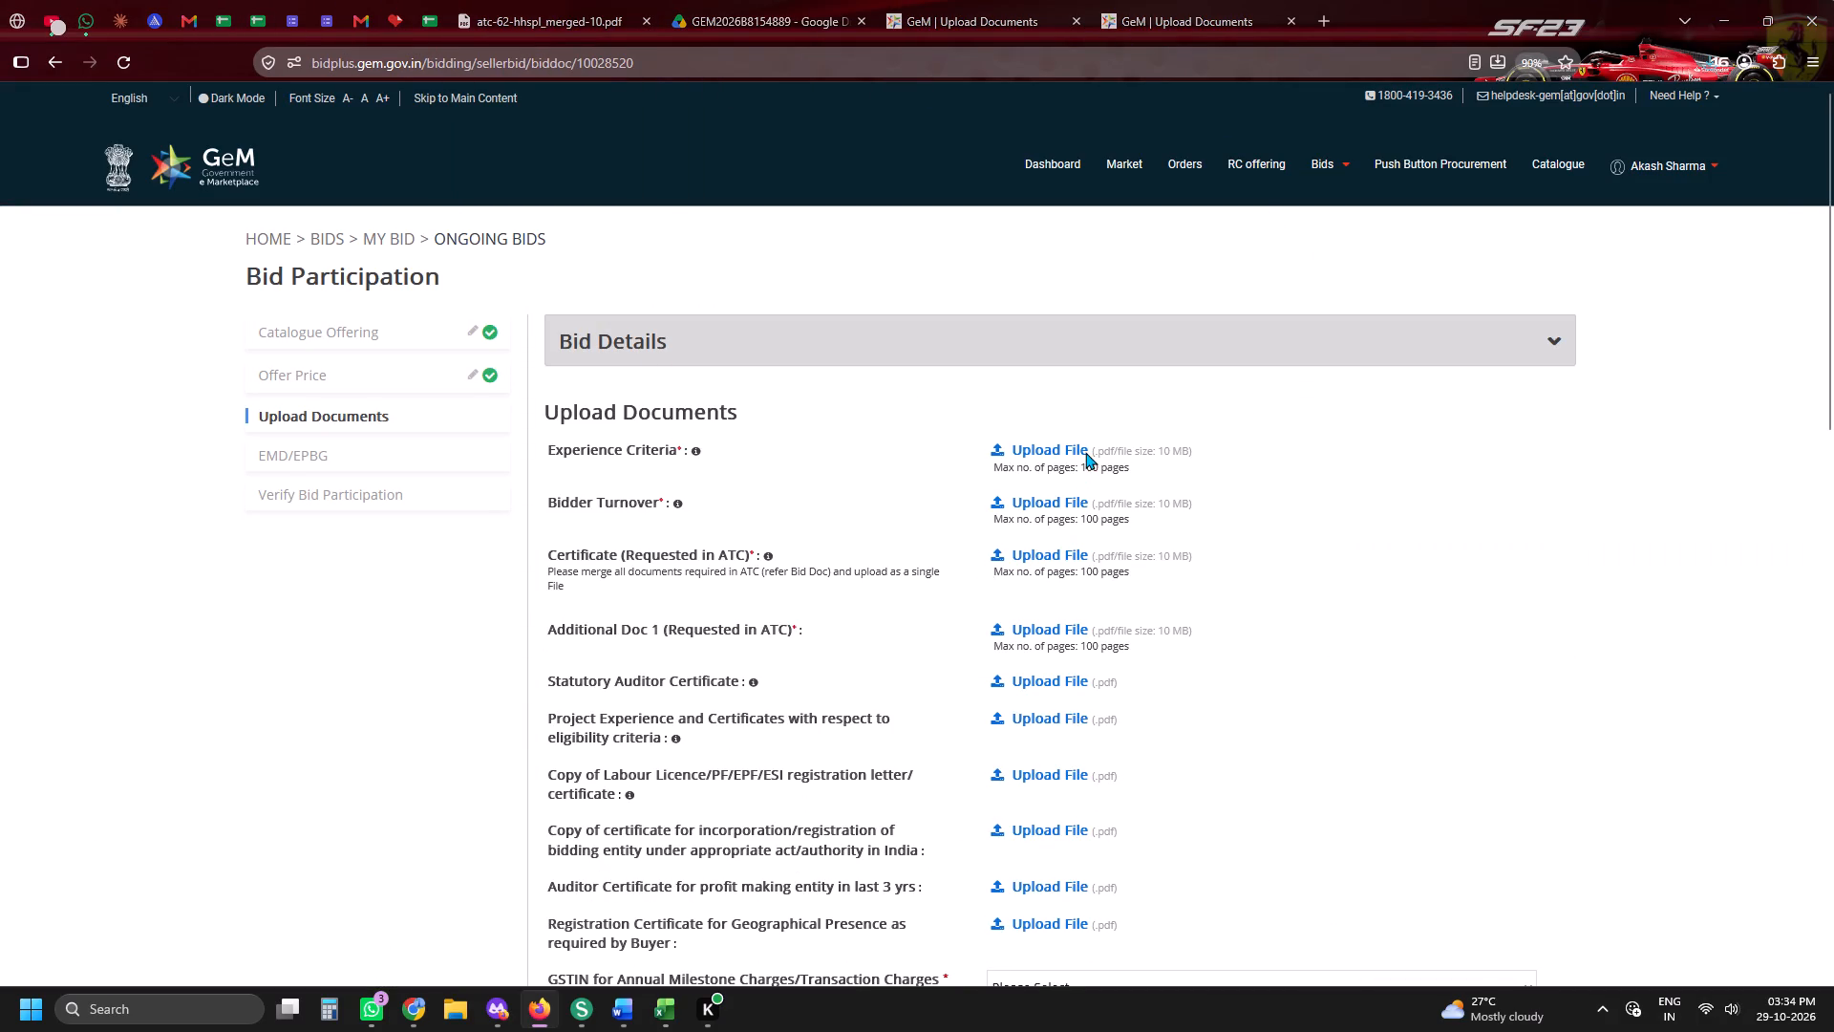
{"action": "scroll", "coordinate": [1371, 462], "scroll_direction": "up", "scroll_amount": 4}
{"action": "left_click", "coordinate": [1386, 419]}
{"action": "left_click", "coordinate": [1391, 408]}
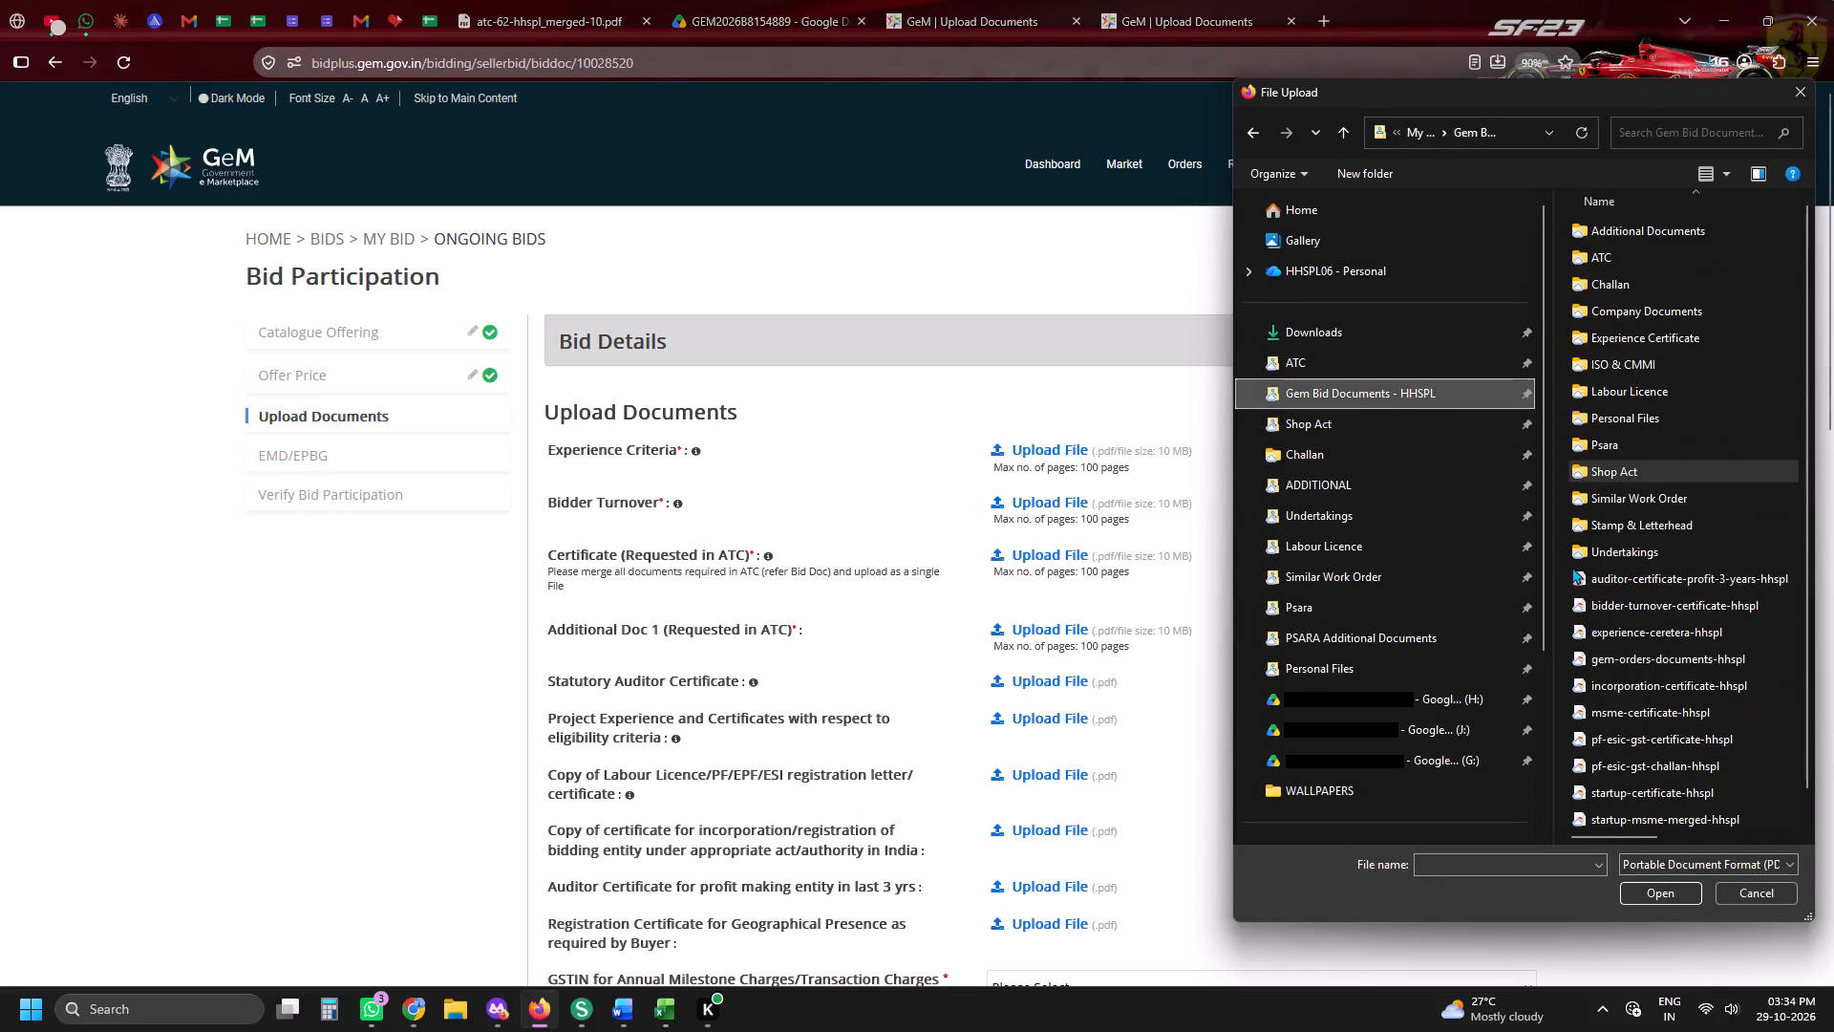
{"action": "double_click", "coordinate": [1582, 621]}
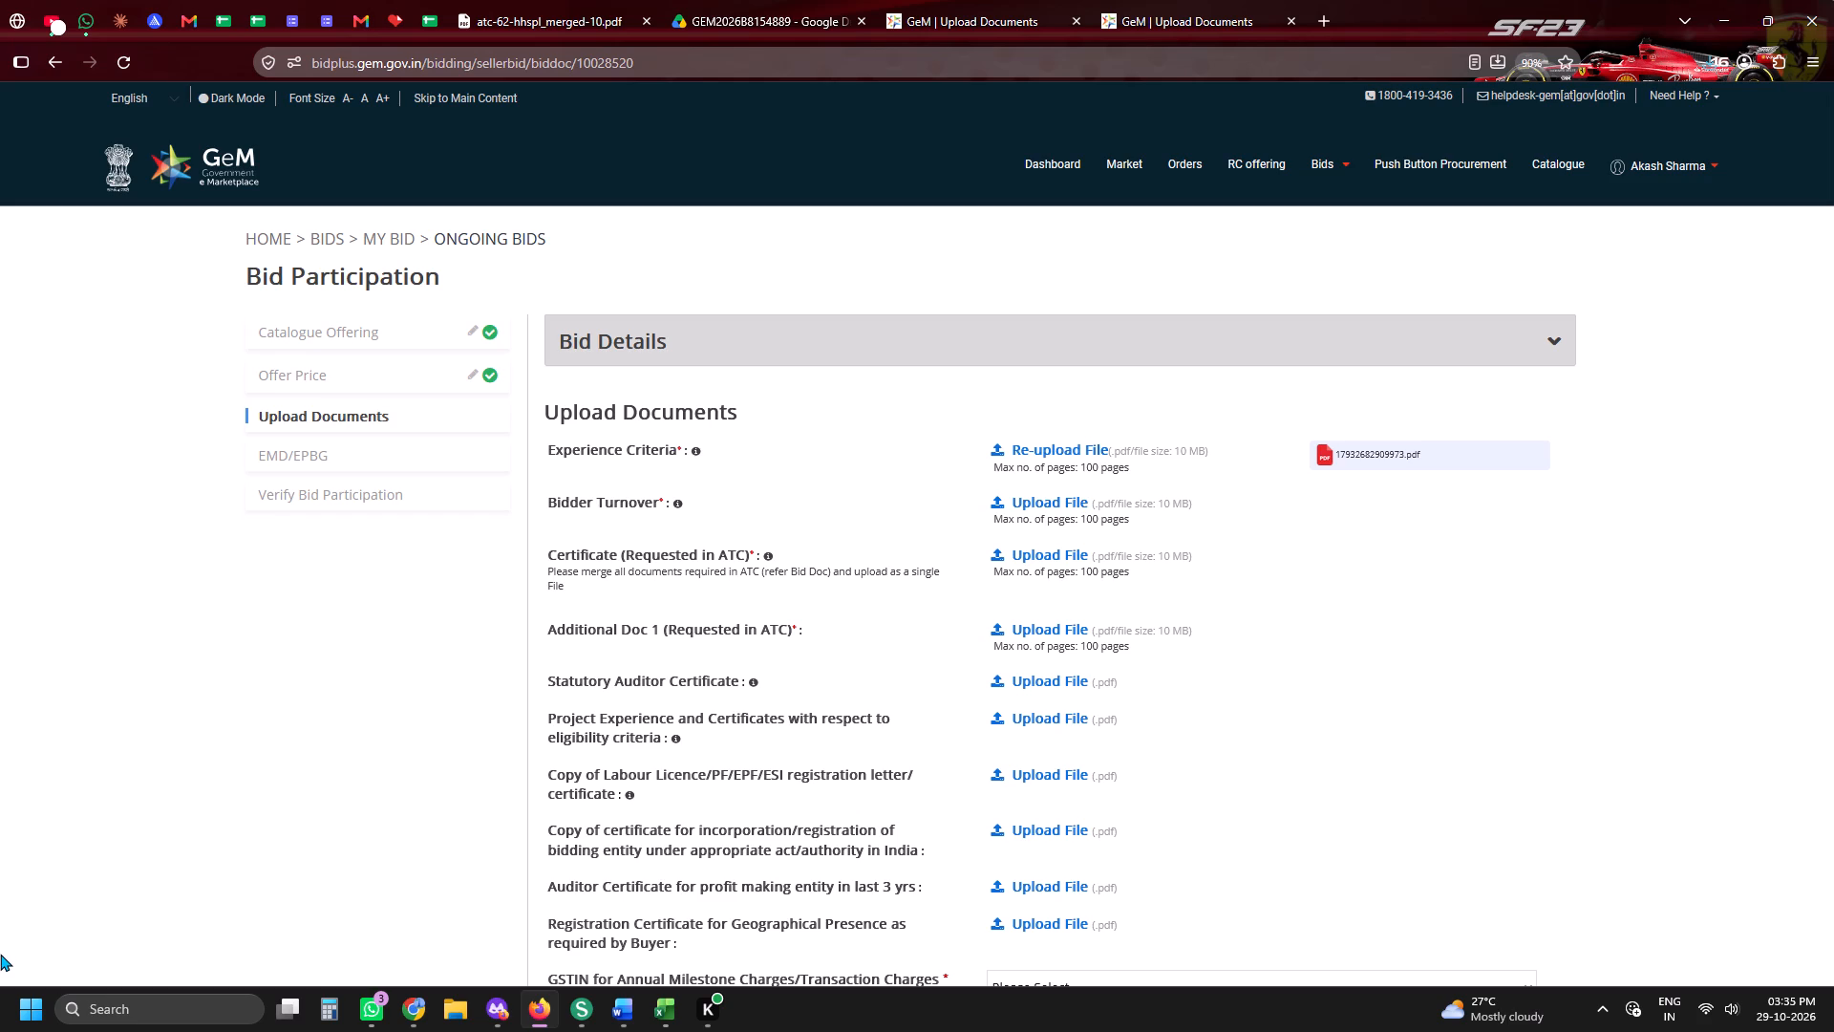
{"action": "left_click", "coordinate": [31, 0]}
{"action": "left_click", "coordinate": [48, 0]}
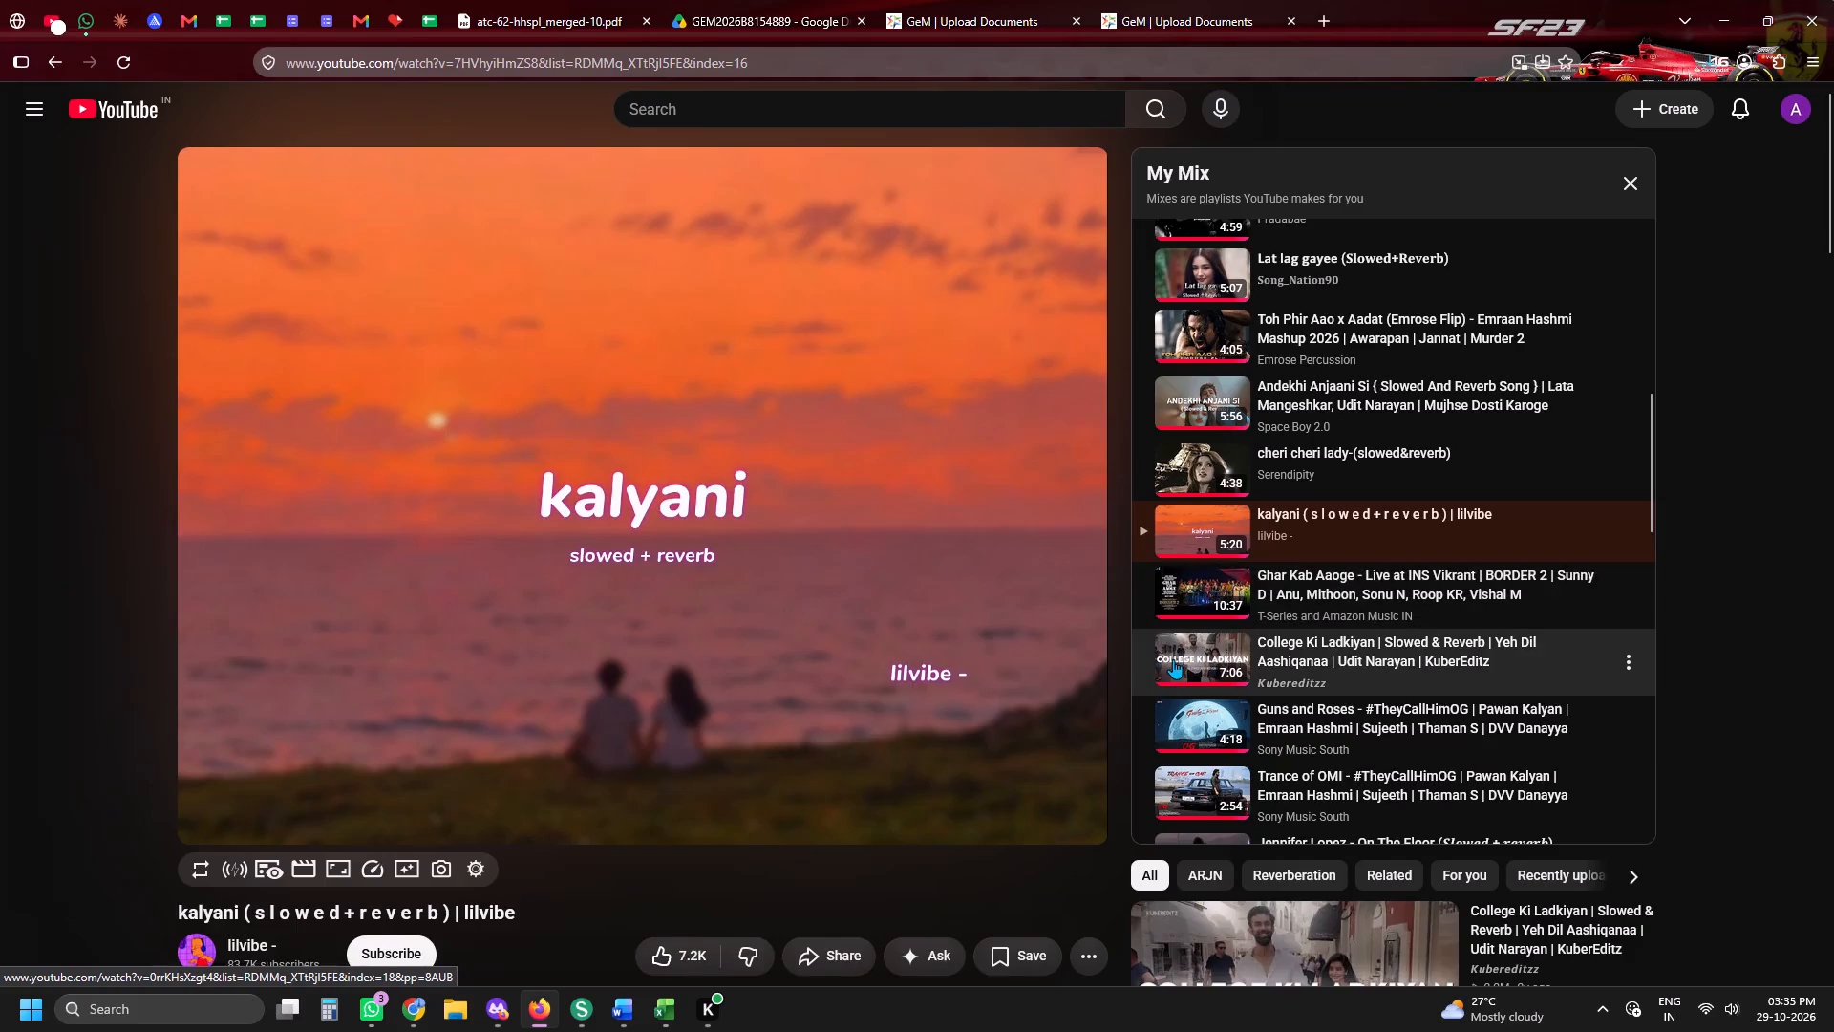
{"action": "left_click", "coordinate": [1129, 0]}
Return to bid GEM/2026/B/8032318 and upload atc-62-hhspl_merged-10 from Downloads as its Certificate (Requested in ATC).
{"action": "left_click", "coordinate": [954, 0]}
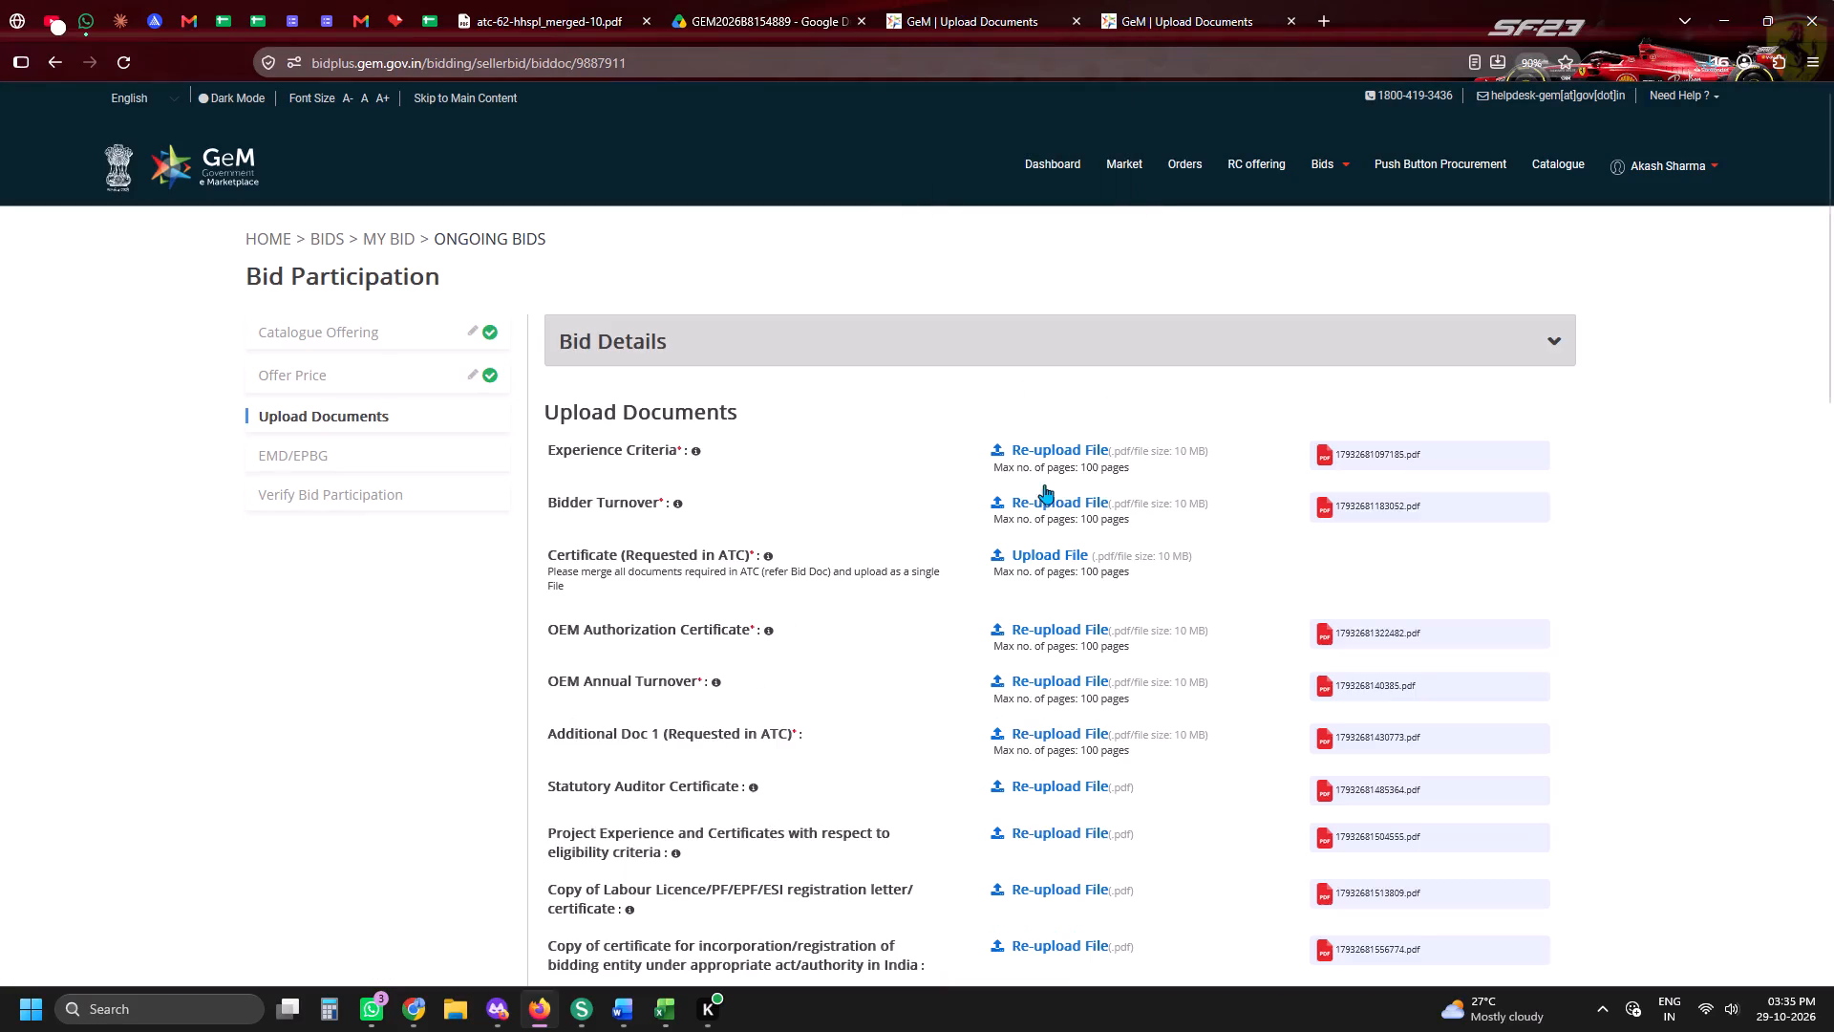
{"action": "left_click", "coordinate": [1712, 73]}
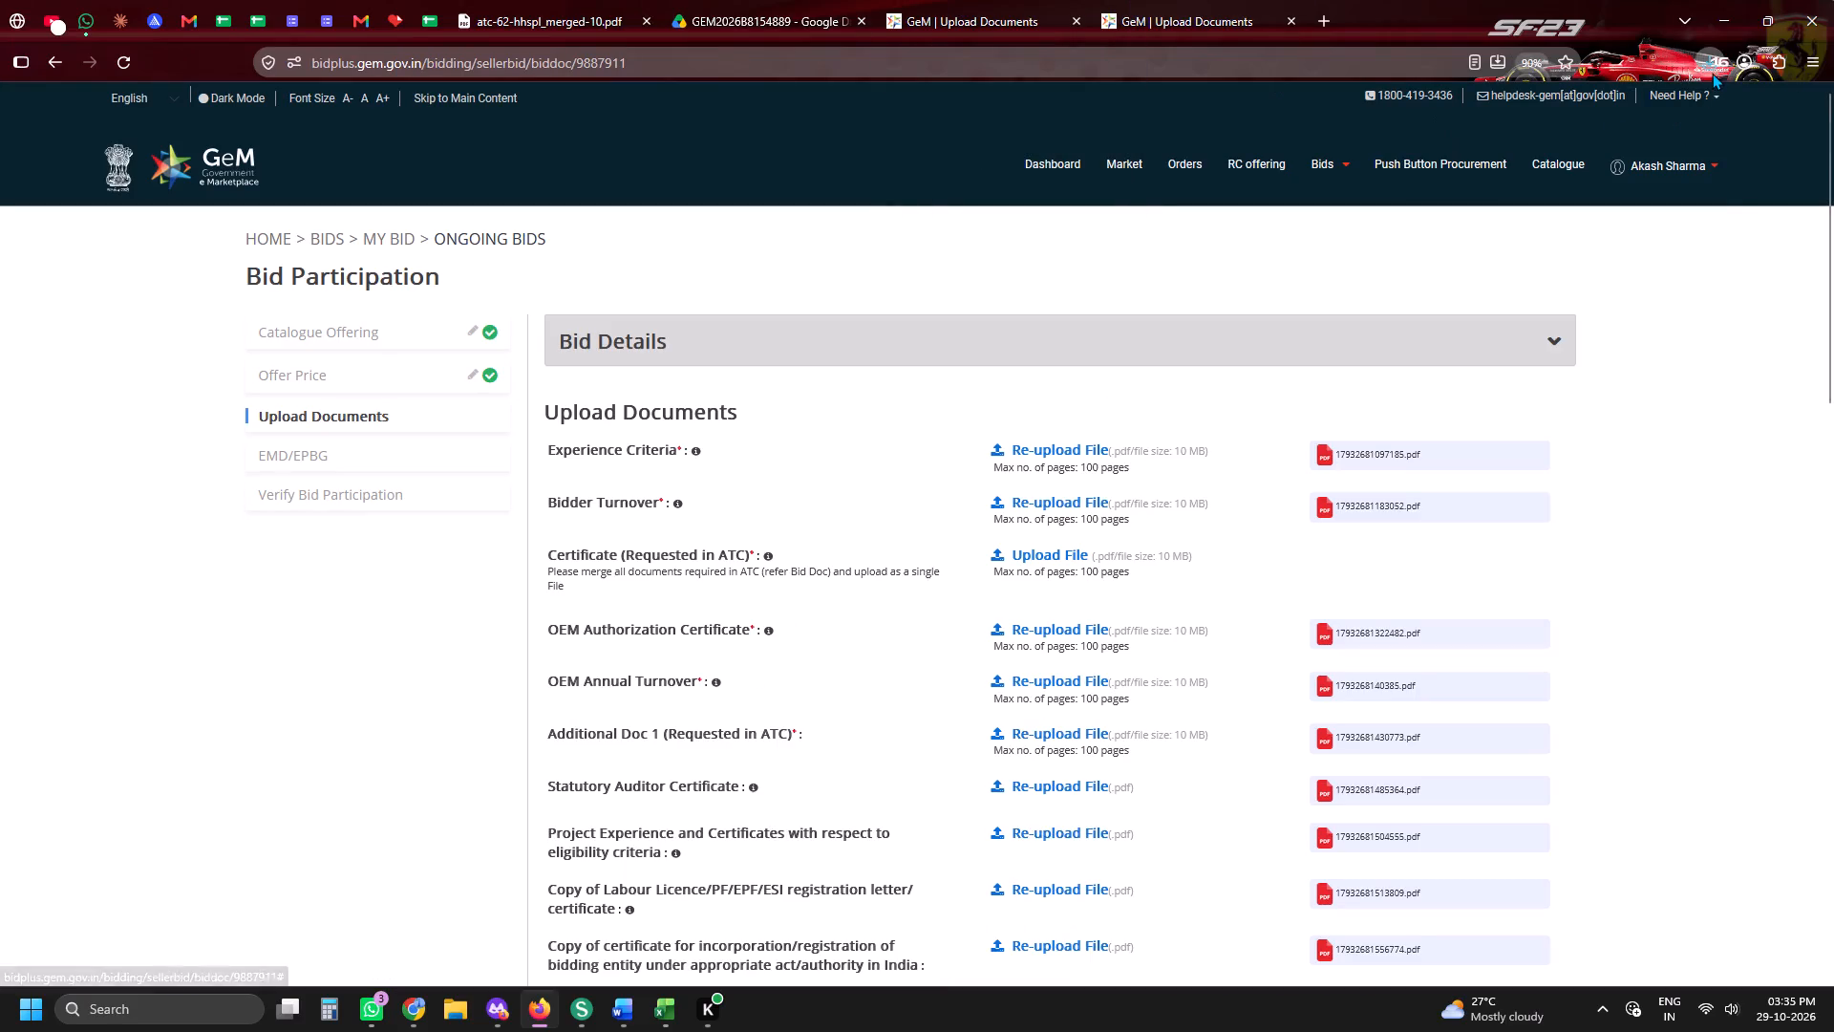
{"action": "left_click", "coordinate": [1712, 683]}
{"action": "left_click", "coordinate": [909, 0]}
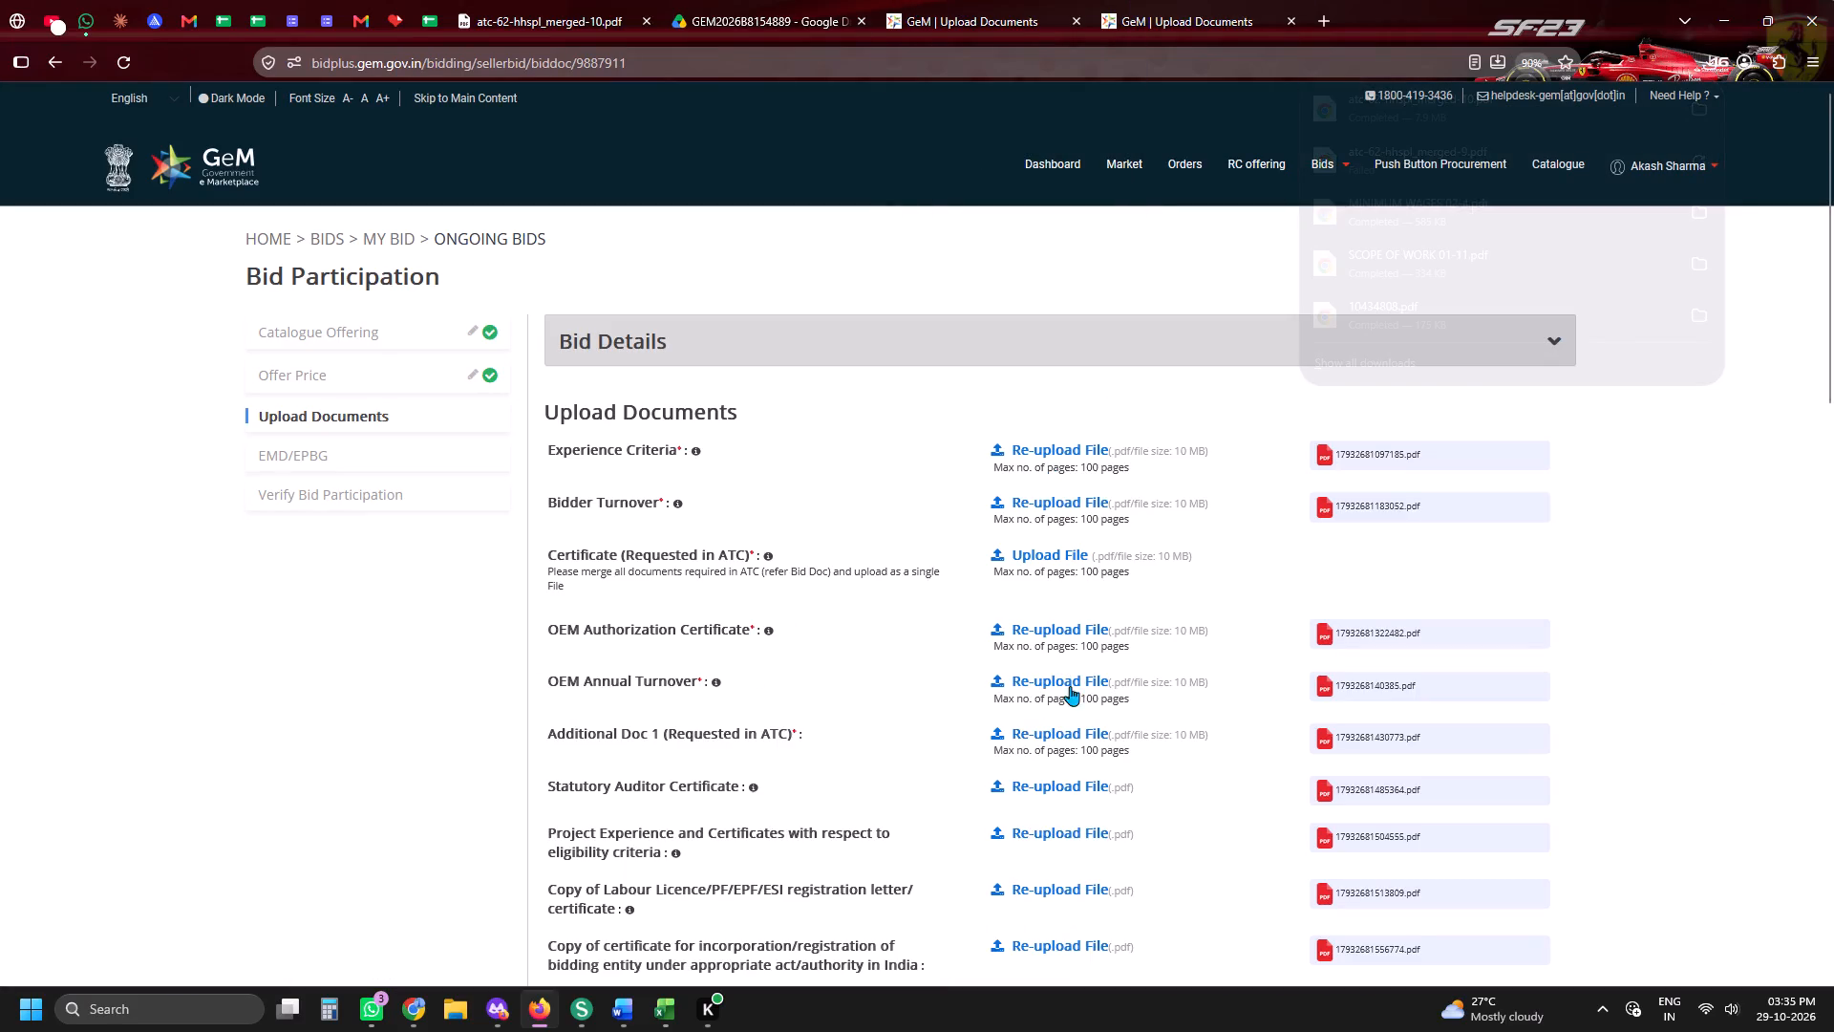
{"action": "left_click", "coordinate": [1068, 570]}
{"action": "scroll", "coordinate": [1377, 505], "scroll_direction": "up", "scroll_amount": 4}
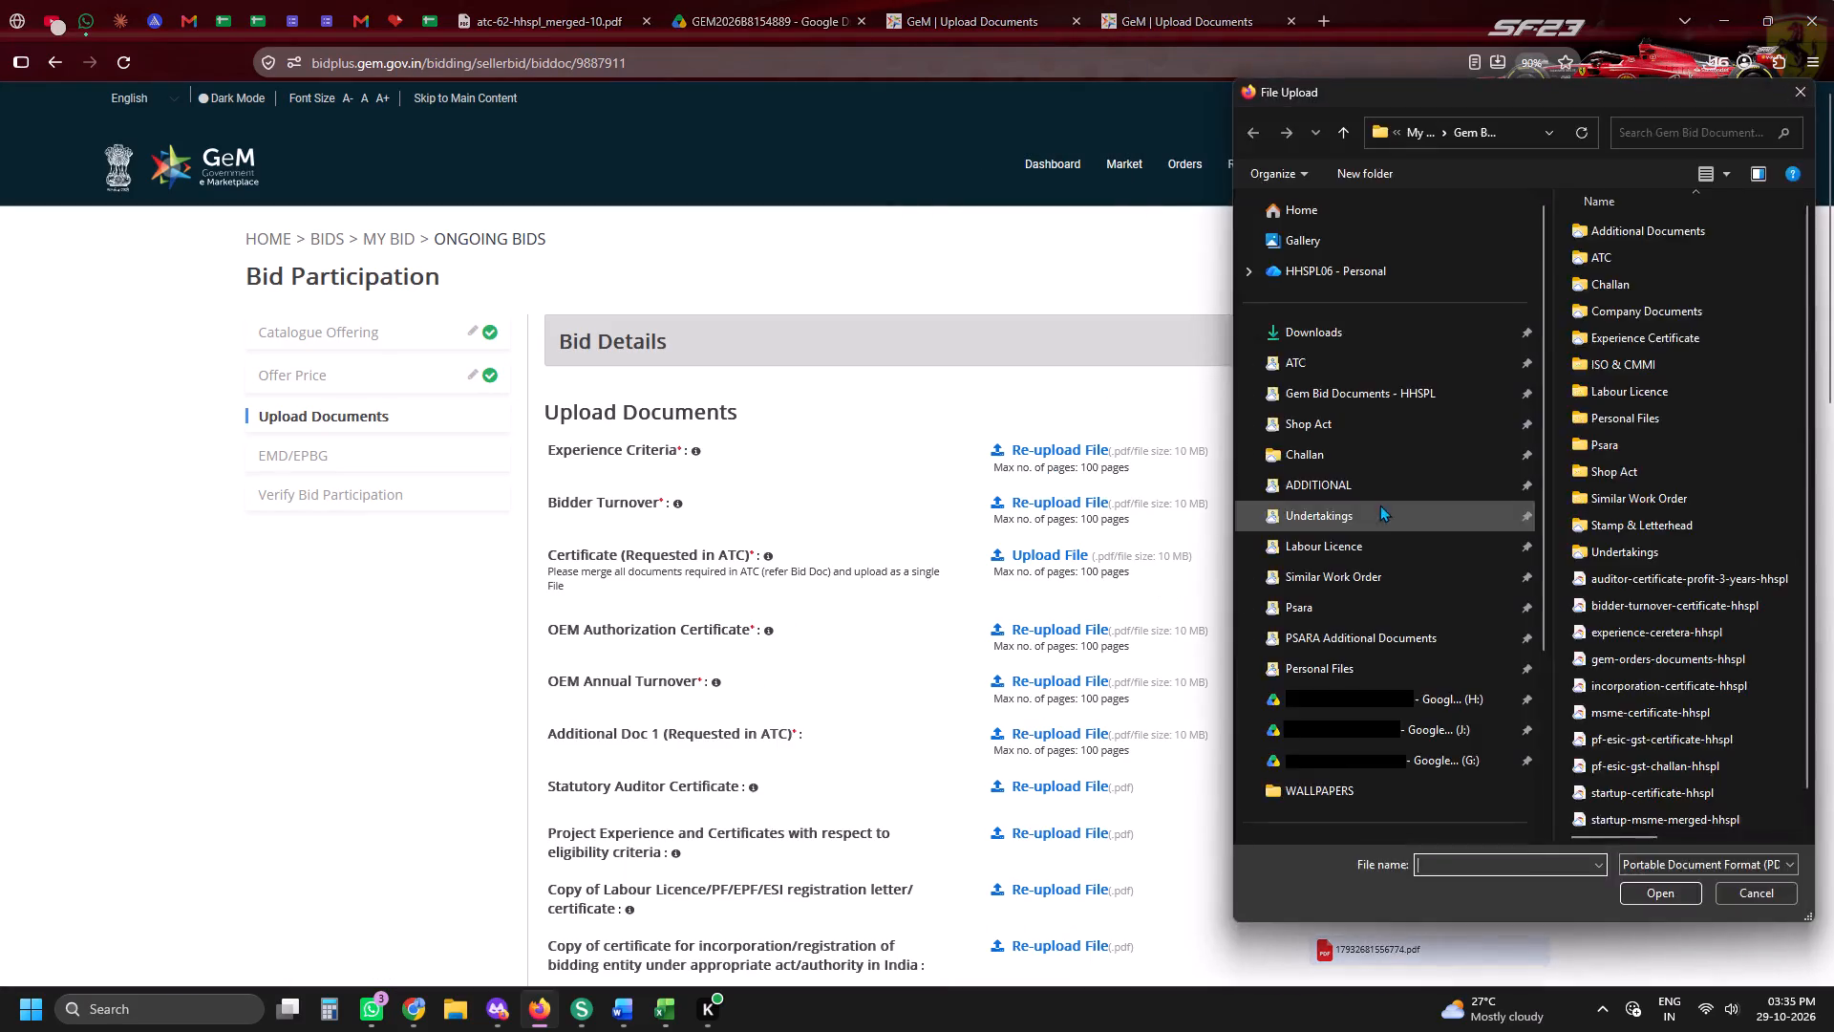
{"action": "scroll", "coordinate": [1379, 505], "scroll_direction": "up", "scroll_amount": 3}
{"action": "left_click", "coordinate": [1354, 333]}
{"action": "left_click", "coordinate": [1606, 269]}
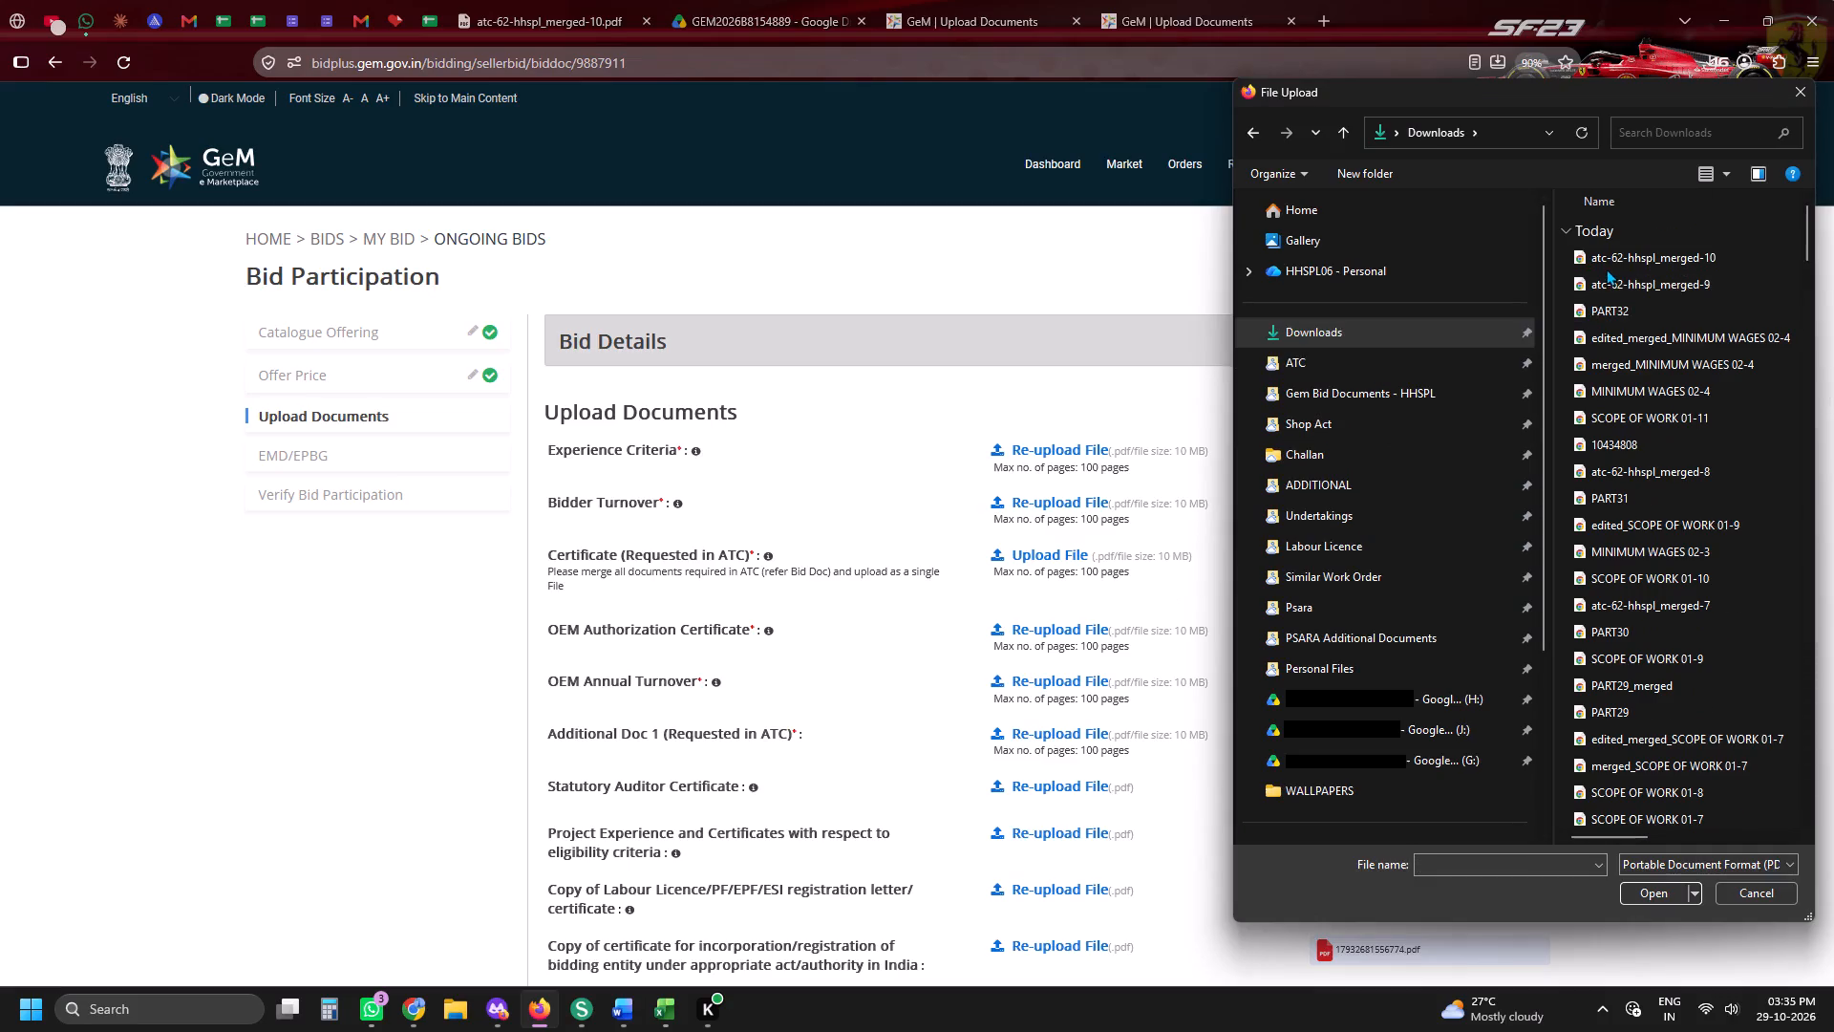
{"action": "double_click", "coordinate": [1608, 262]}
Review the remaining document entries and the MII, MSE and EMD exemption declarations for bid GEM/2026/B/8032318.
{"action": "scroll", "coordinate": [1439, 495], "scroll_direction": "down", "scroll_amount": 3}
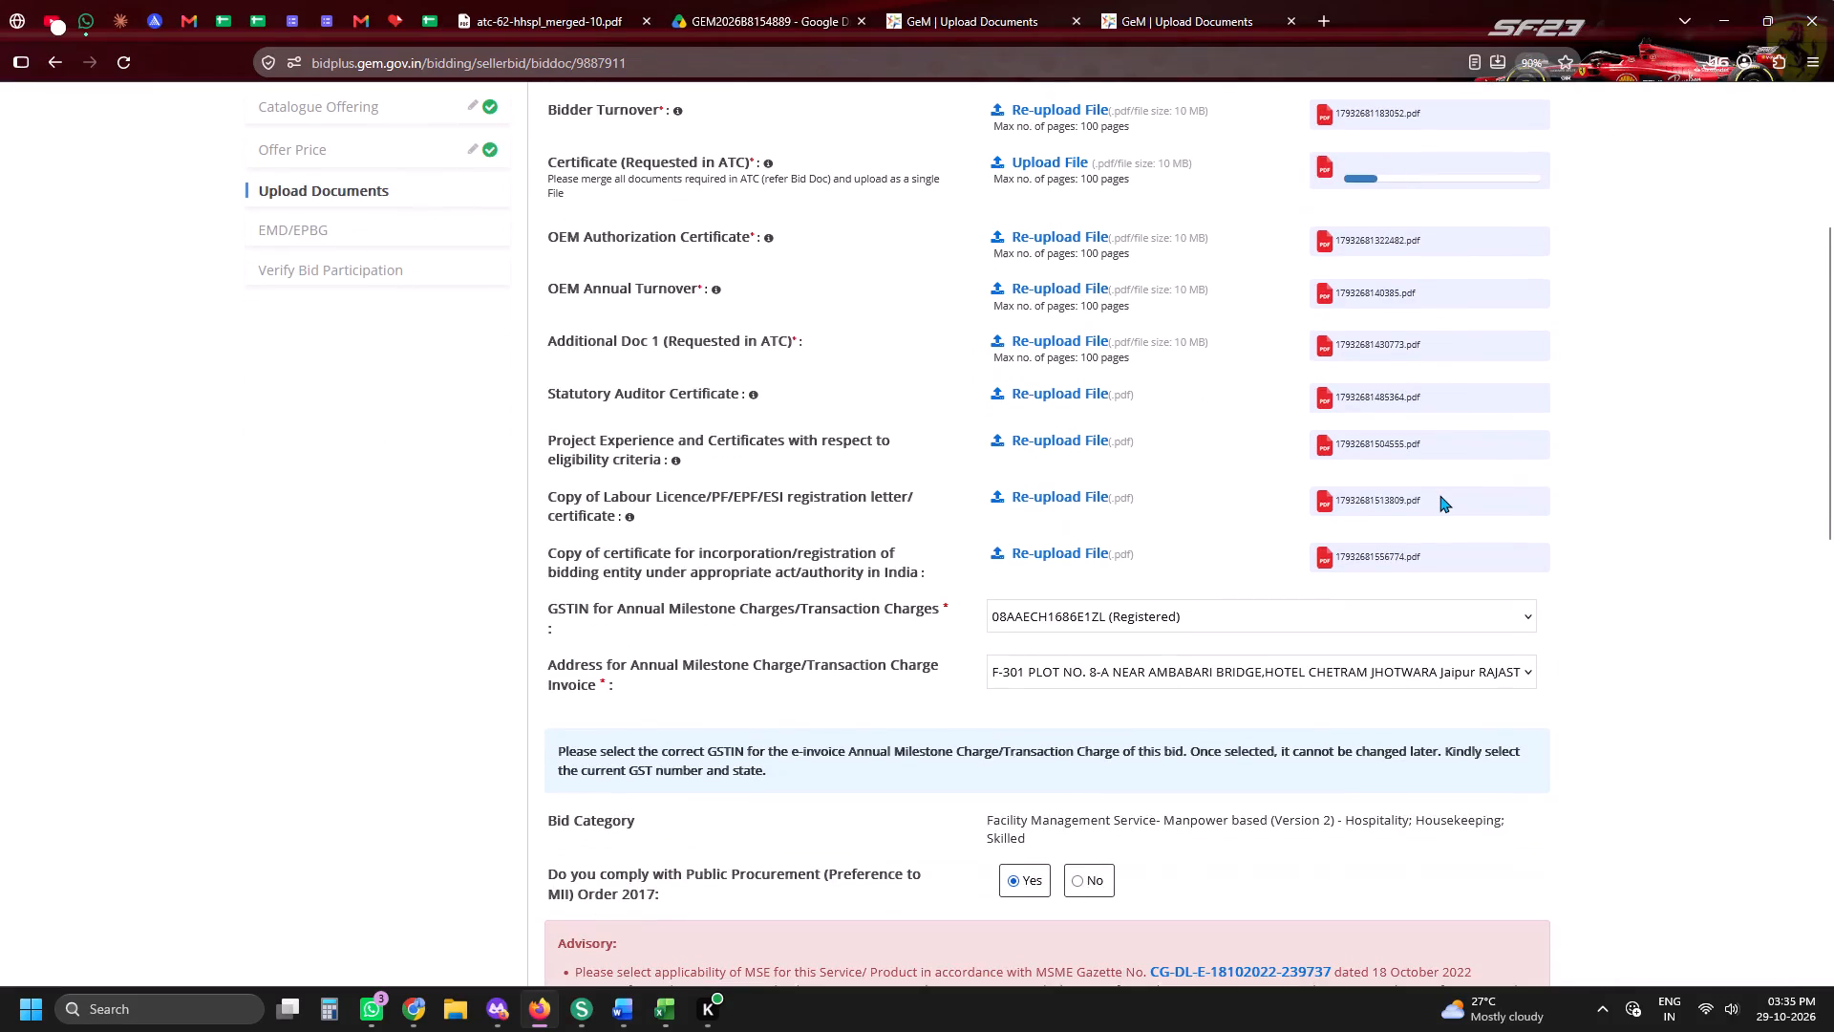
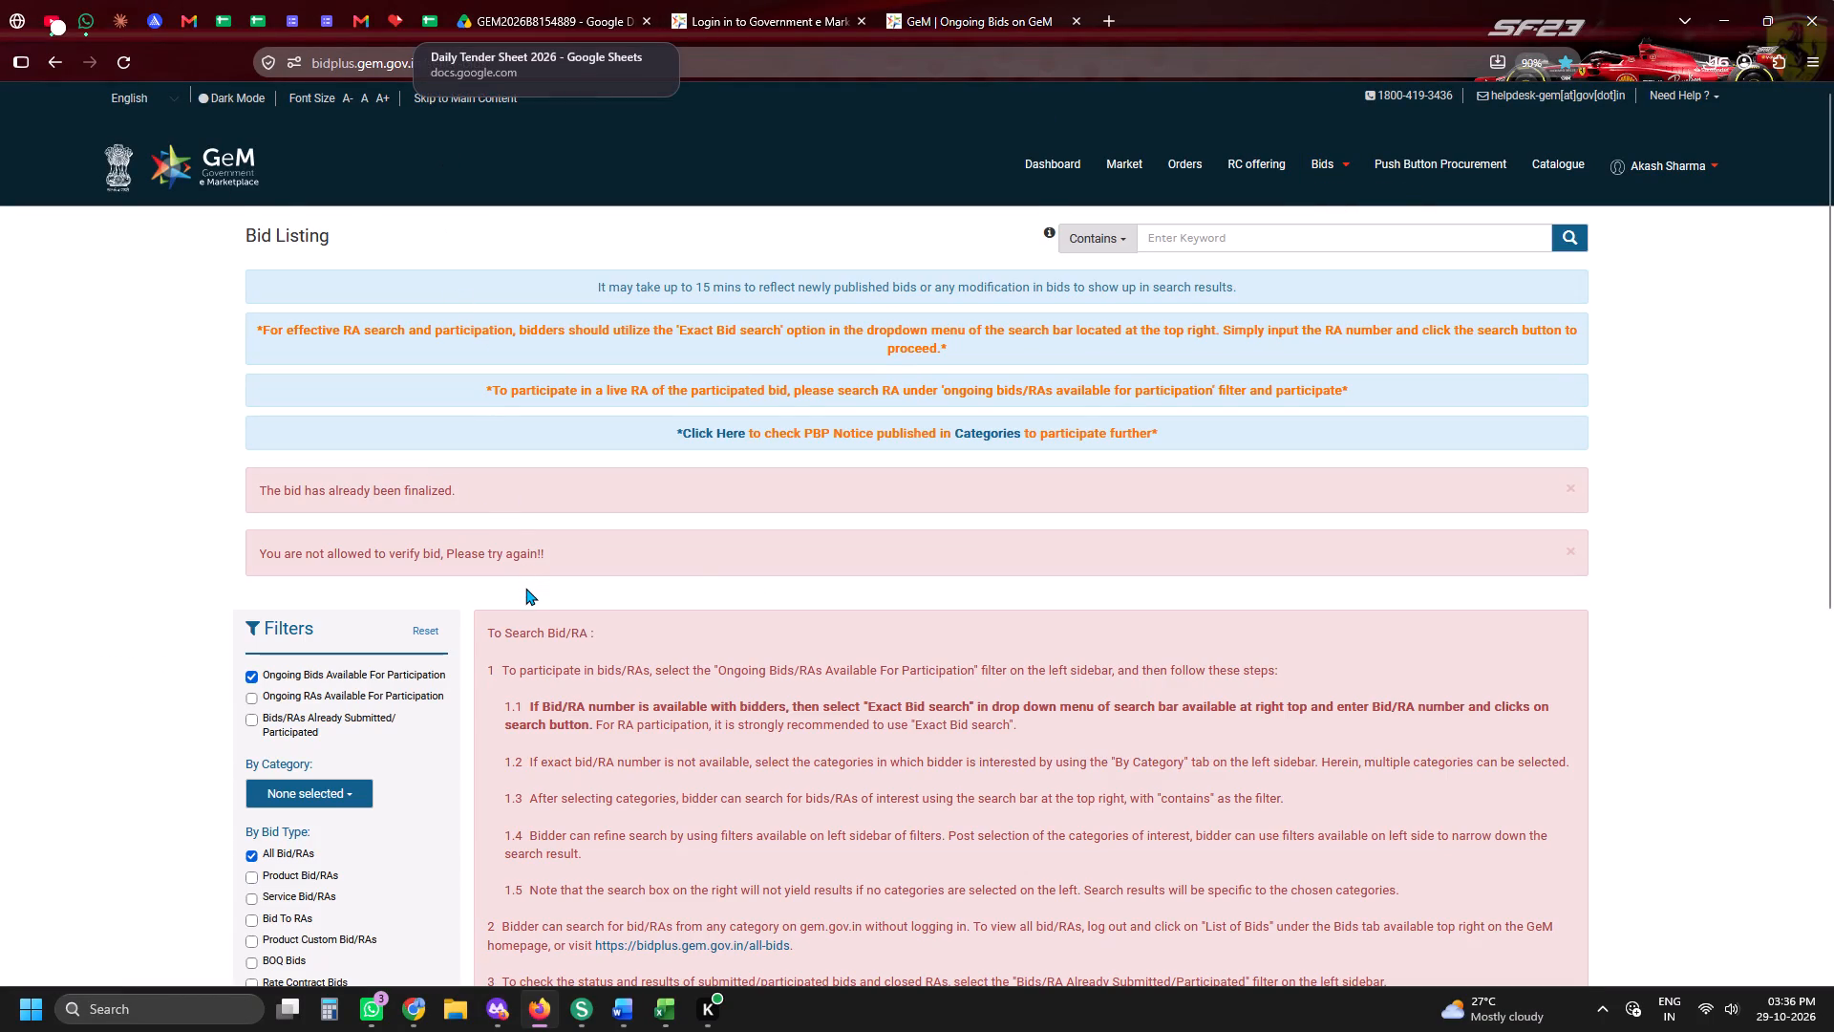
Switch to the Daily Tender Sheet 2026 spreadsheet and select the entire row for bid GEM/2026/B/8032318.
{"action": "left_click", "coordinate": [437, 24]}
{"action": "left_click", "coordinate": [0, 422]}
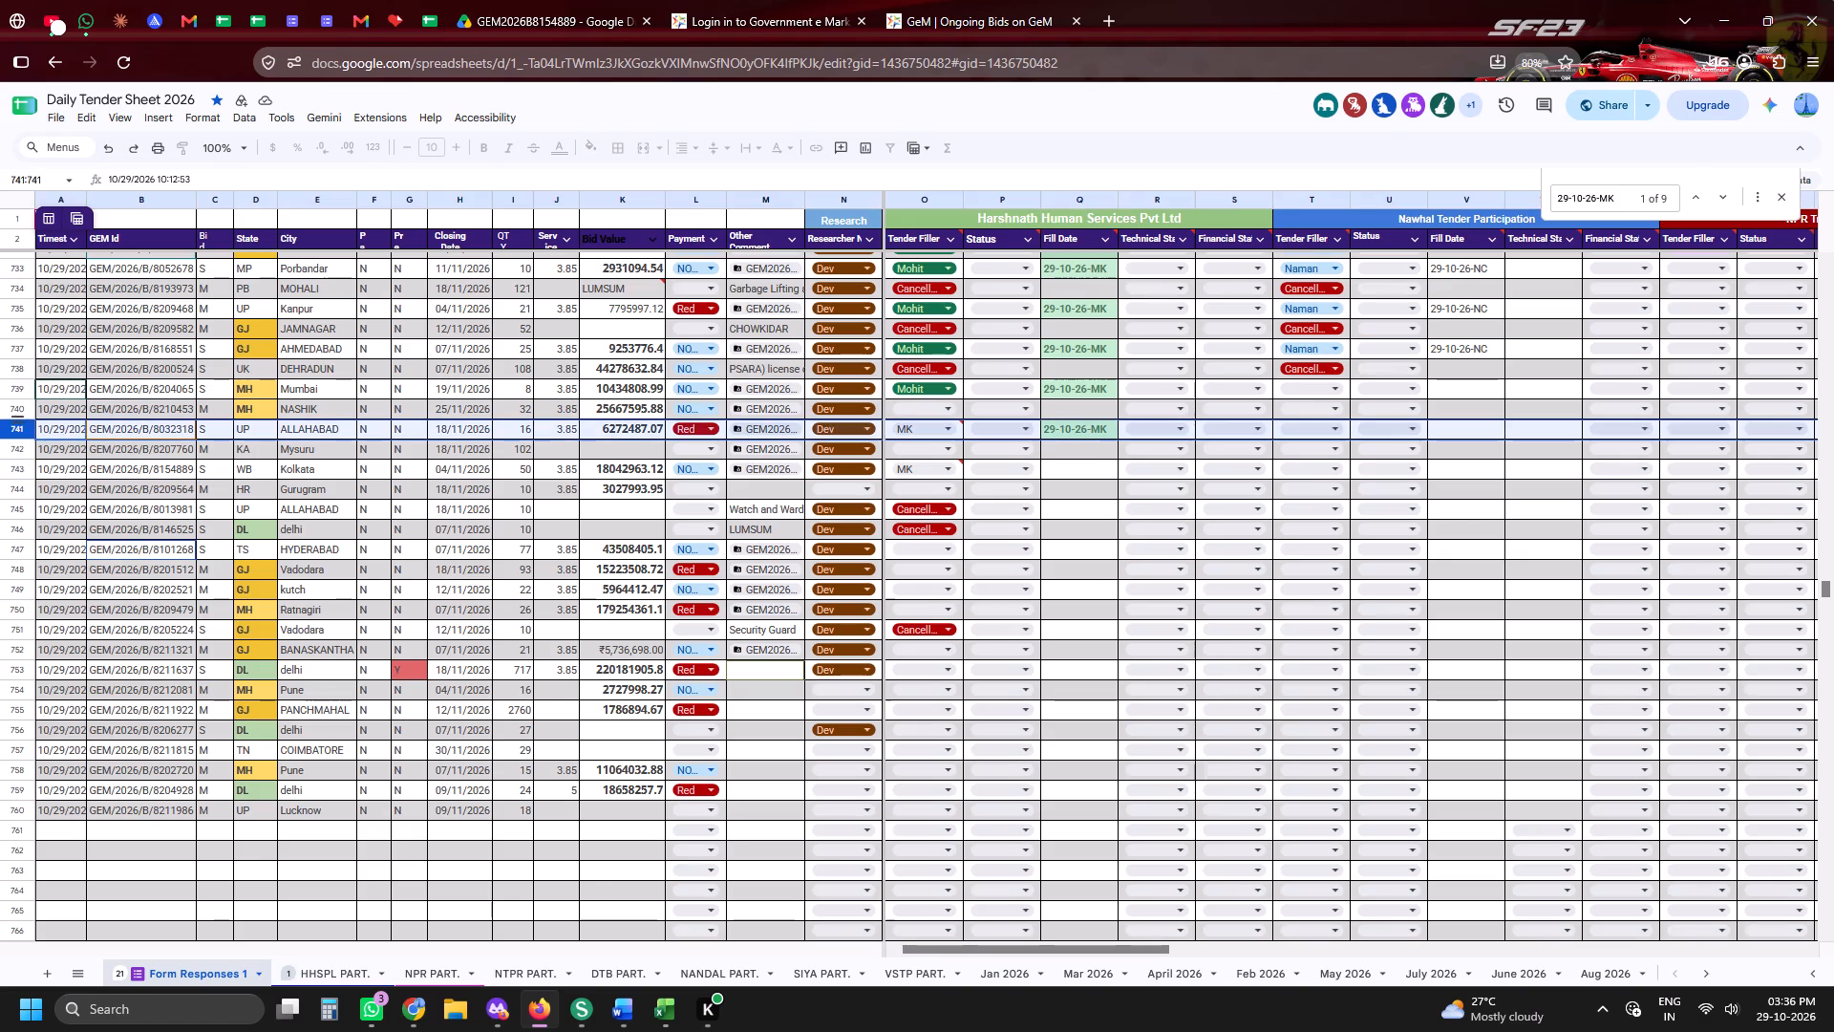
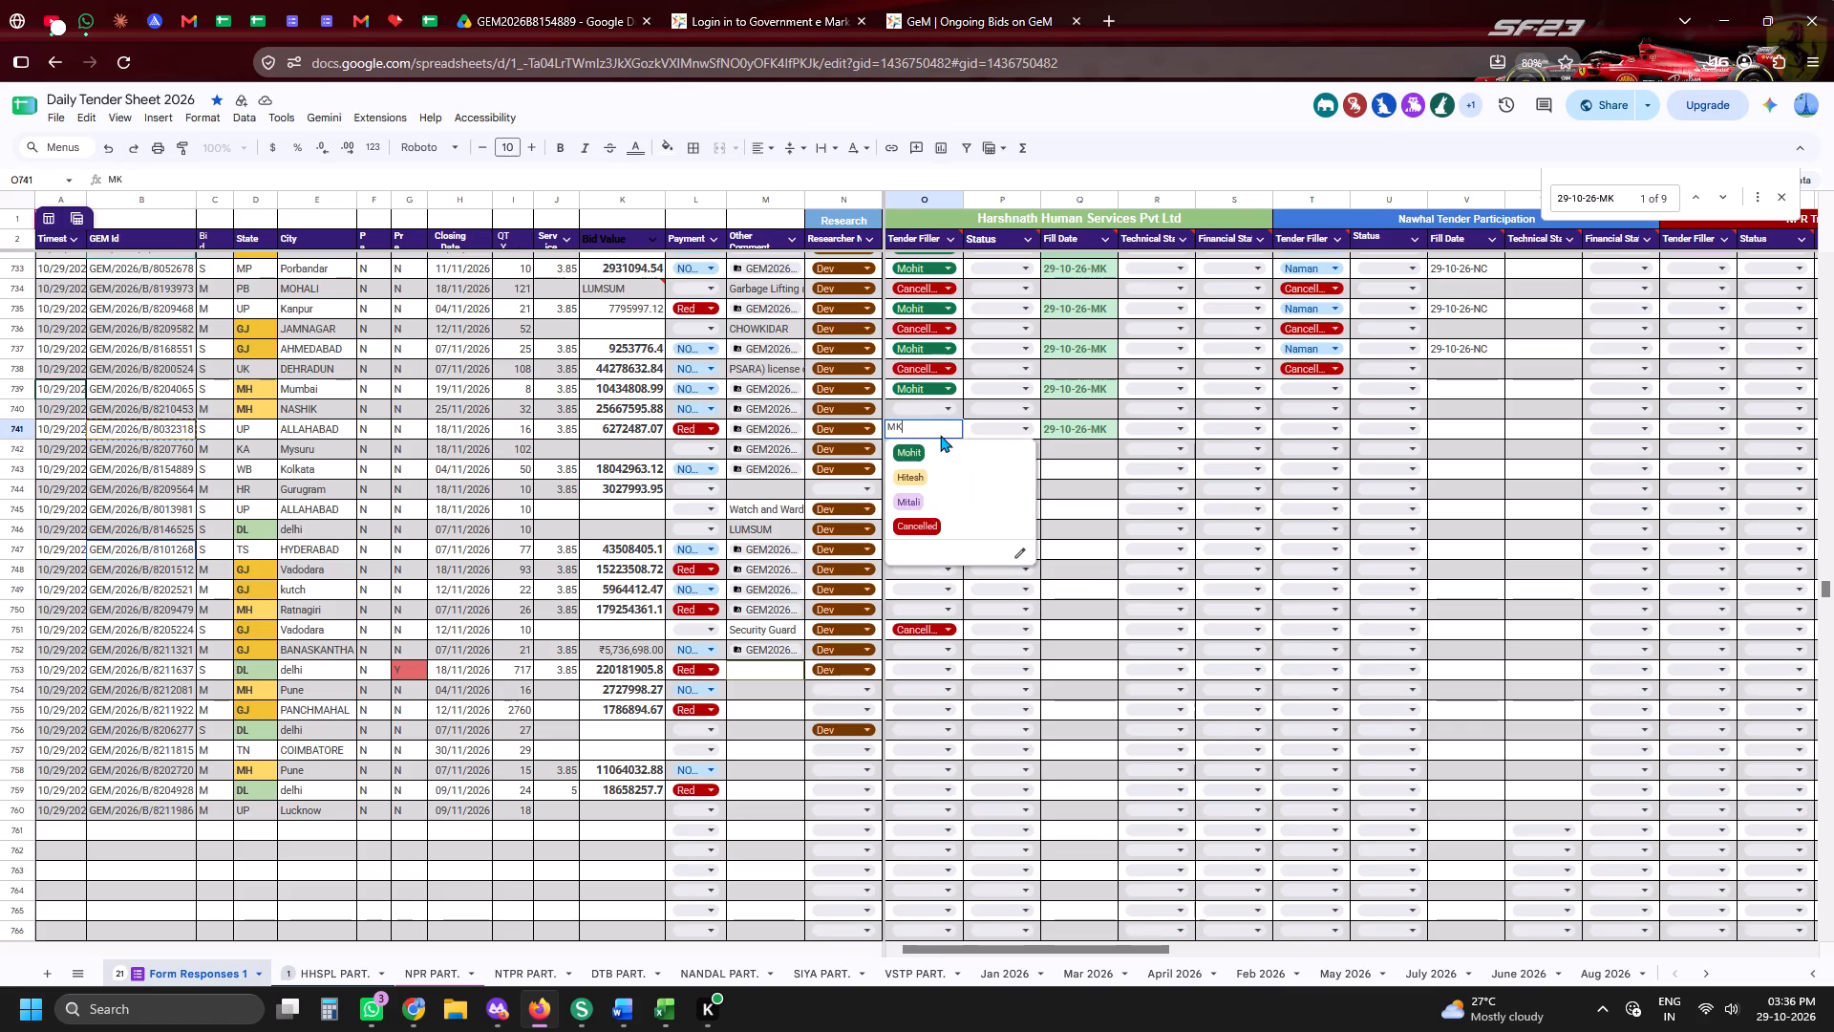
Set the Harshnath Human Services Tender Filler for bid GEM/2026/B/8032318 to Mohit.
{"action": "left_click", "coordinate": [941, 443]}
{"action": "left_click", "coordinate": [1088, 627]}
Copy the fill date 29-10-26-MK from bid GEM/2026/B/8032318 into the Harshnath Fill Date cell of bid GEM/2026/B/8154889.
{"action": "left_click", "coordinate": [1052, 435]}
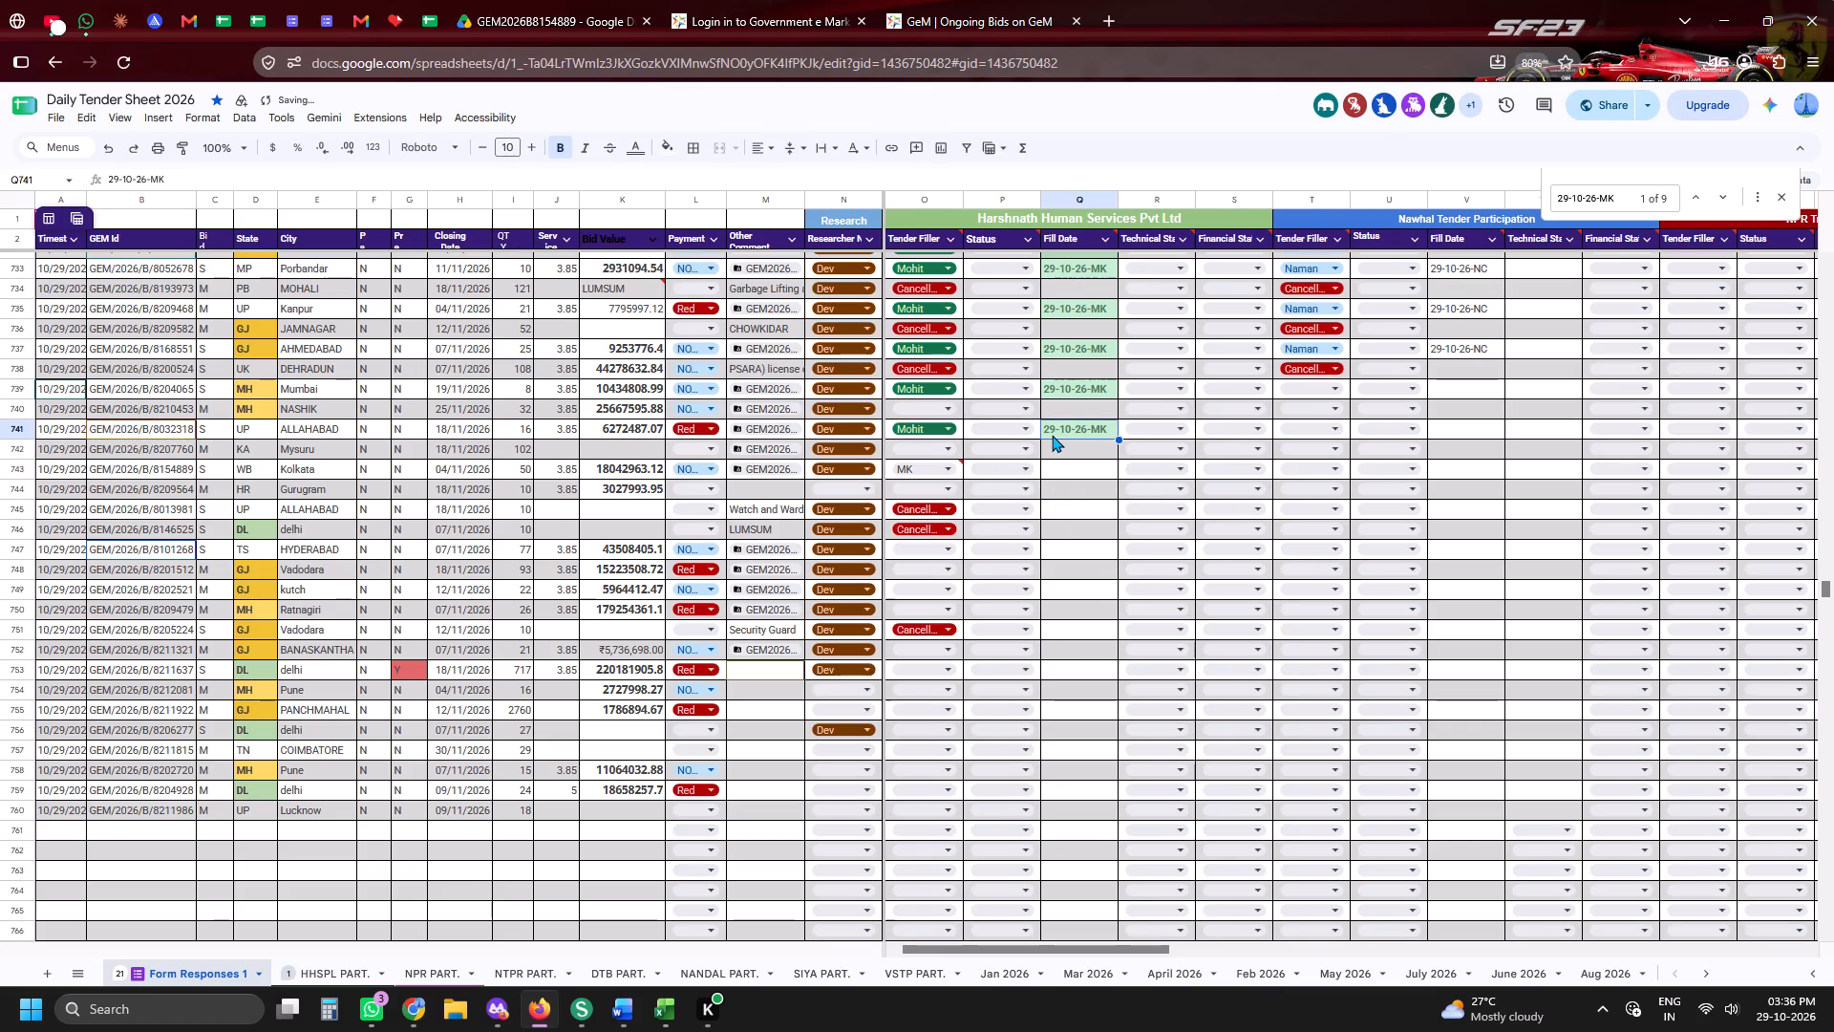
{"action": "key", "text": "ctrl+c"}
{"action": "left_click", "coordinate": [1065, 475]}
{"action": "key", "text": "ctrl+v"}
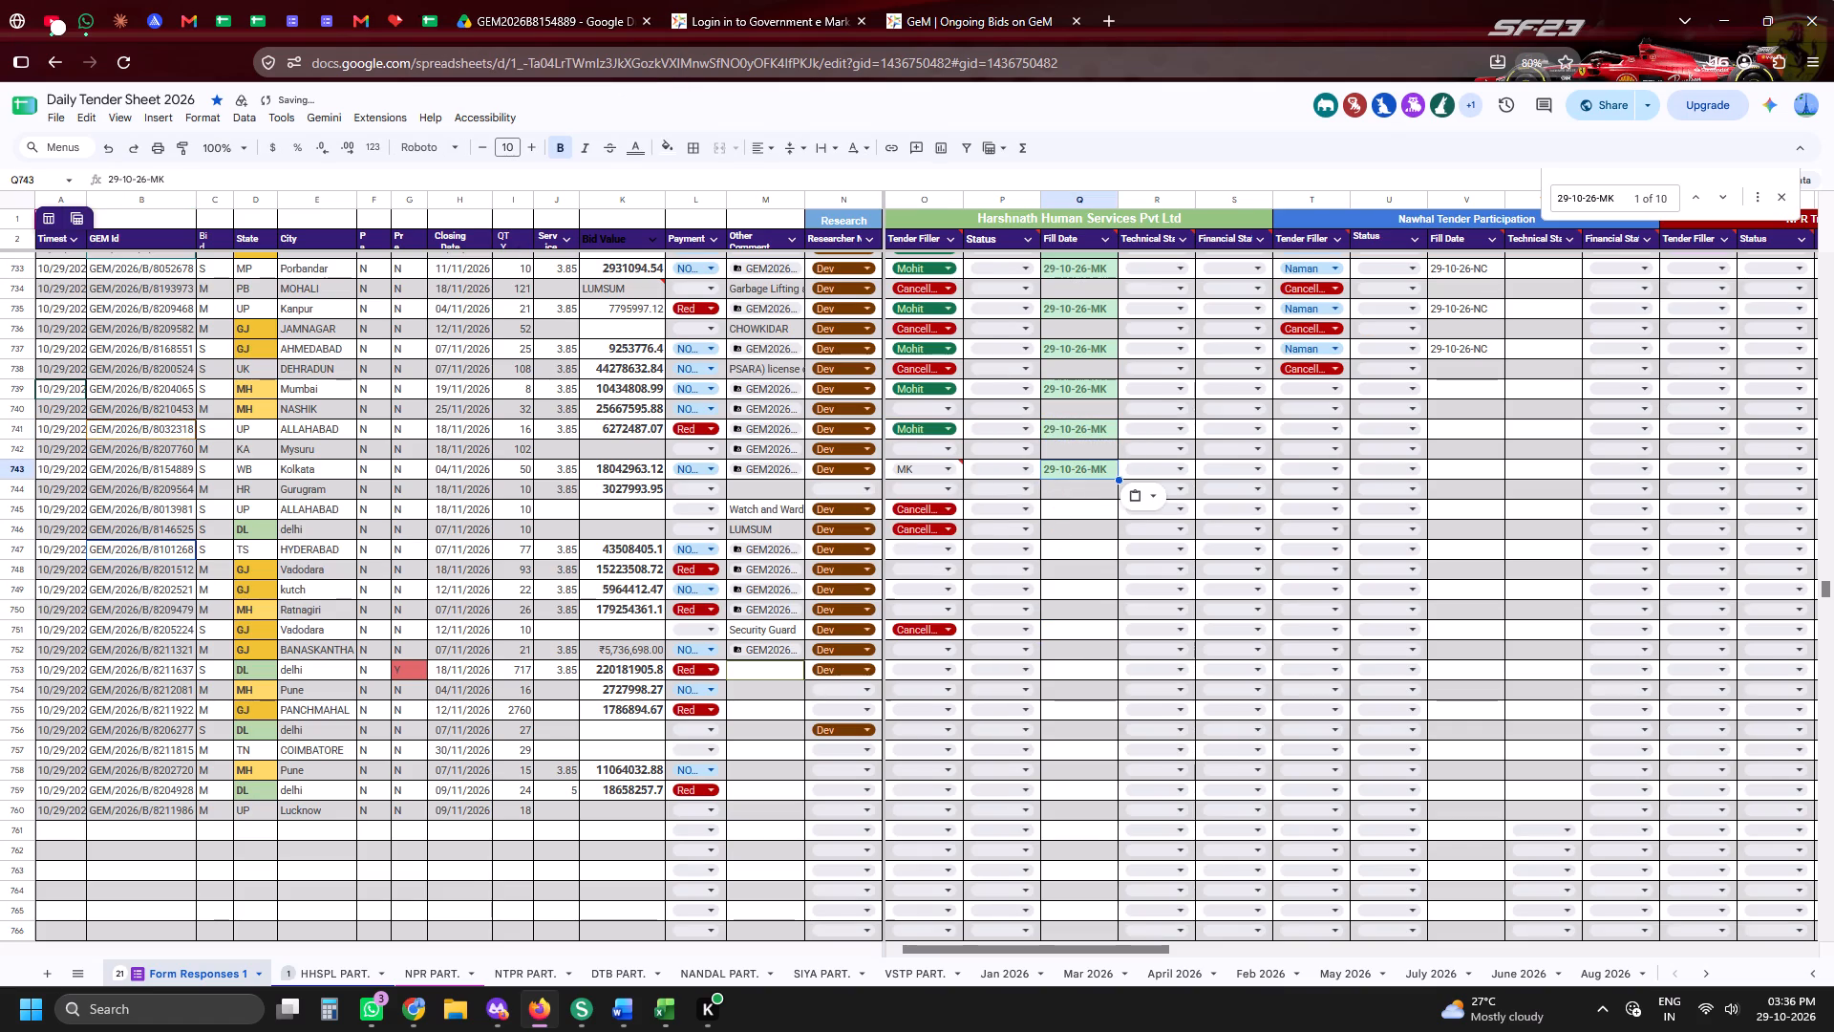
Switch to the GeM ongoing bids page and close the leftover GeM login page.
{"action": "left_click", "coordinate": [393, 0]}
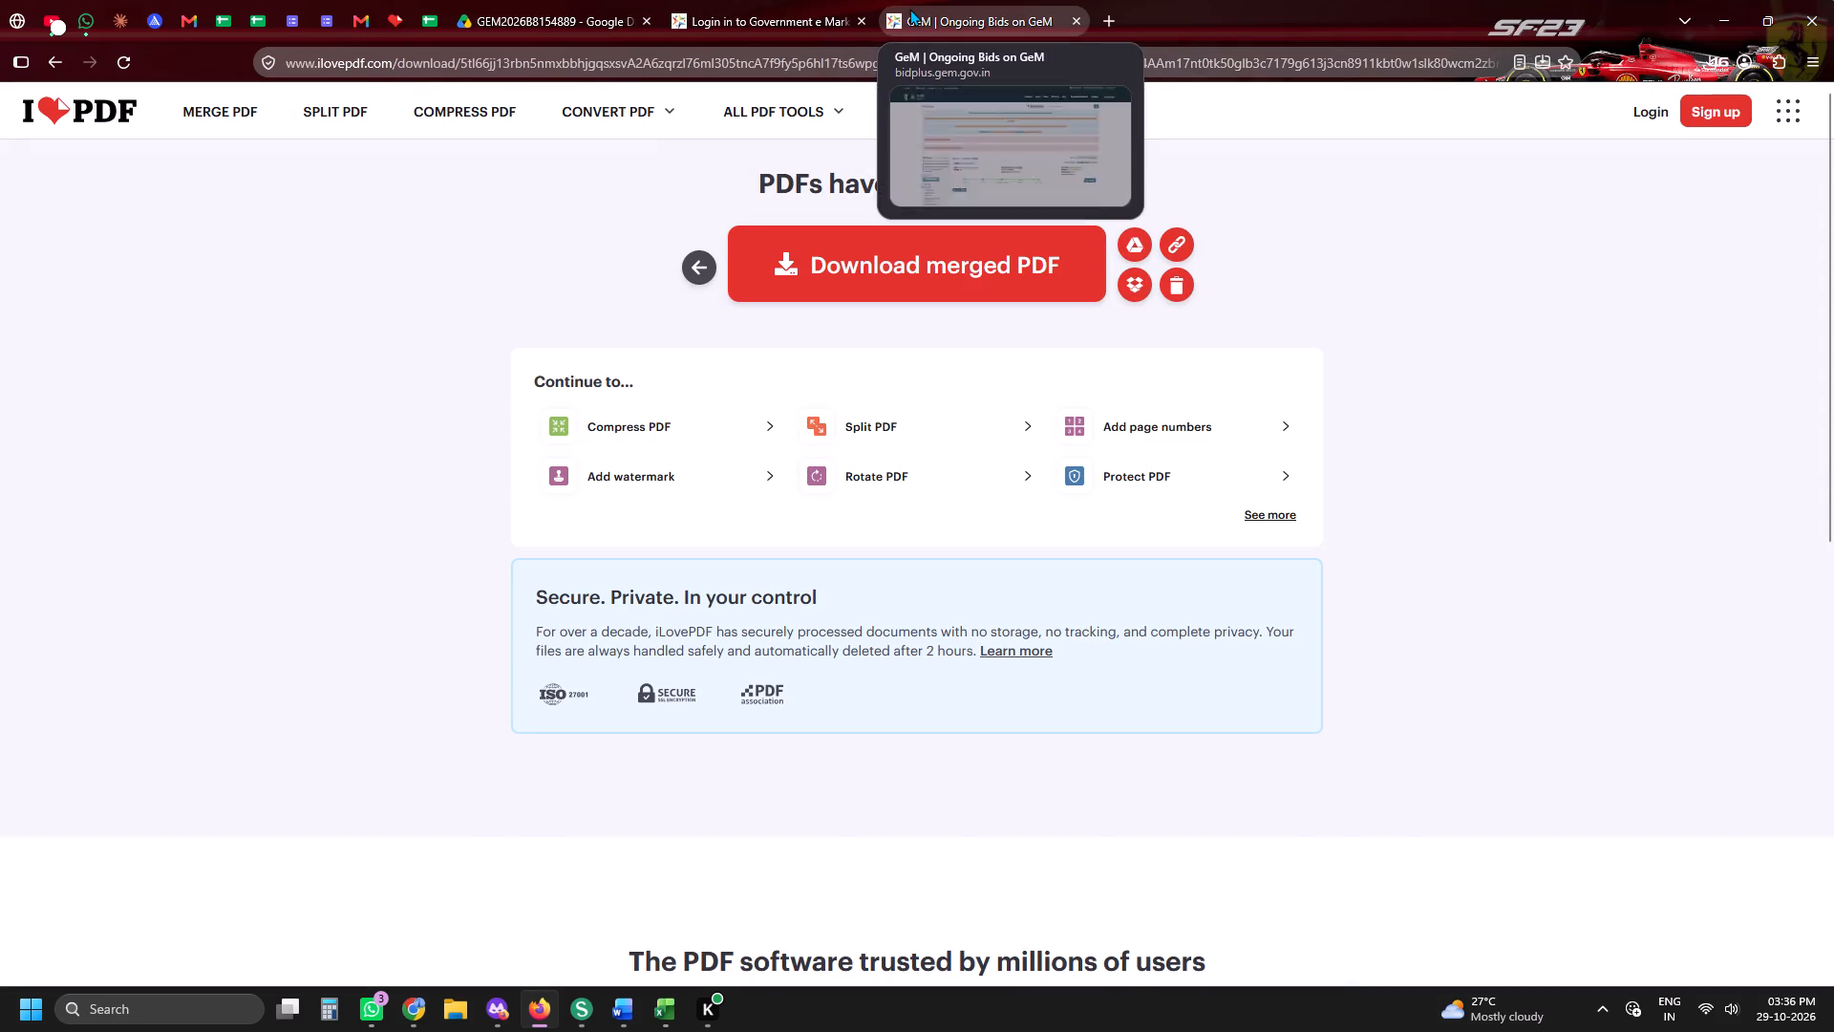
{"action": "left_click", "coordinate": [909, 9]}
{"action": "left_click", "coordinate": [858, 20]}
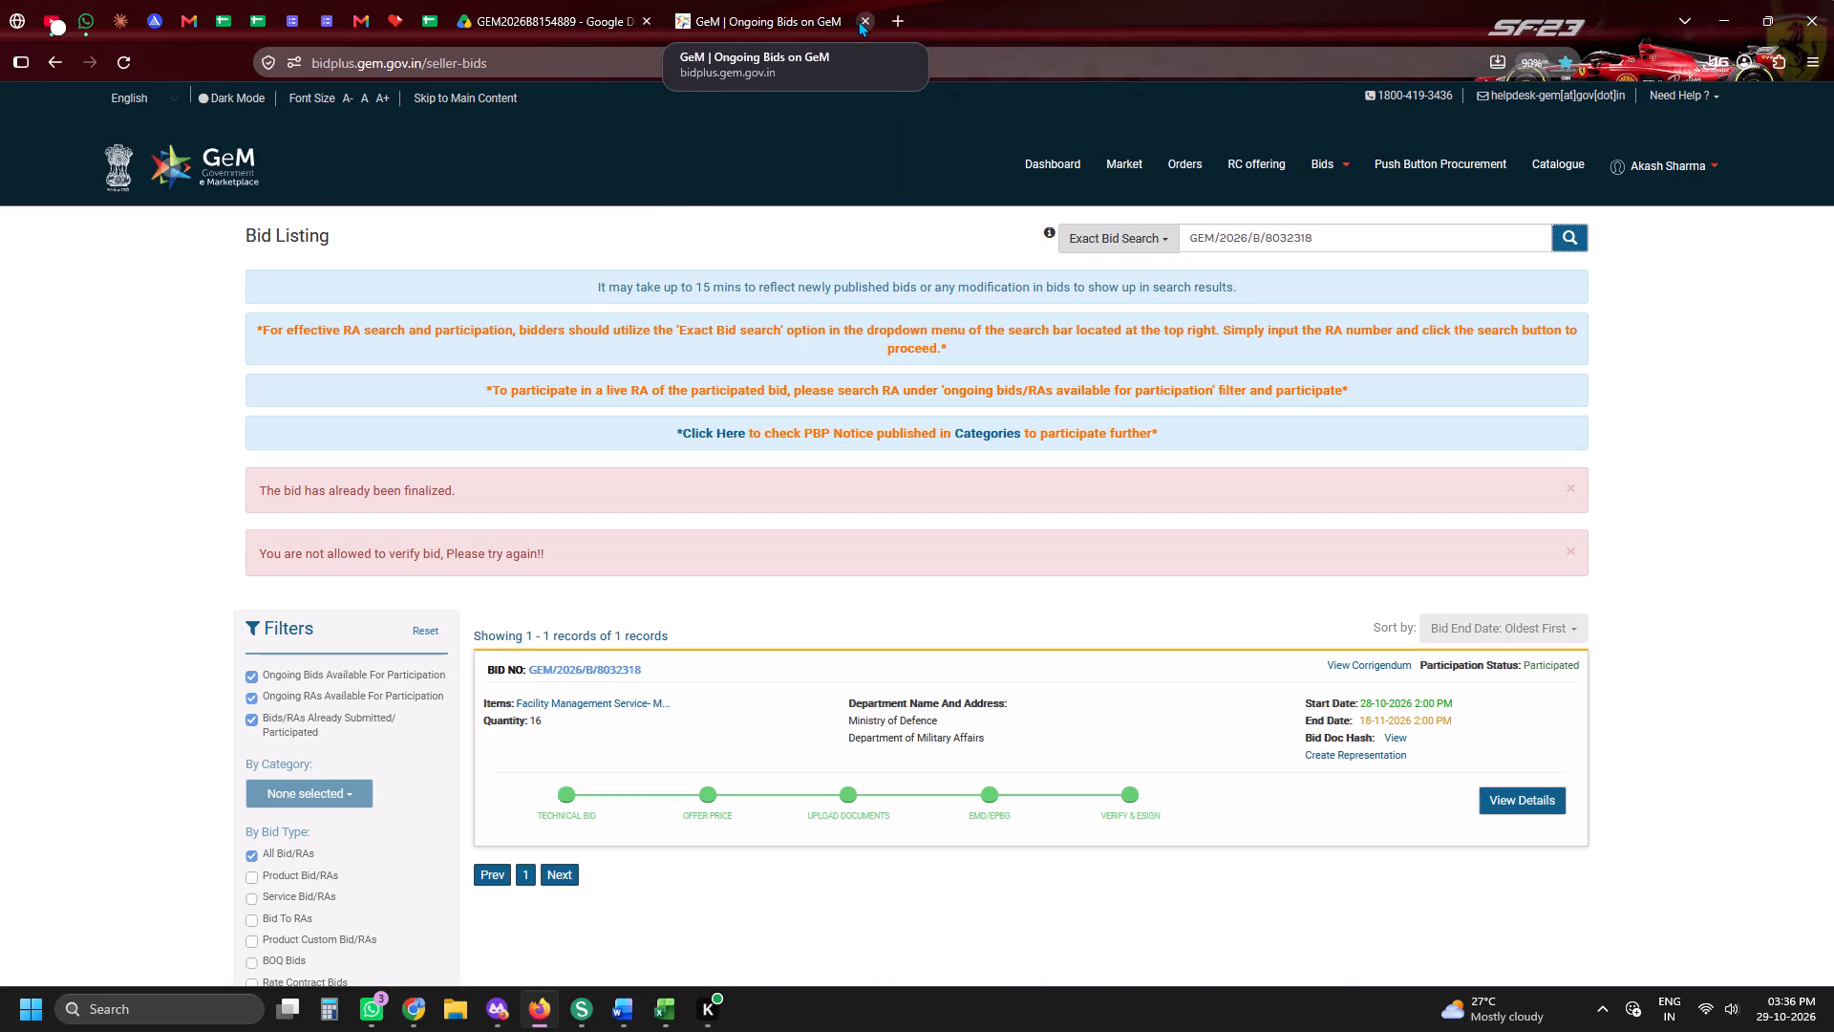